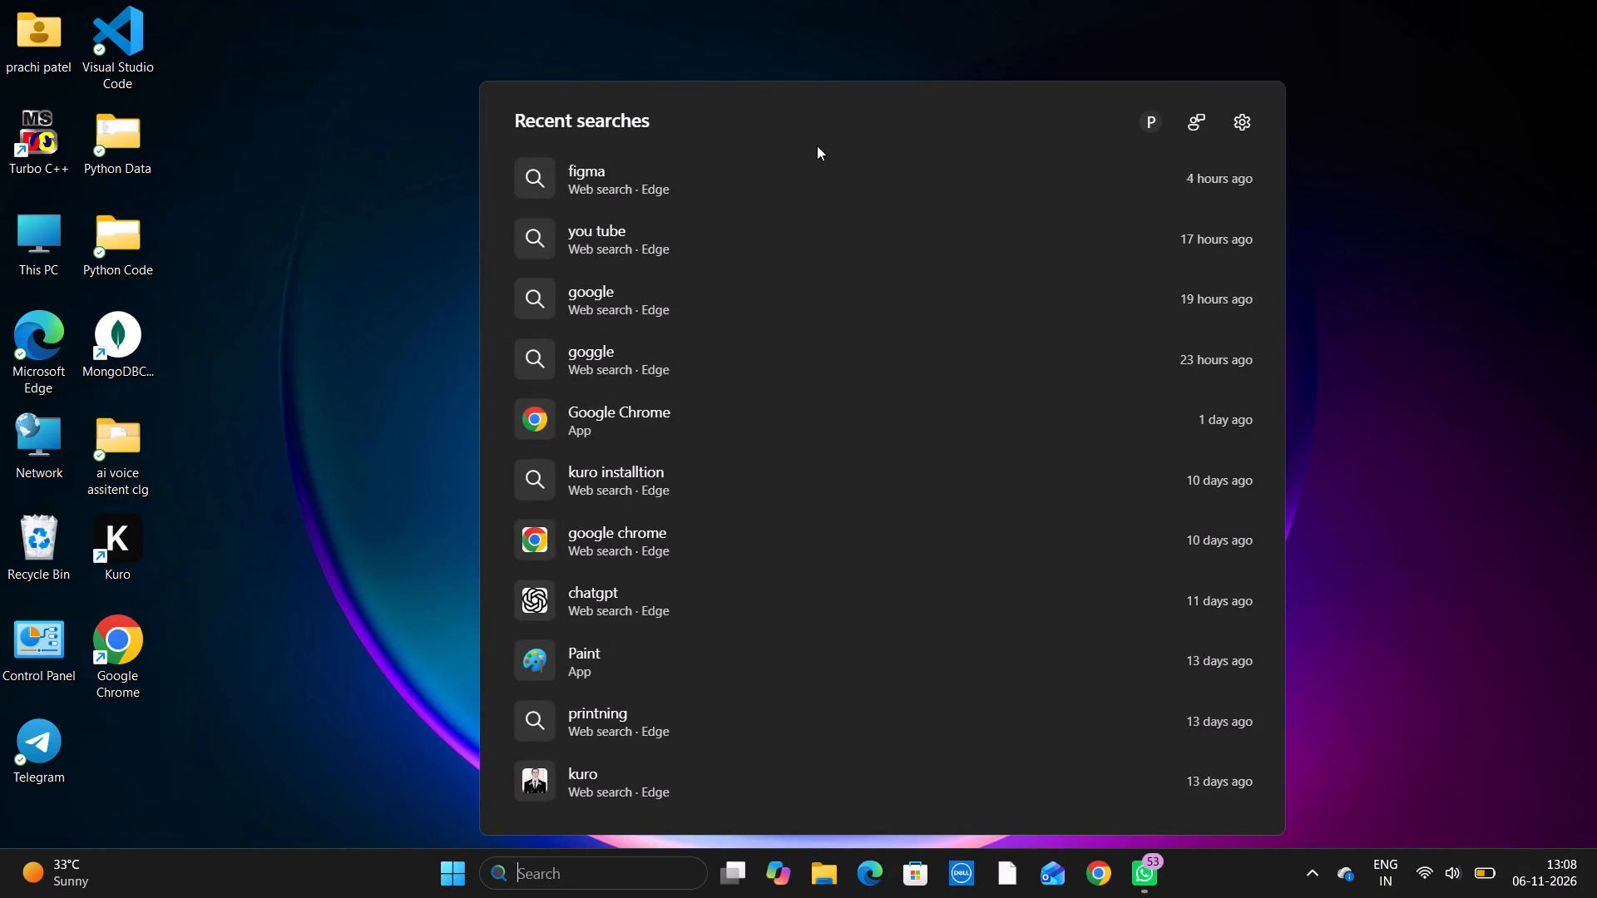
Go to the Figma website through a web search for figma and open the most recently edited Untitled design file.
{"action": "left_click", "coordinate": [801, 175]}
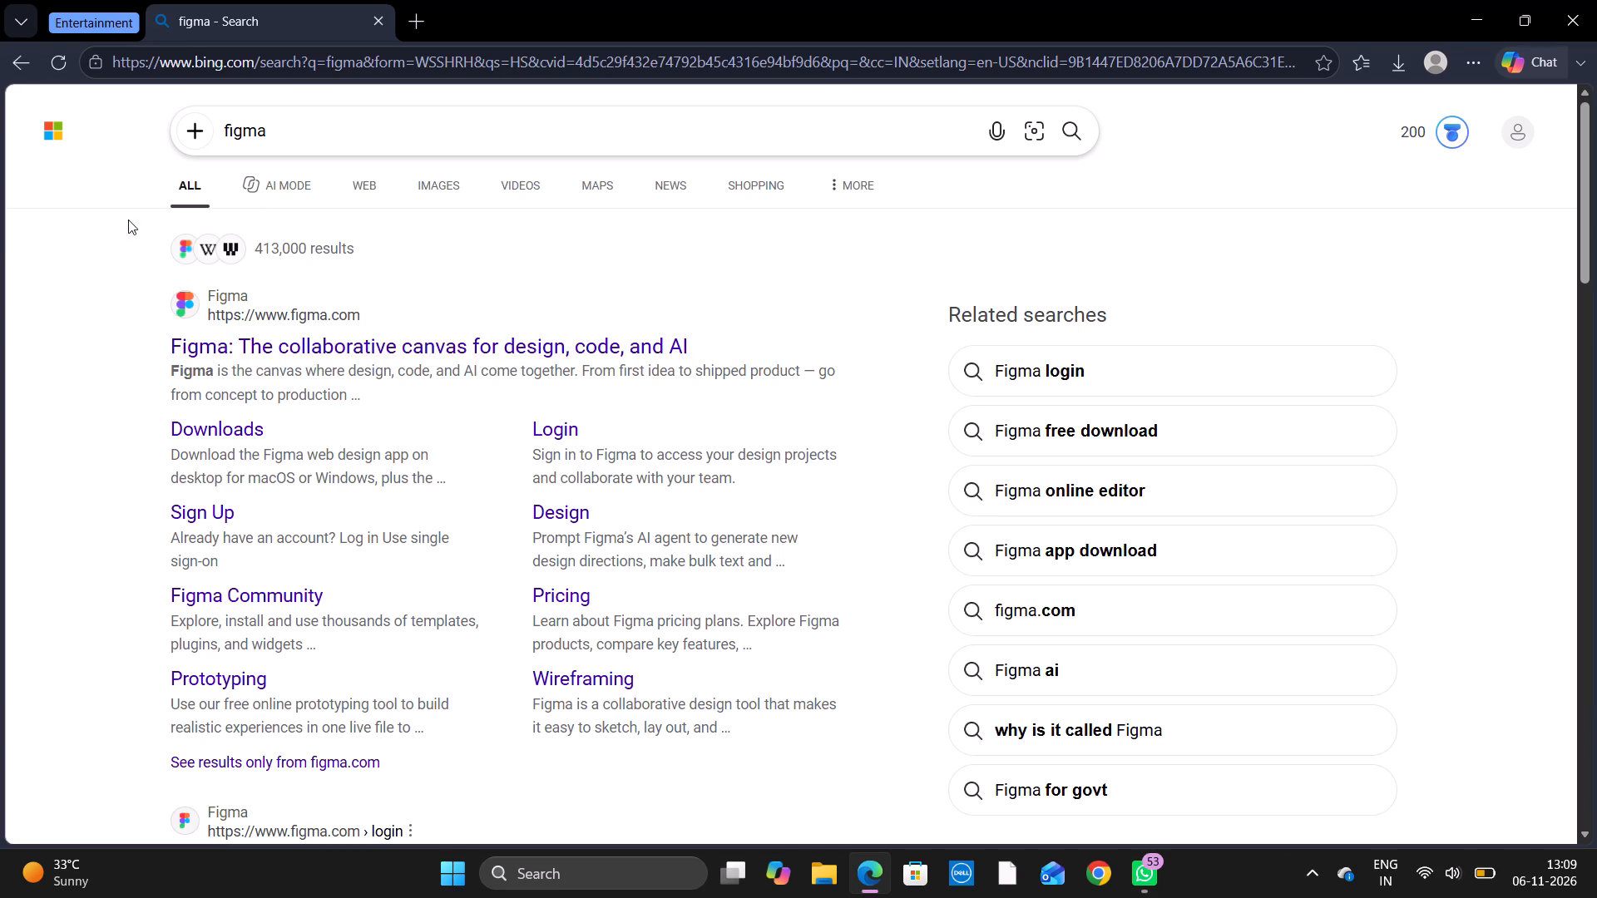
{"action": "left_click", "coordinate": [190, 355]}
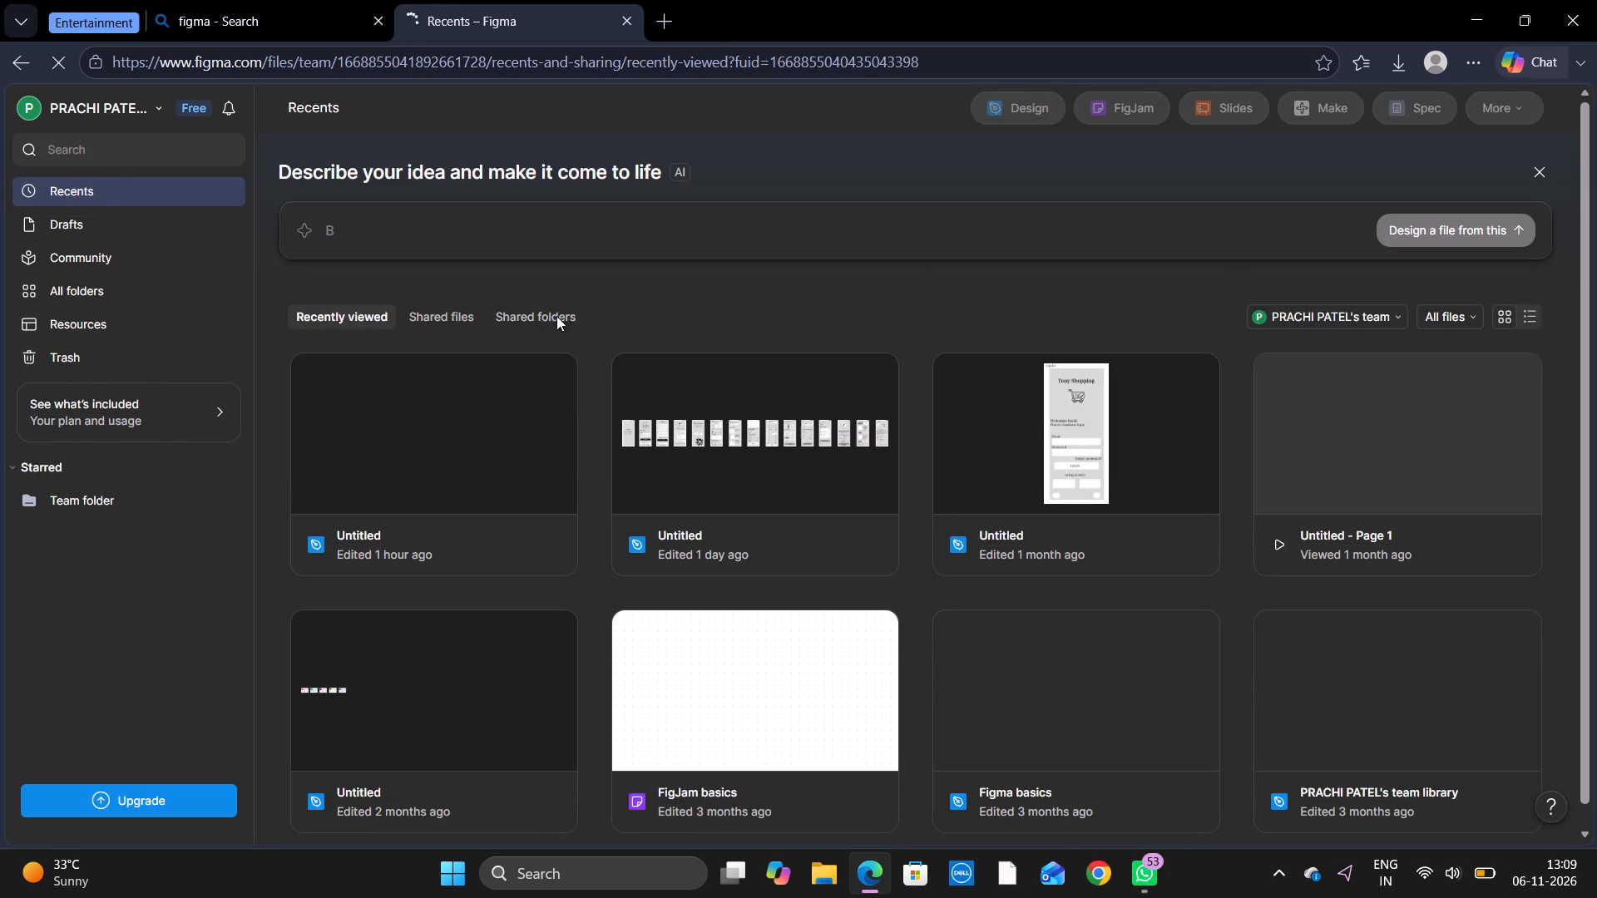
{"action": "double_click", "coordinate": [450, 429]}
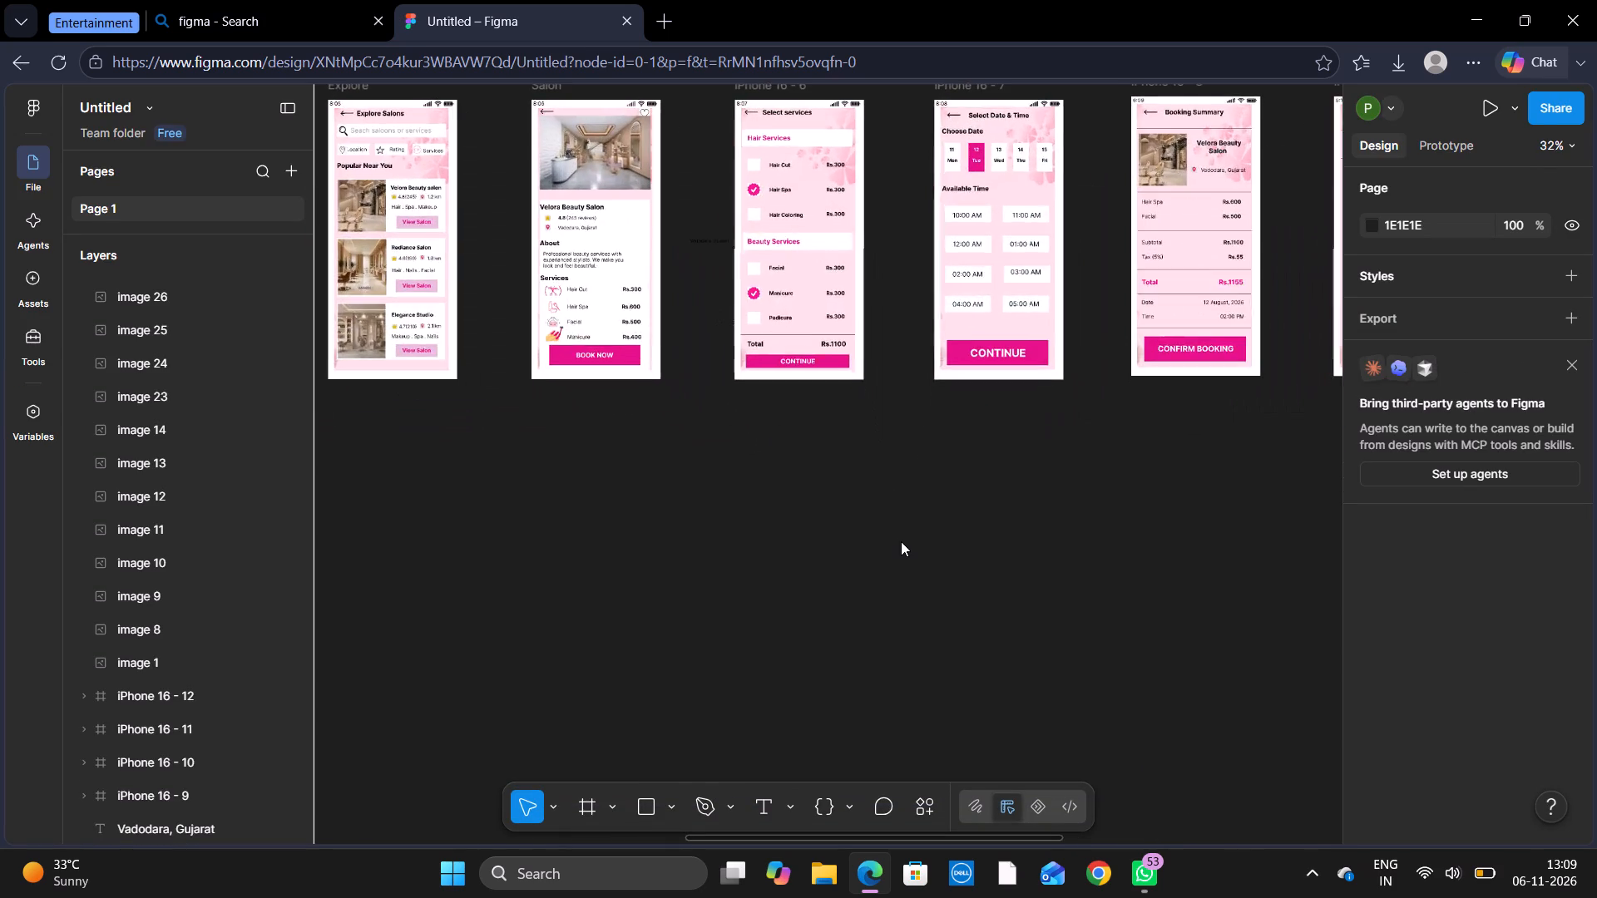
Add the text "12 August, 2026" in the white salon card on the Booking Confirmed screen.
{"action": "scroll", "coordinate": [901, 541], "scroll_direction": "up", "scroll_amount": 1}
{"action": "scroll", "coordinate": [901, 541], "scroll_direction": "left", "scroll_amount": 3}
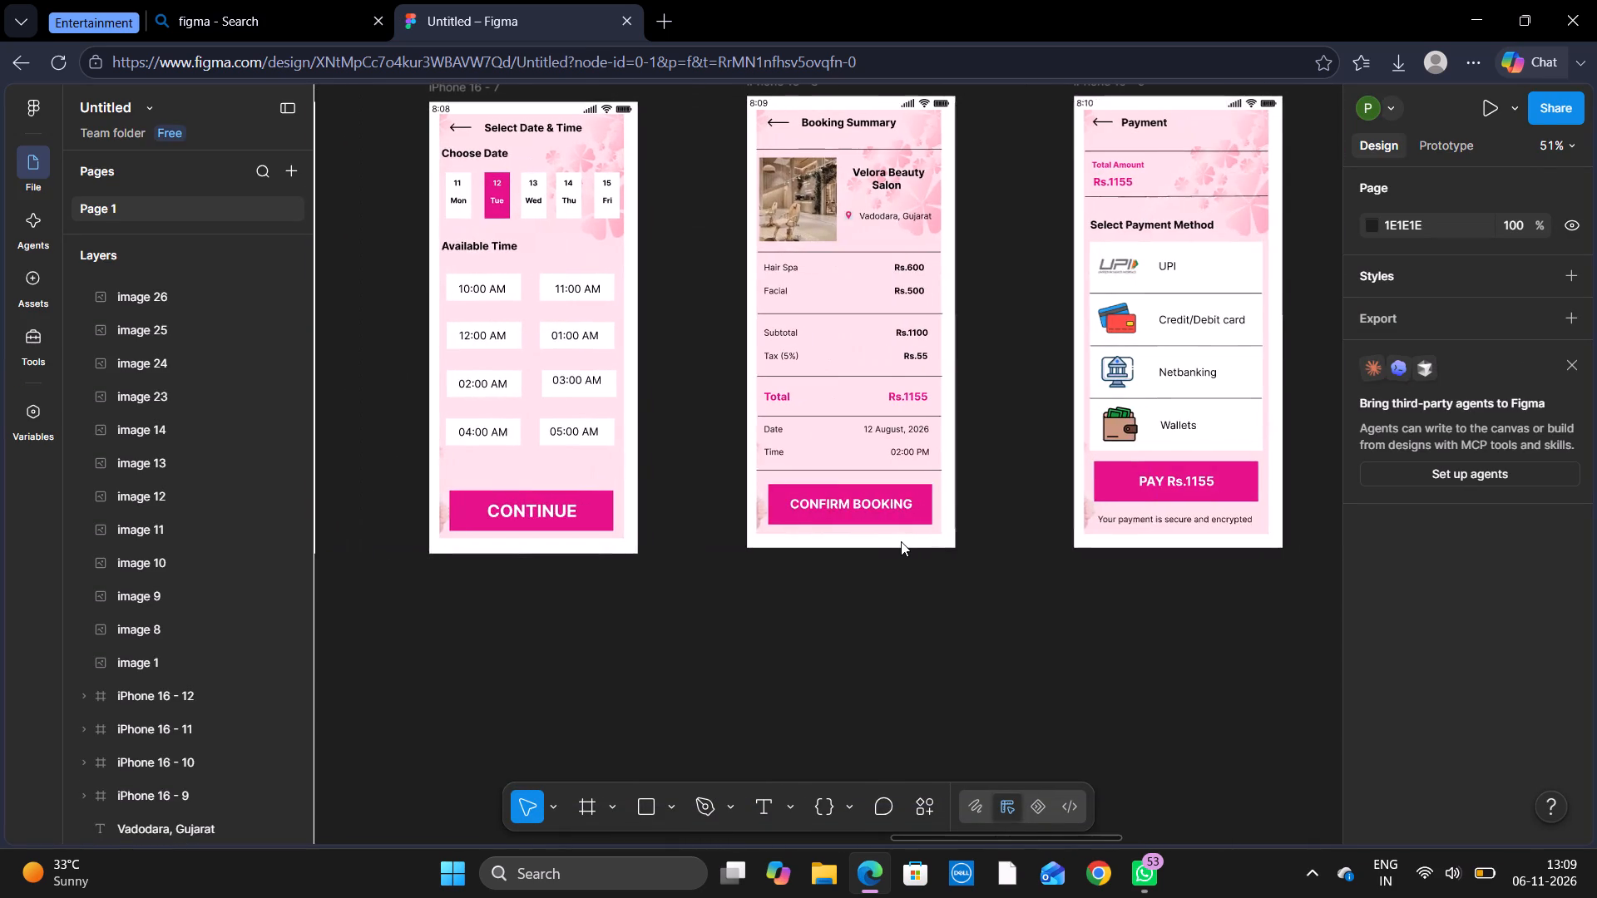
{"action": "scroll", "coordinate": [901, 541], "scroll_direction": "up", "scroll_amount": 1}
{"action": "scroll", "coordinate": [901, 541], "scroll_direction": "left", "scroll_amount": 3}
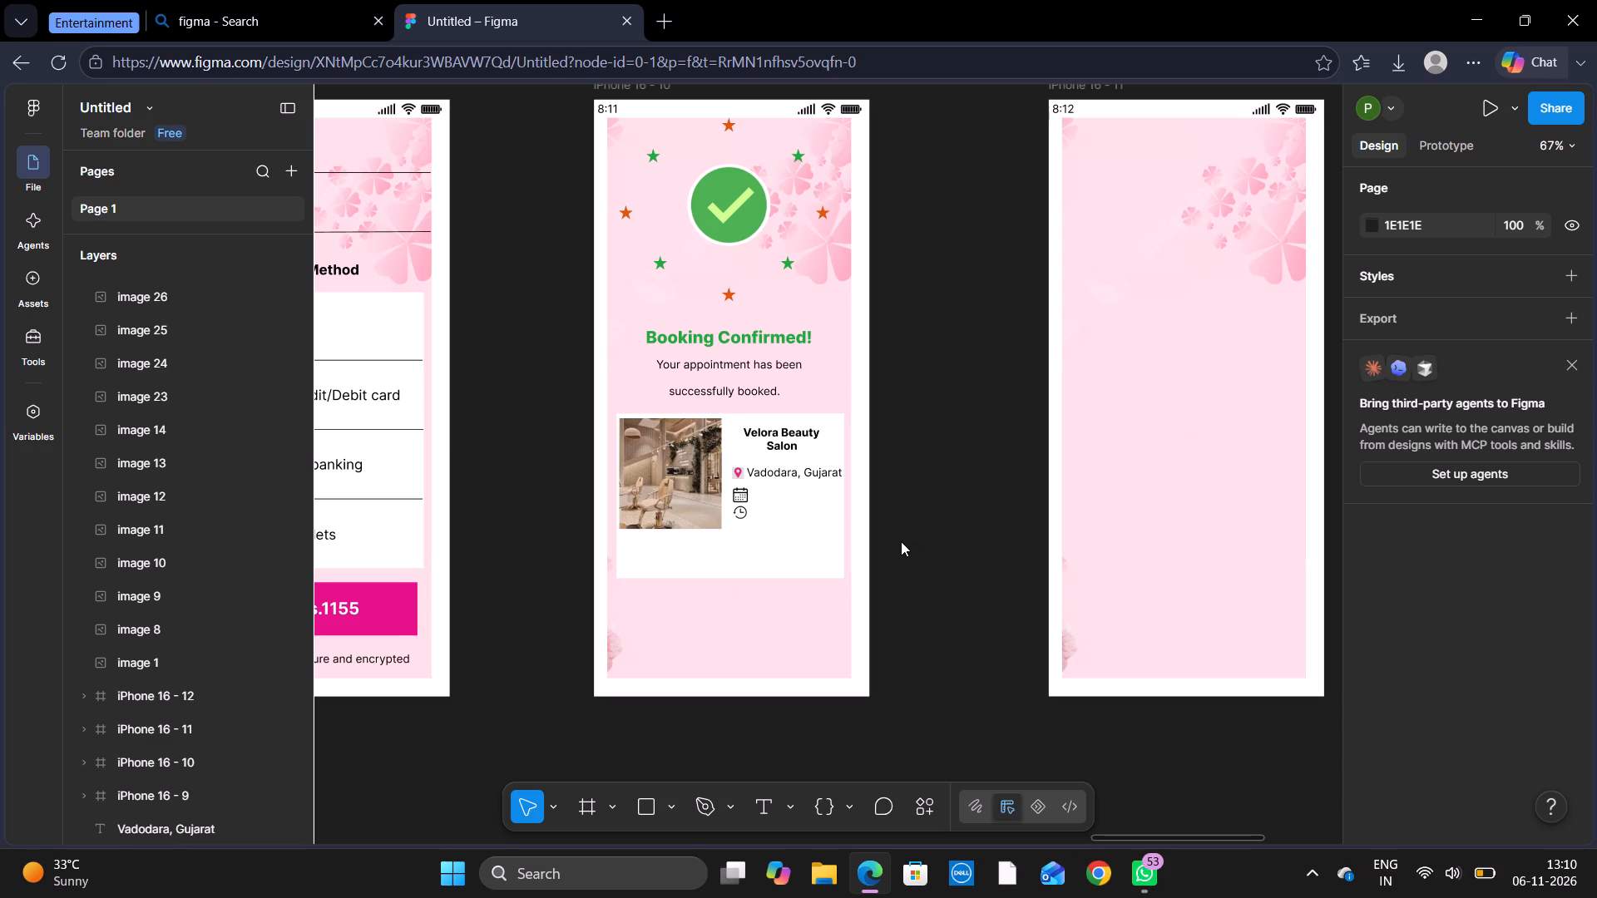
{"action": "left_click", "coordinate": [763, 812]}
{"action": "left_click", "coordinate": [764, 548]}
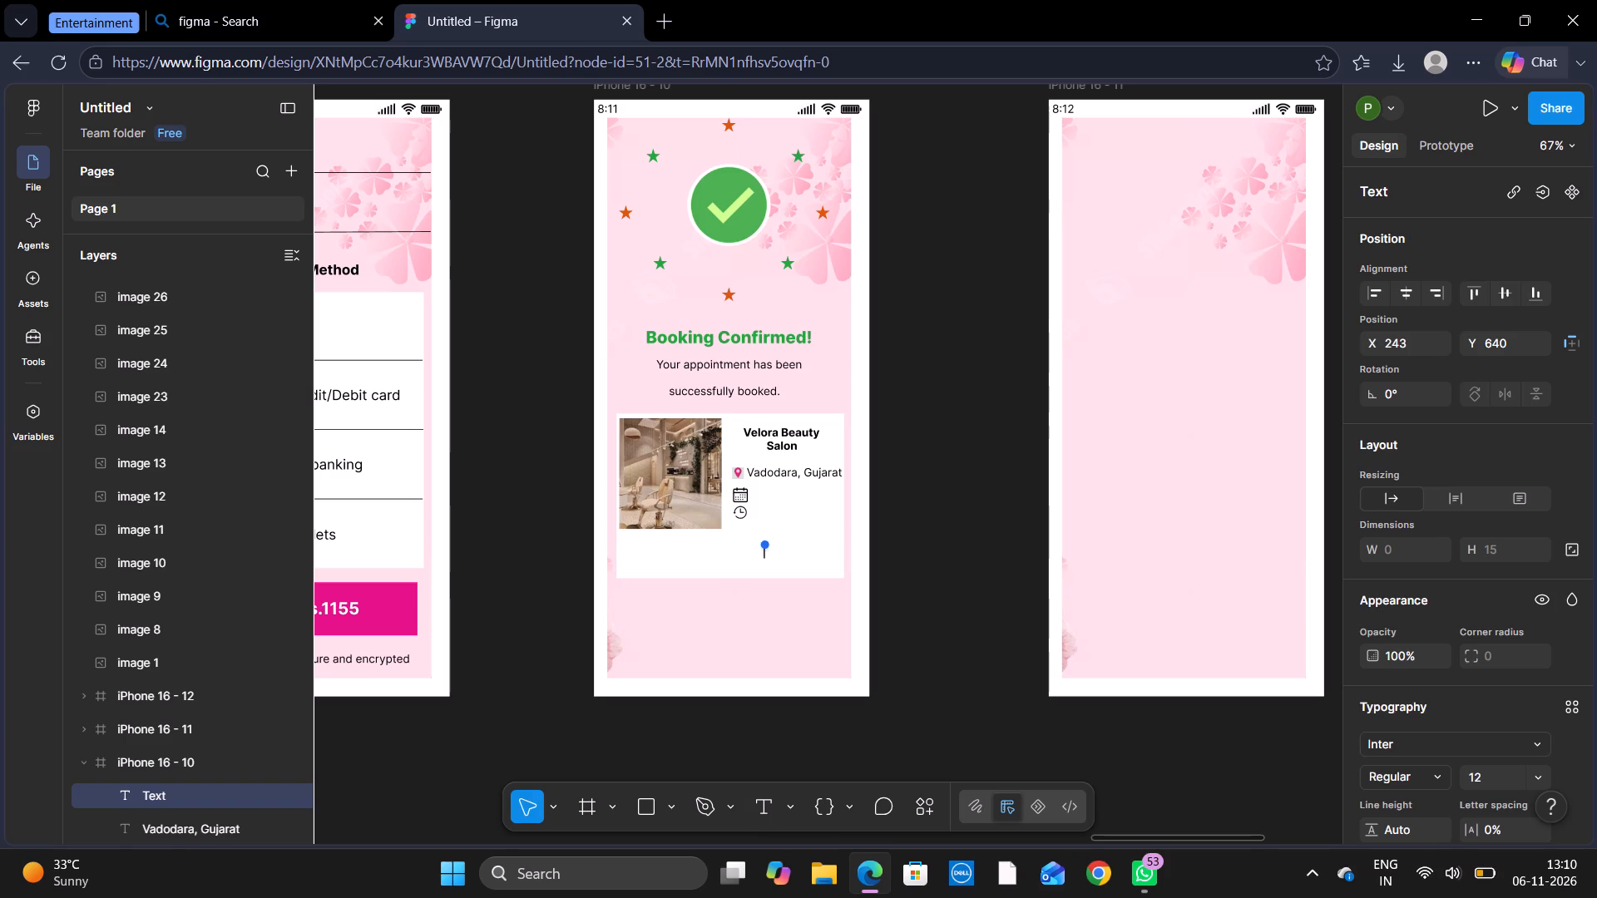
{"action": "type", "text": "12"}
{"action": "key", "text": "space"}
{"action": "type", "text": "August"}
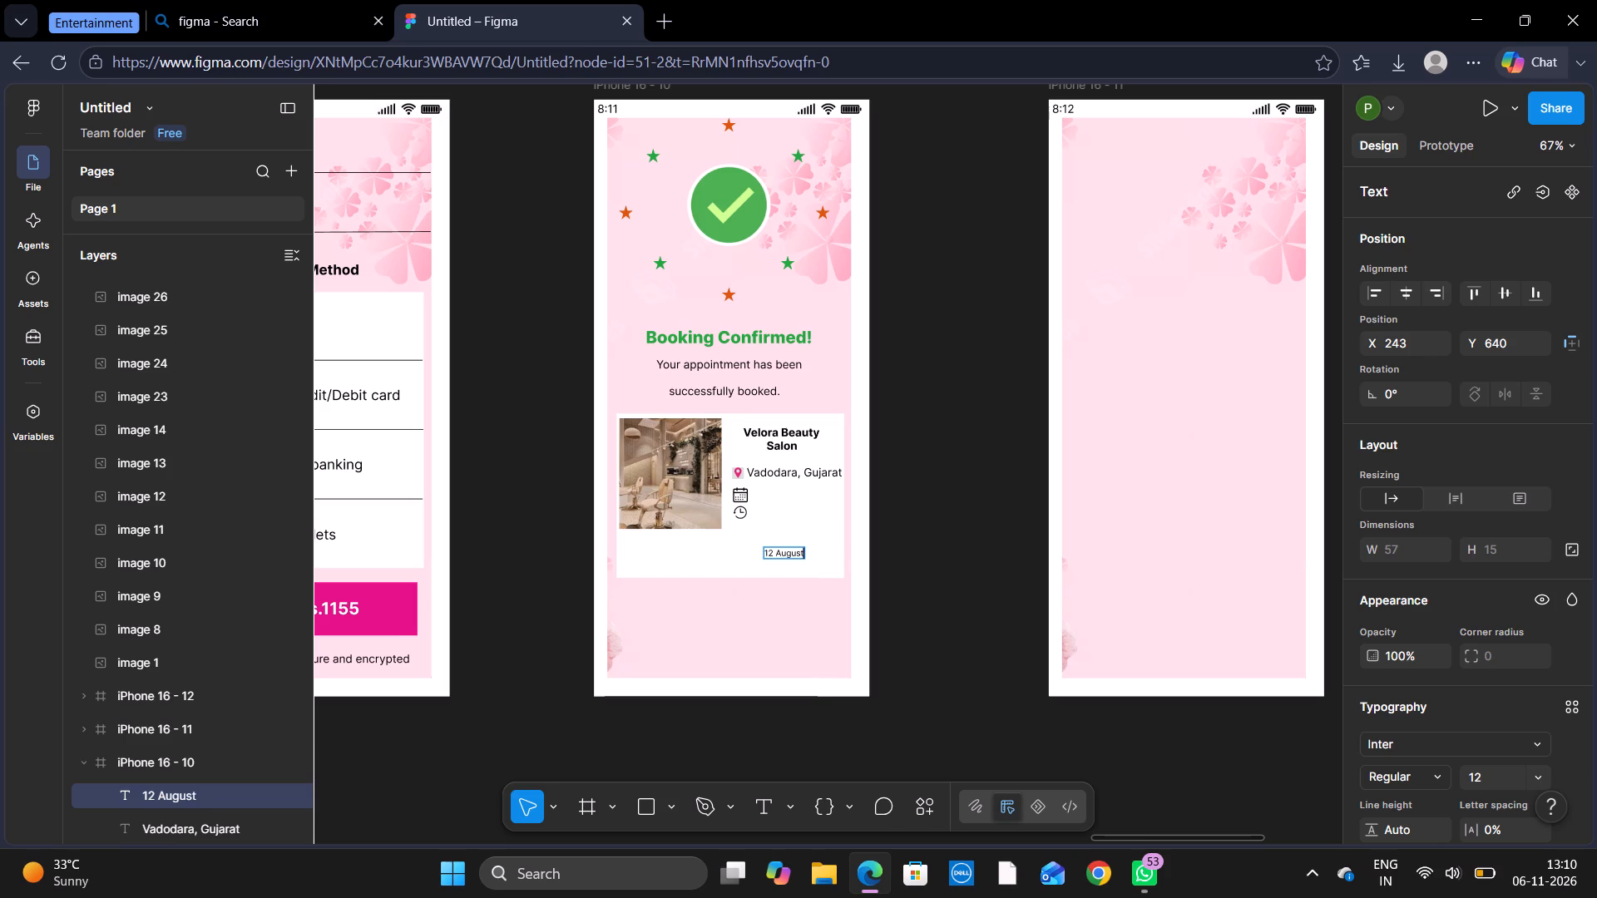
{"action": "type", "text": ", 2026"}
{"action": "left_click", "coordinate": [834, 584]}
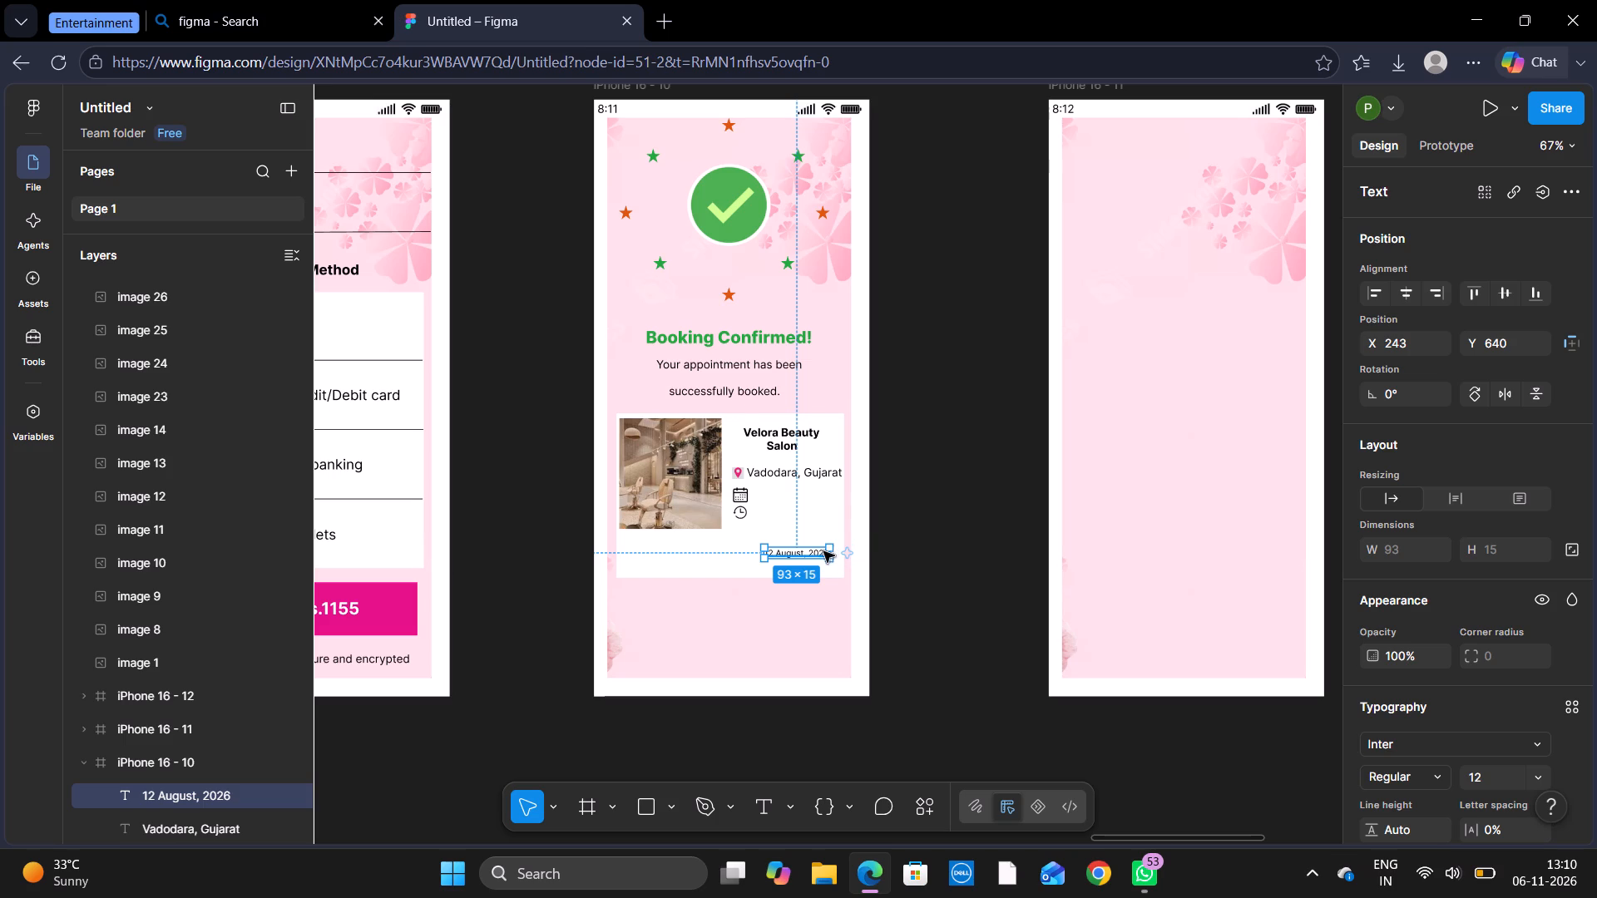
Set the date text's font size to 16 and place it beside the calendar icon at about X 225, Y 556.
{"action": "double_click", "coordinate": [818, 552]}
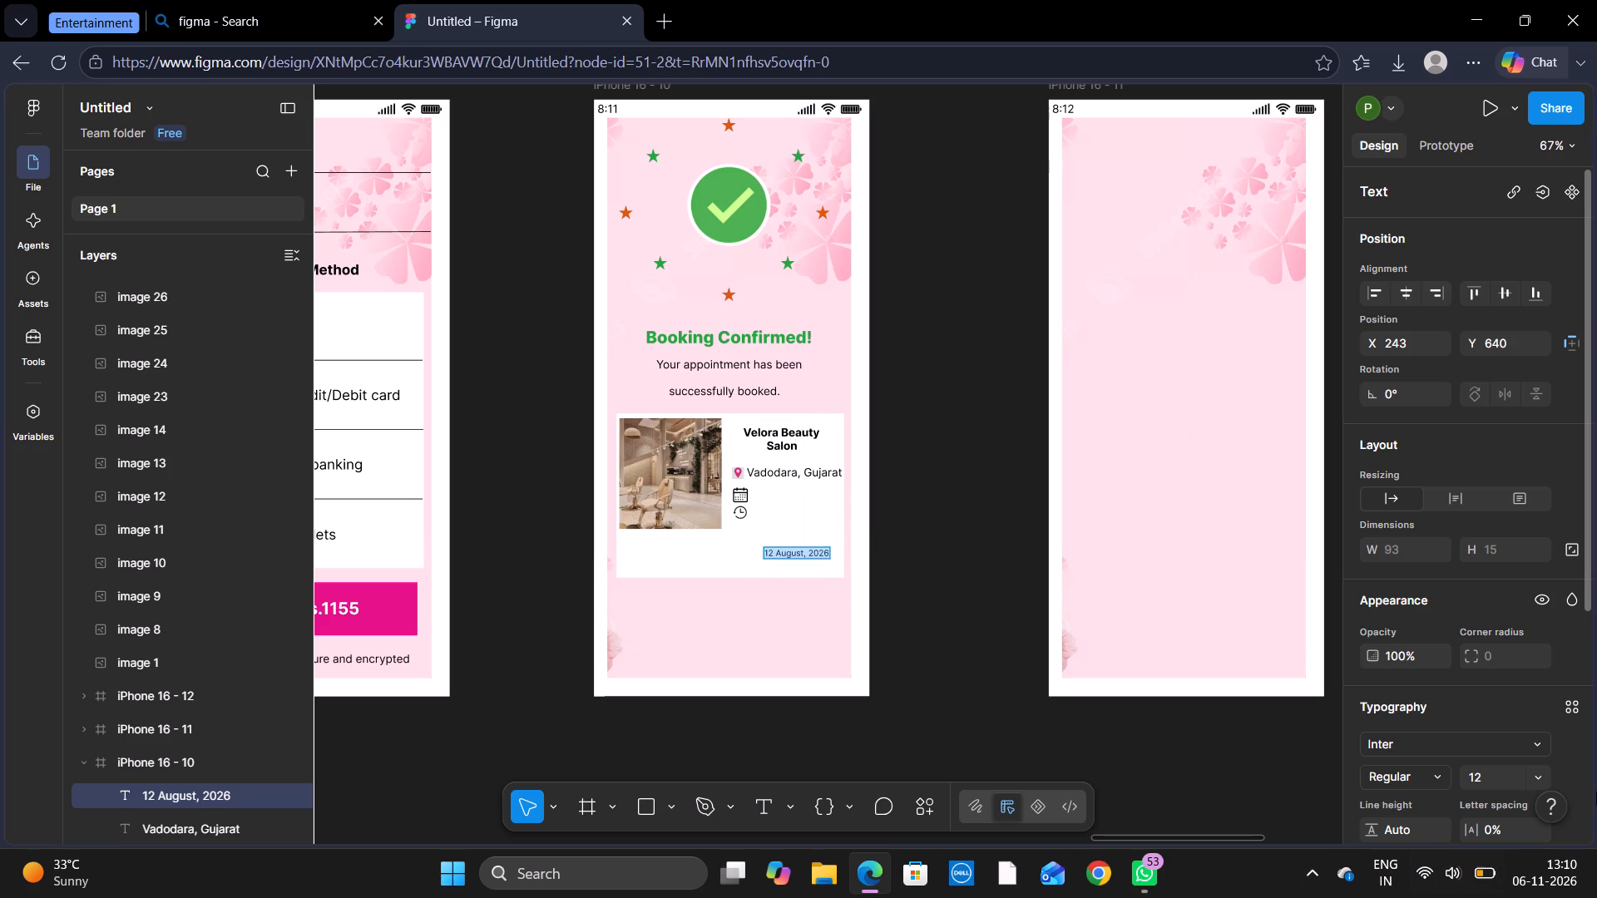
{"action": "left_click", "coordinate": [1539, 771]}
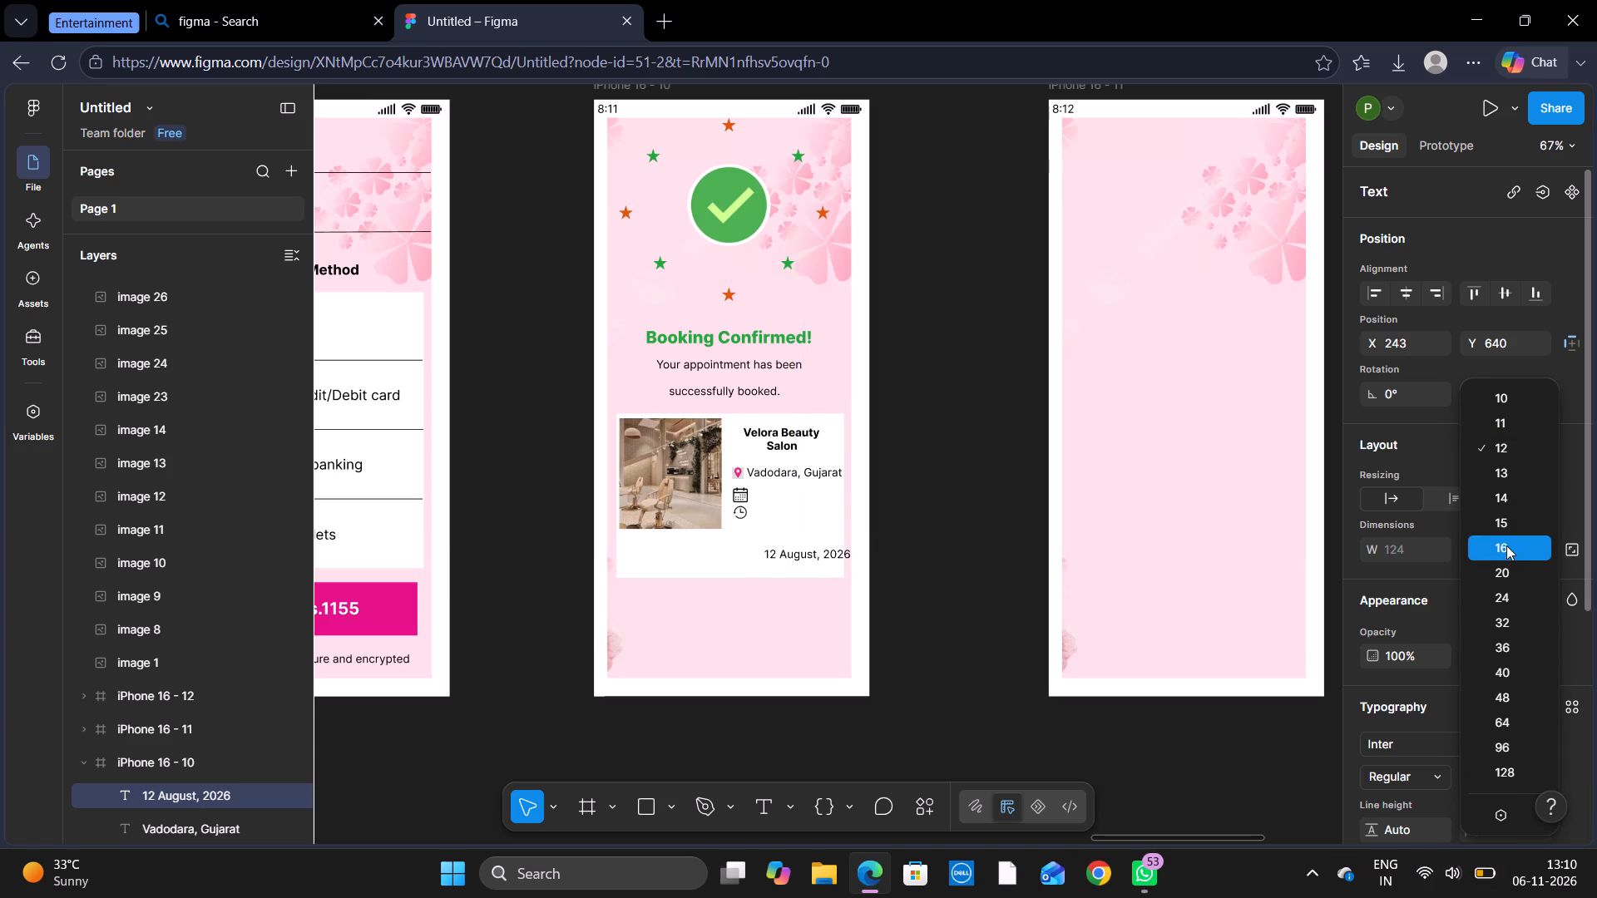
{"action": "left_click", "coordinate": [1506, 545]}
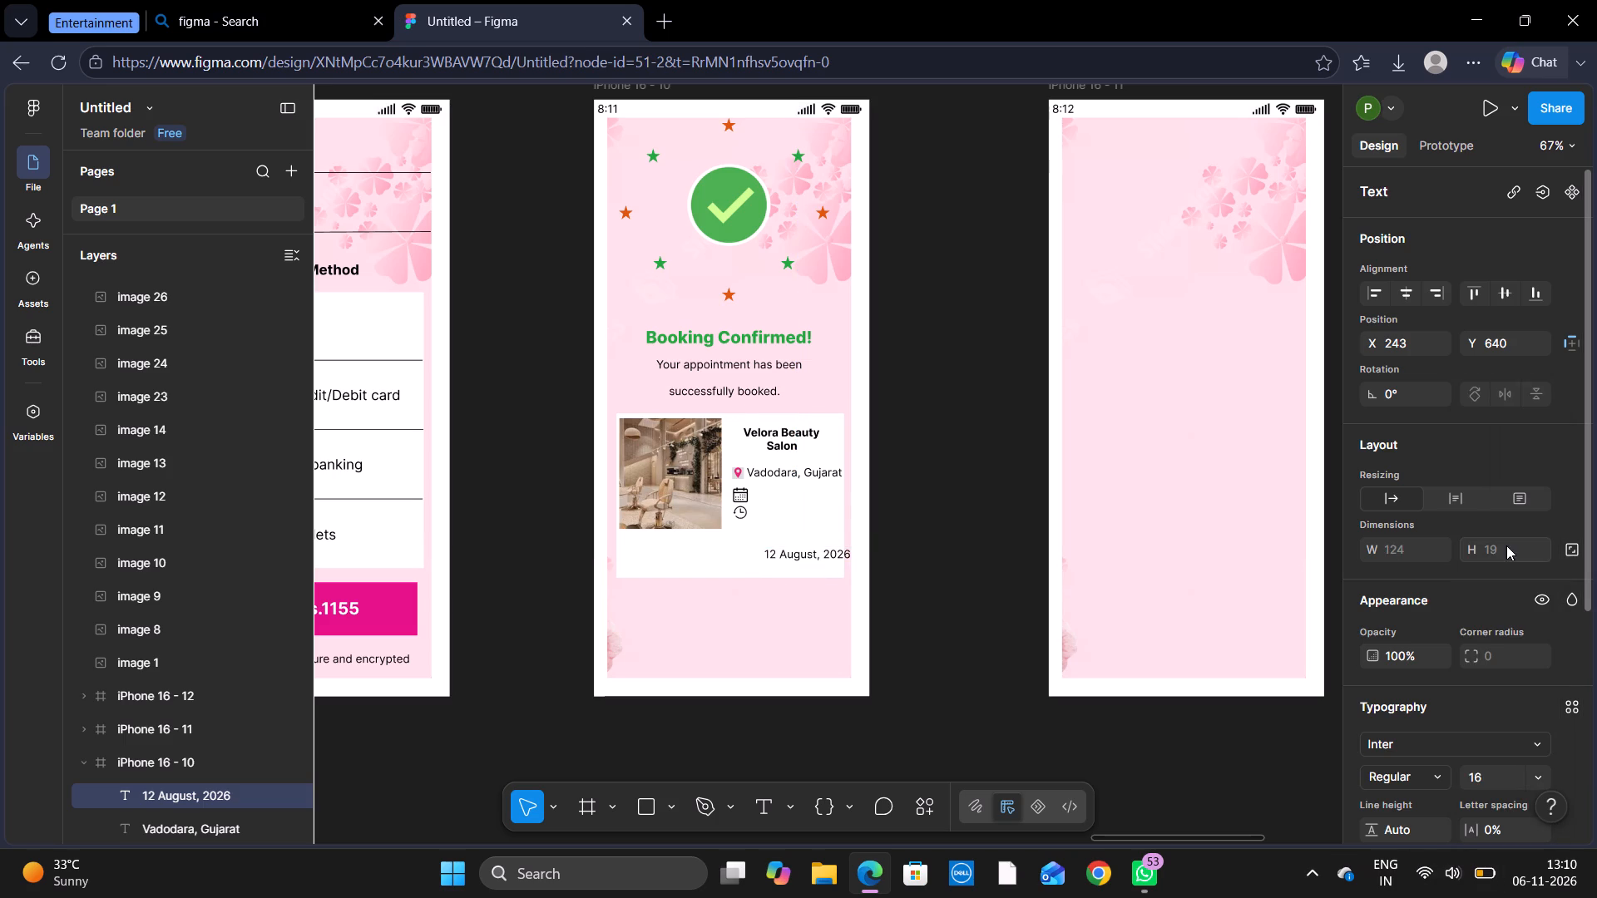
{"action": "left_click", "coordinate": [806, 570]}
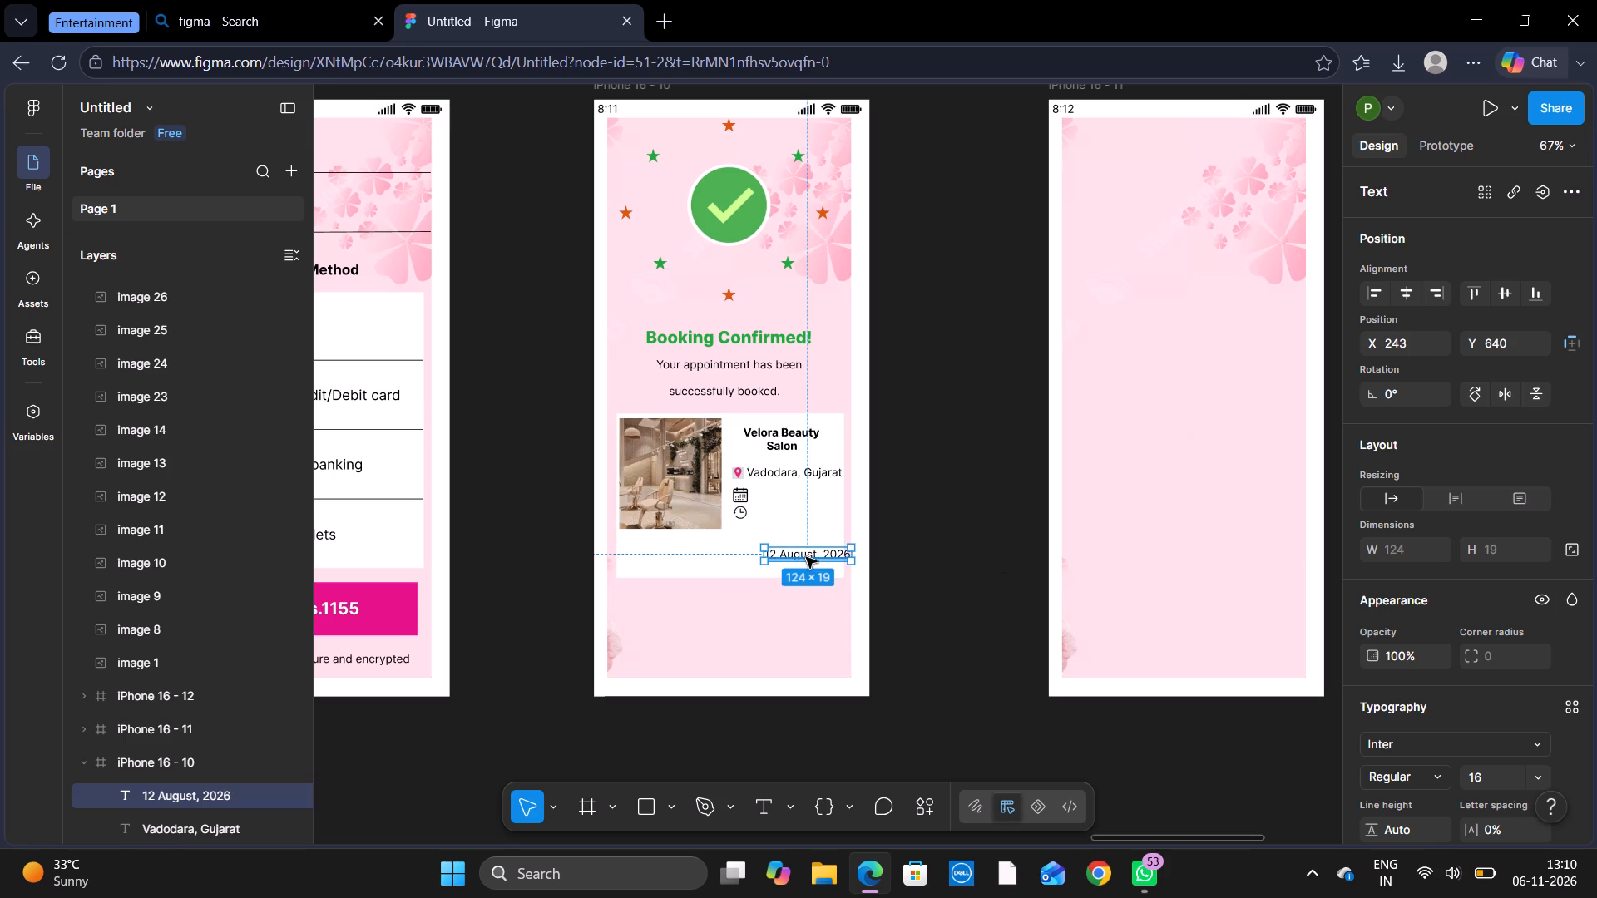
{"action": "left_click_drag", "start_coordinate": [807, 551], "coordinate": [798, 491]}
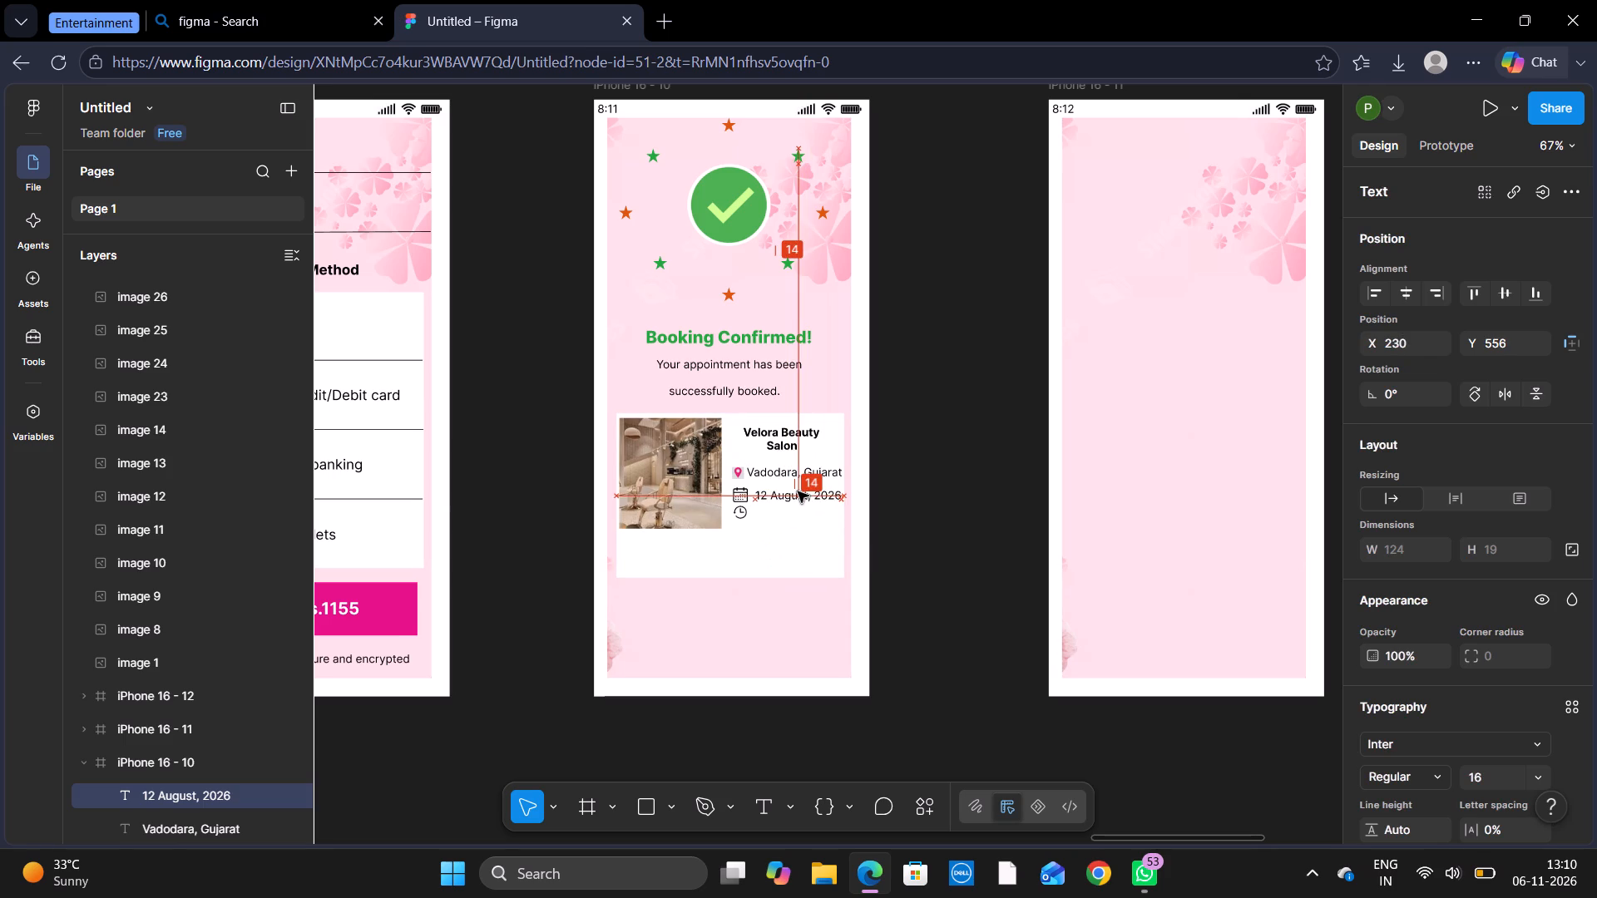
{"action": "left_click_drag", "start_coordinate": [798, 491], "coordinate": [794, 491]}
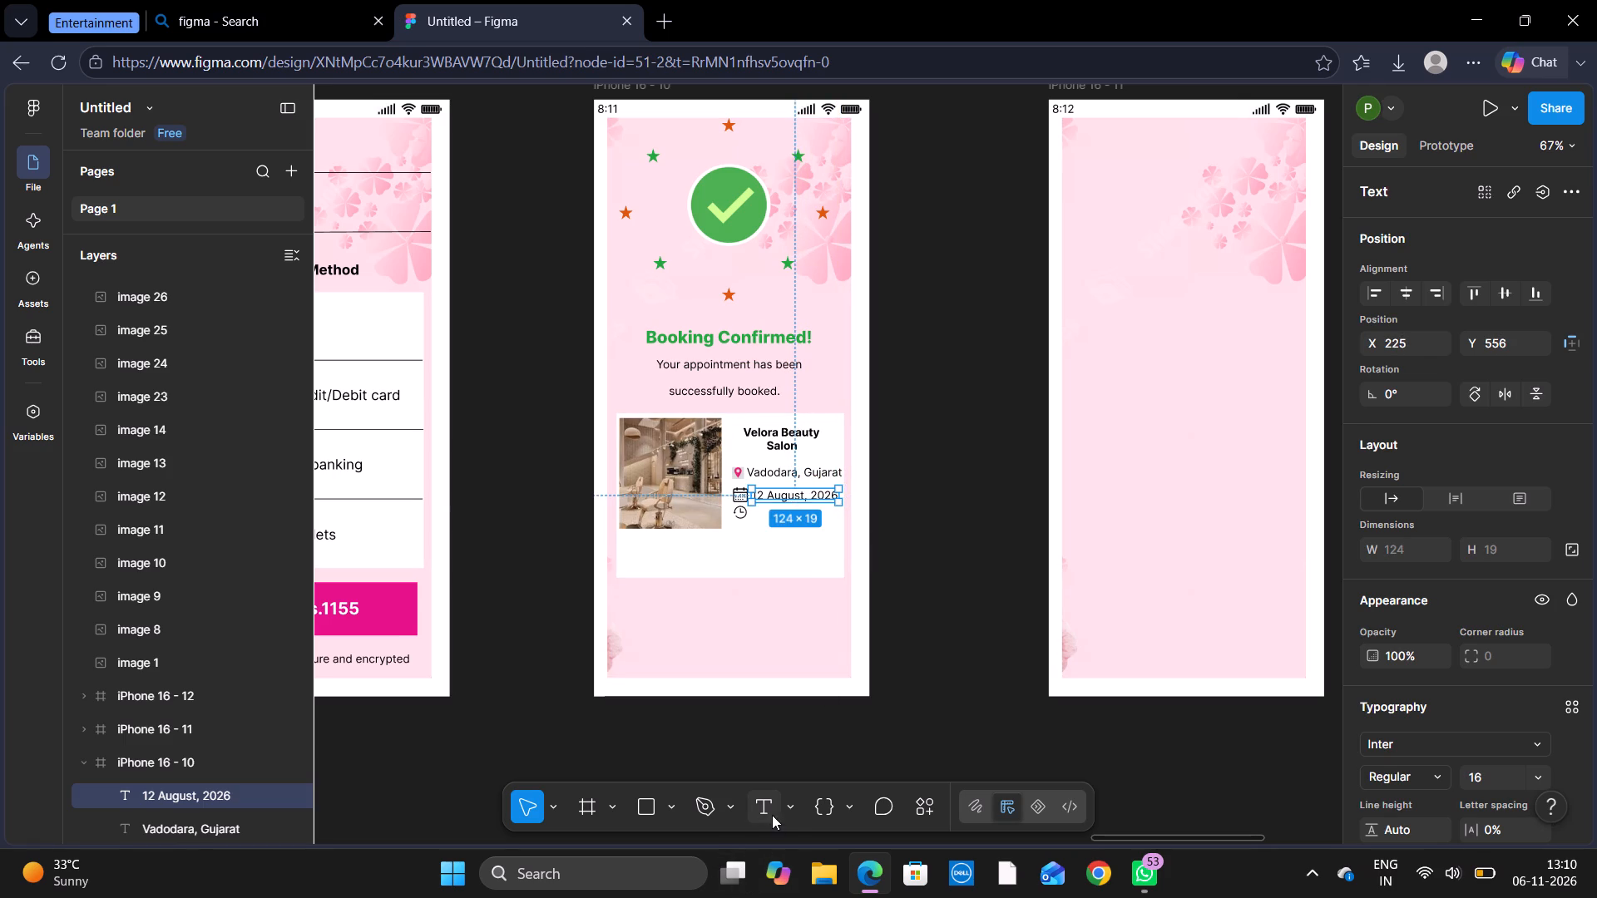
Add the text "02:00 PM" below the date in the Booking Confirmed card.
{"action": "left_click", "coordinate": [769, 811]}
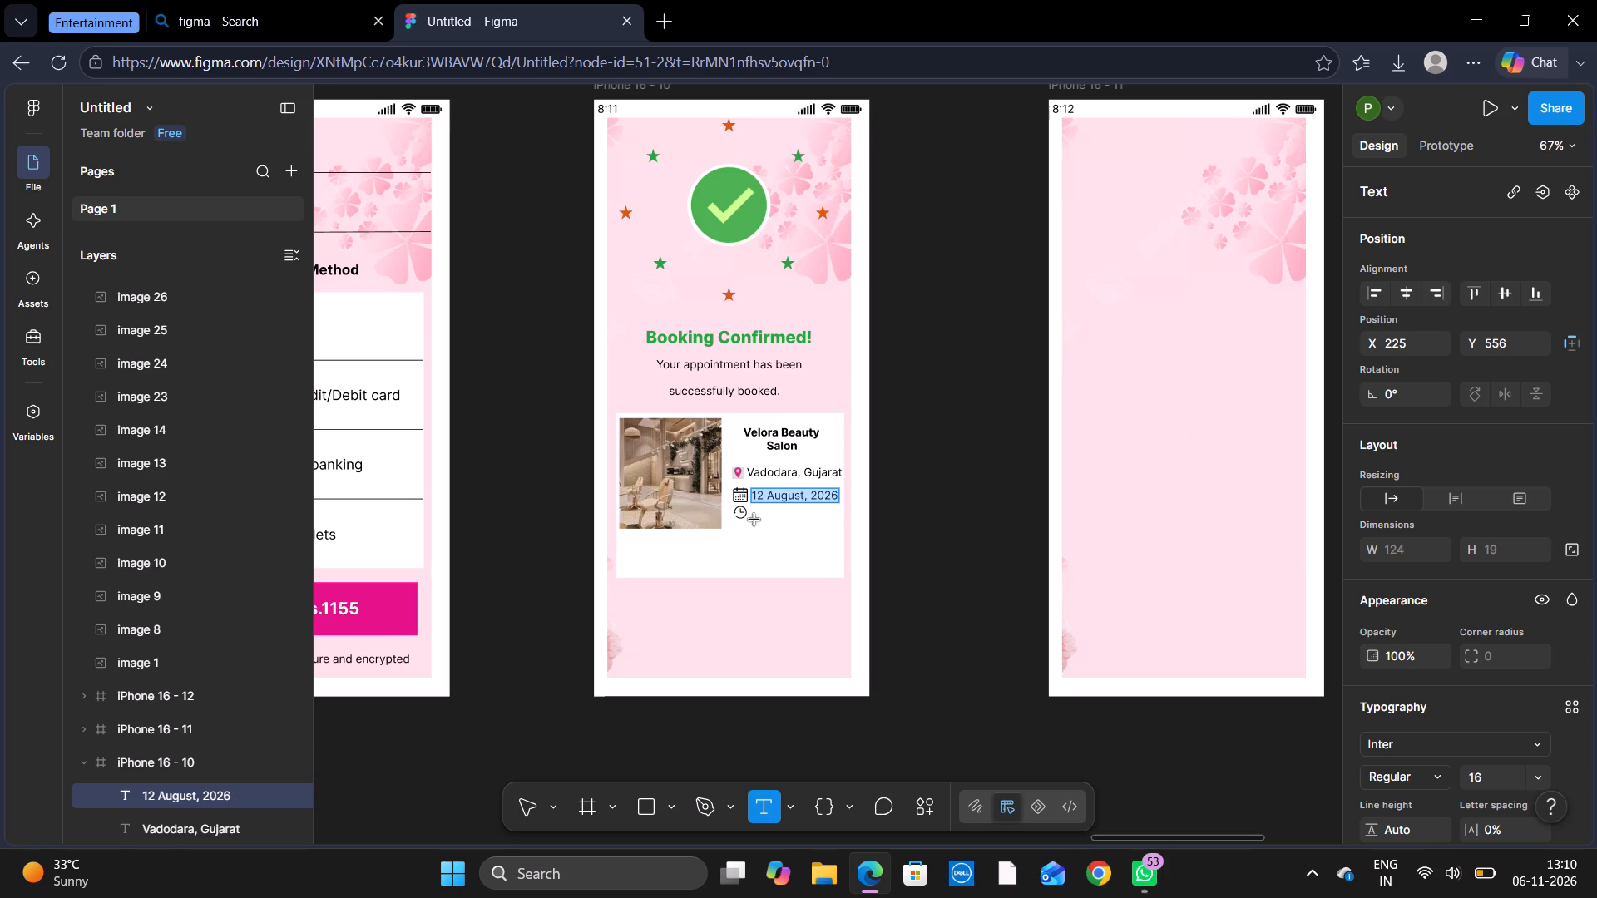
{"action": "left_click", "coordinate": [754, 520]}
{"action": "type", "text": "02"}
{"action": "key", "text": "shift+colon"}
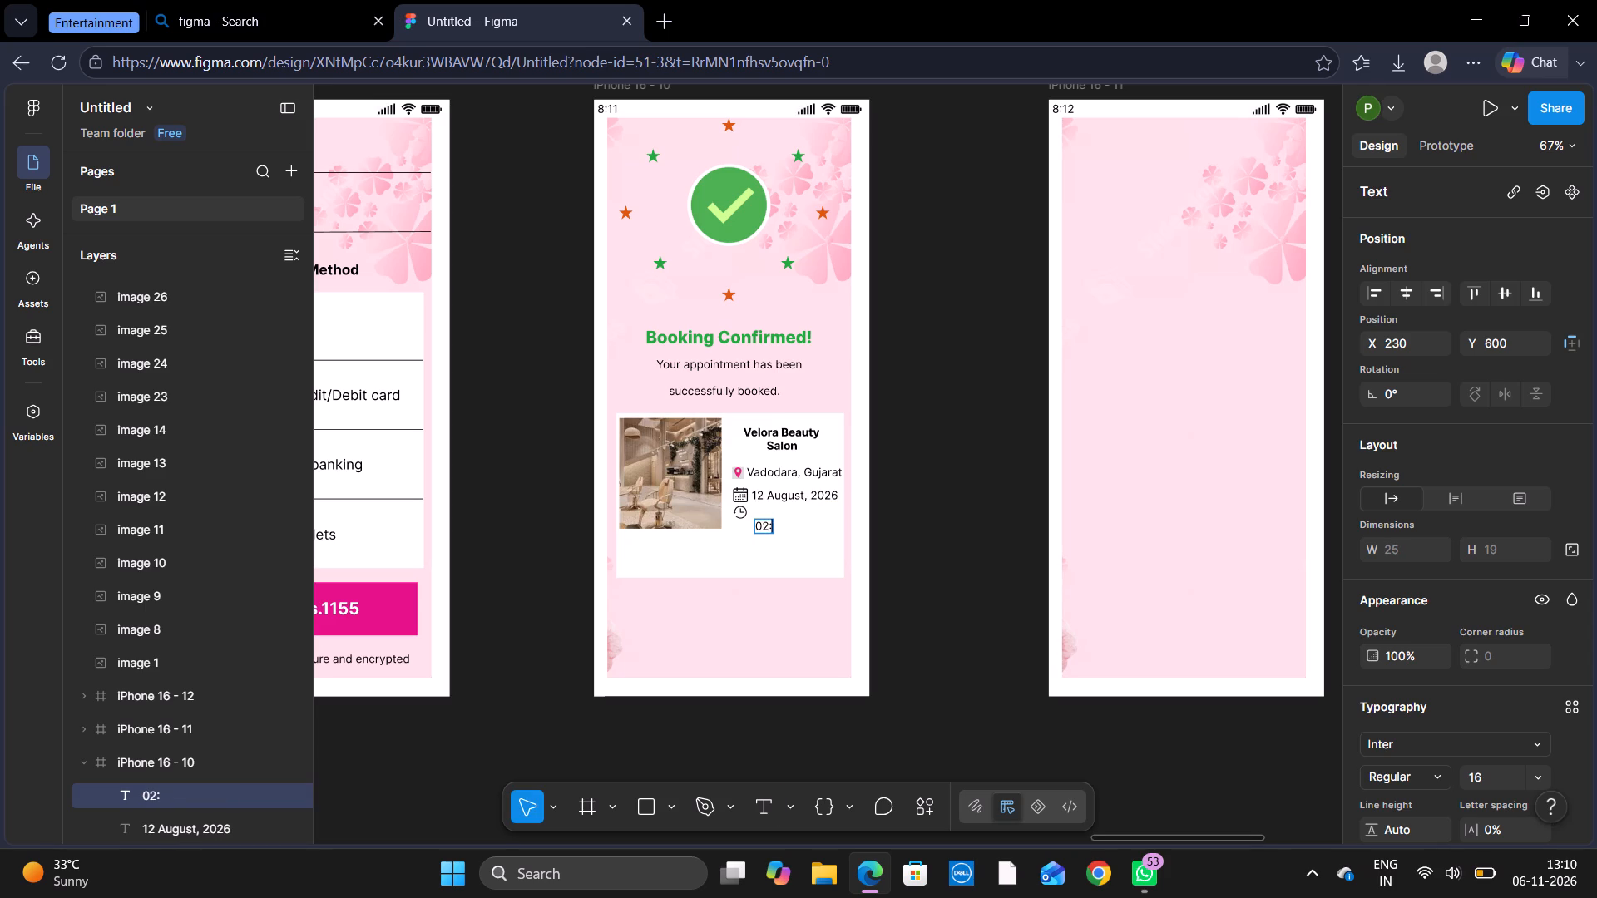
{"action": "type", "text": "00"}
{"action": "key", "text": "space"}
{"action": "left_click", "coordinate": [826, 581]}
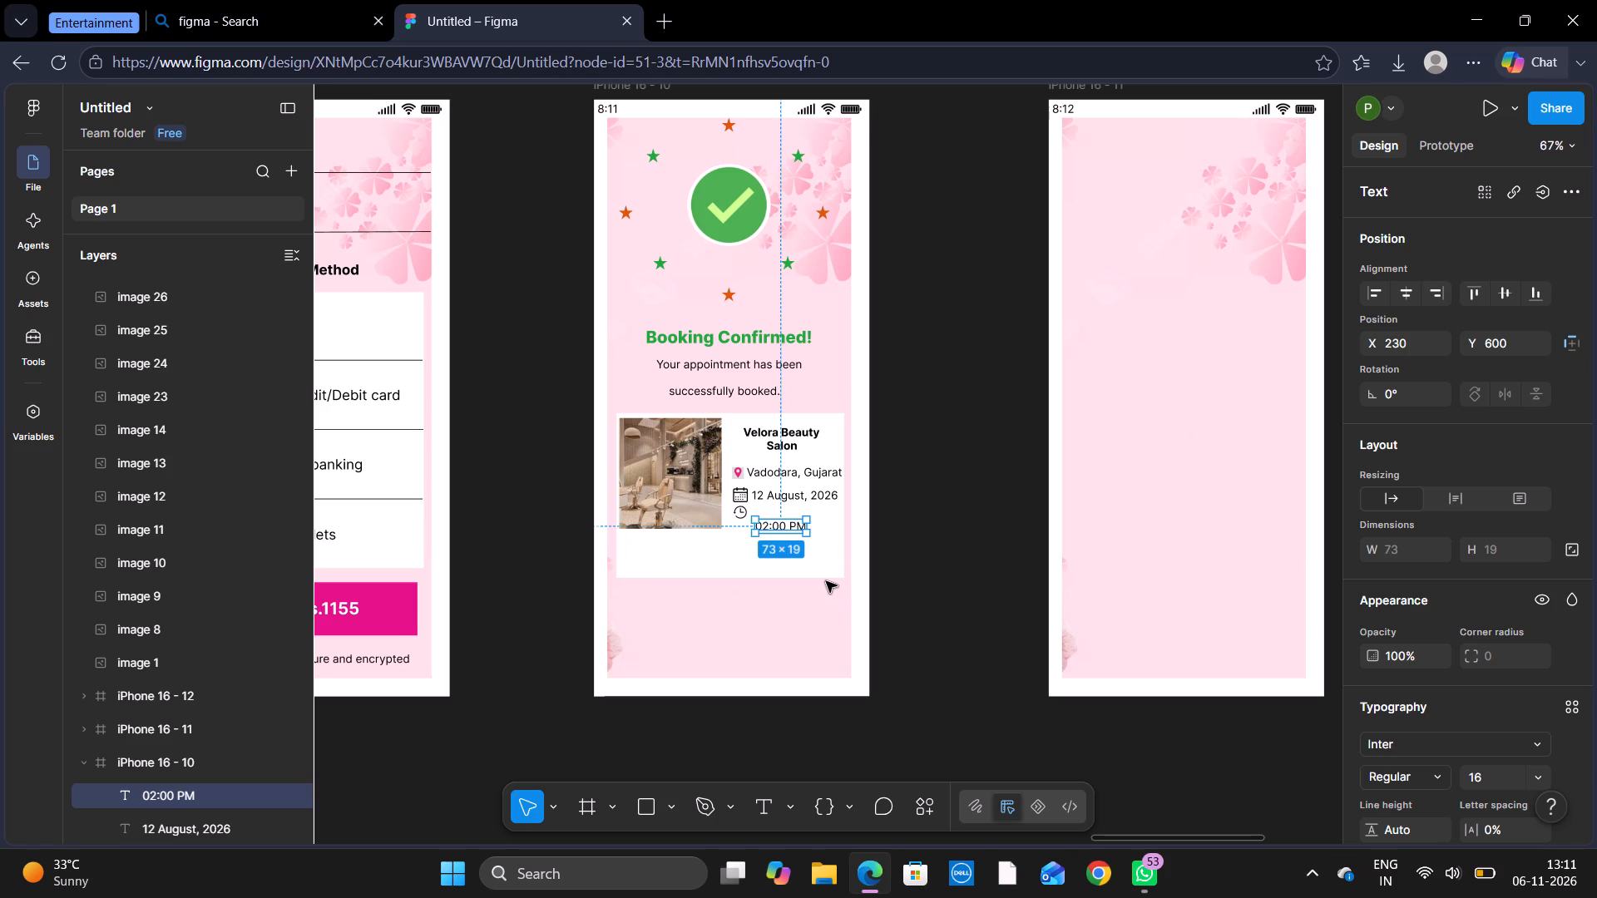
Position the "02:00 PM" text beside the clock icon, in line with the date, at about X 225, Y 582.
{"action": "left_click_drag", "start_coordinate": [791, 522], "coordinate": [796, 519]}
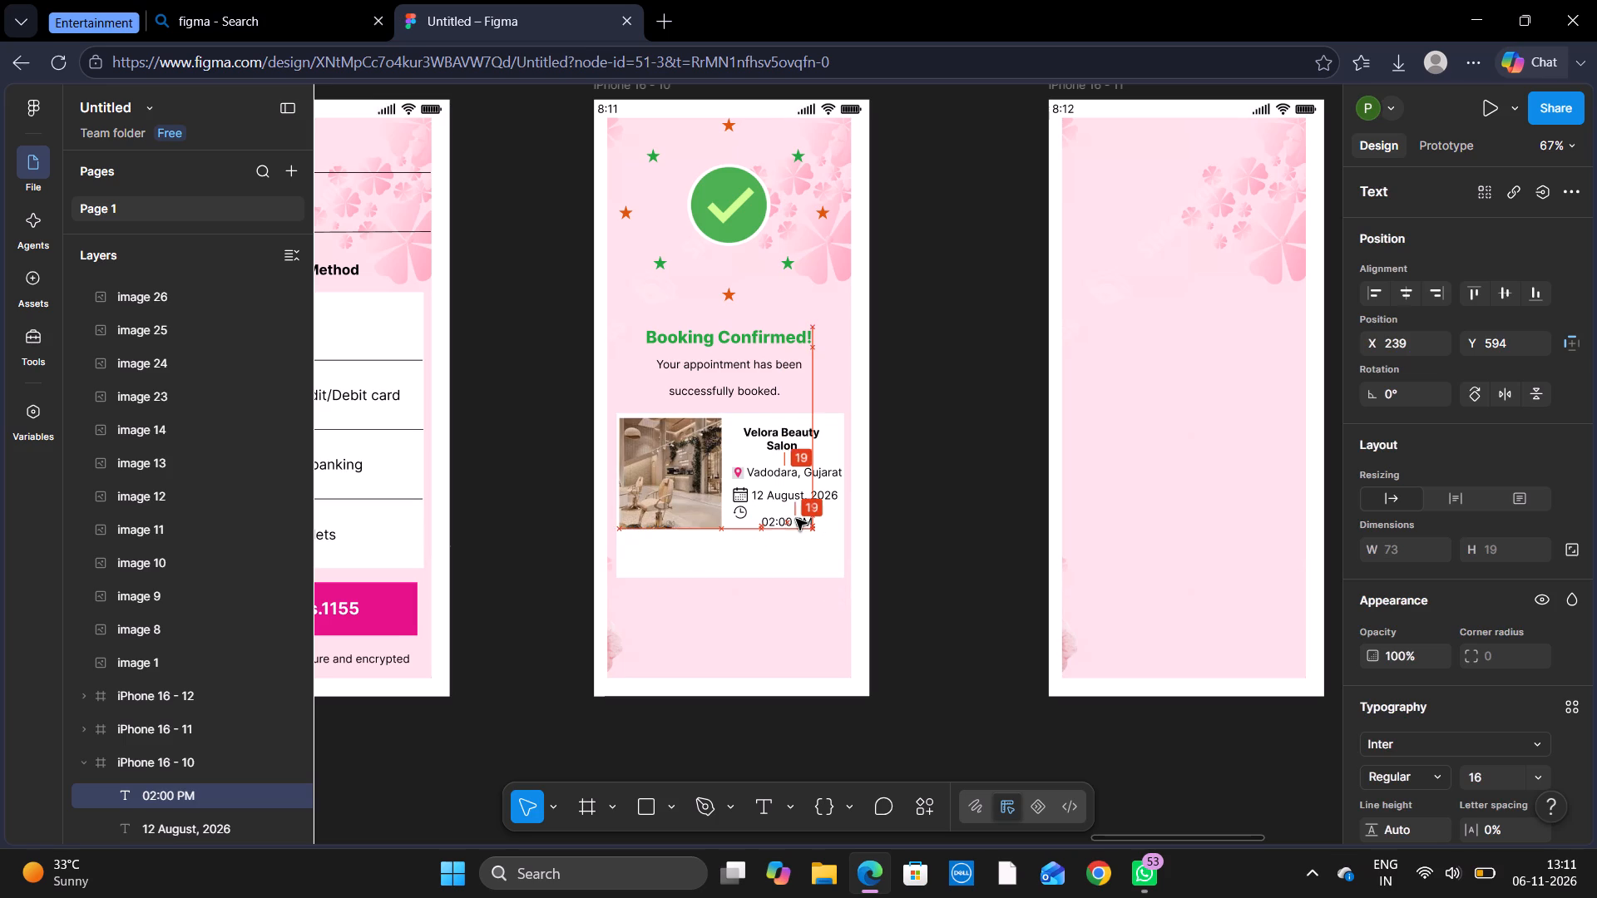
{"action": "left_click_drag", "start_coordinate": [796, 519], "coordinate": [791, 512]}
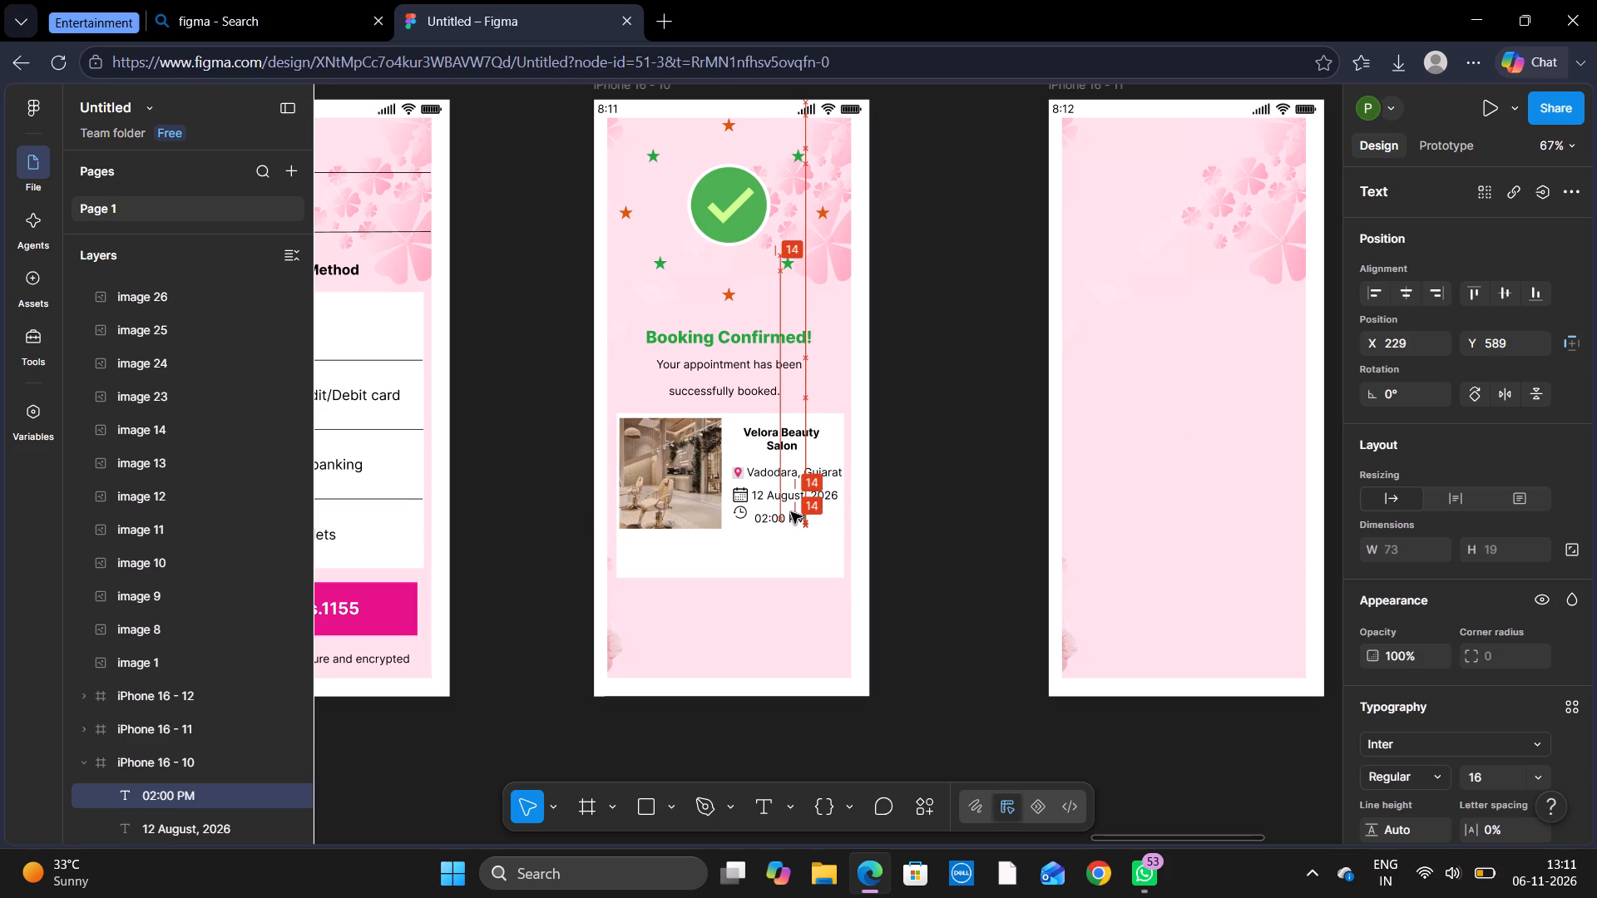
{"action": "left_click_drag", "start_coordinate": [791, 512], "coordinate": [790, 511]}
{"action": "left_click_drag", "start_coordinate": [790, 511], "coordinate": [789, 508]}
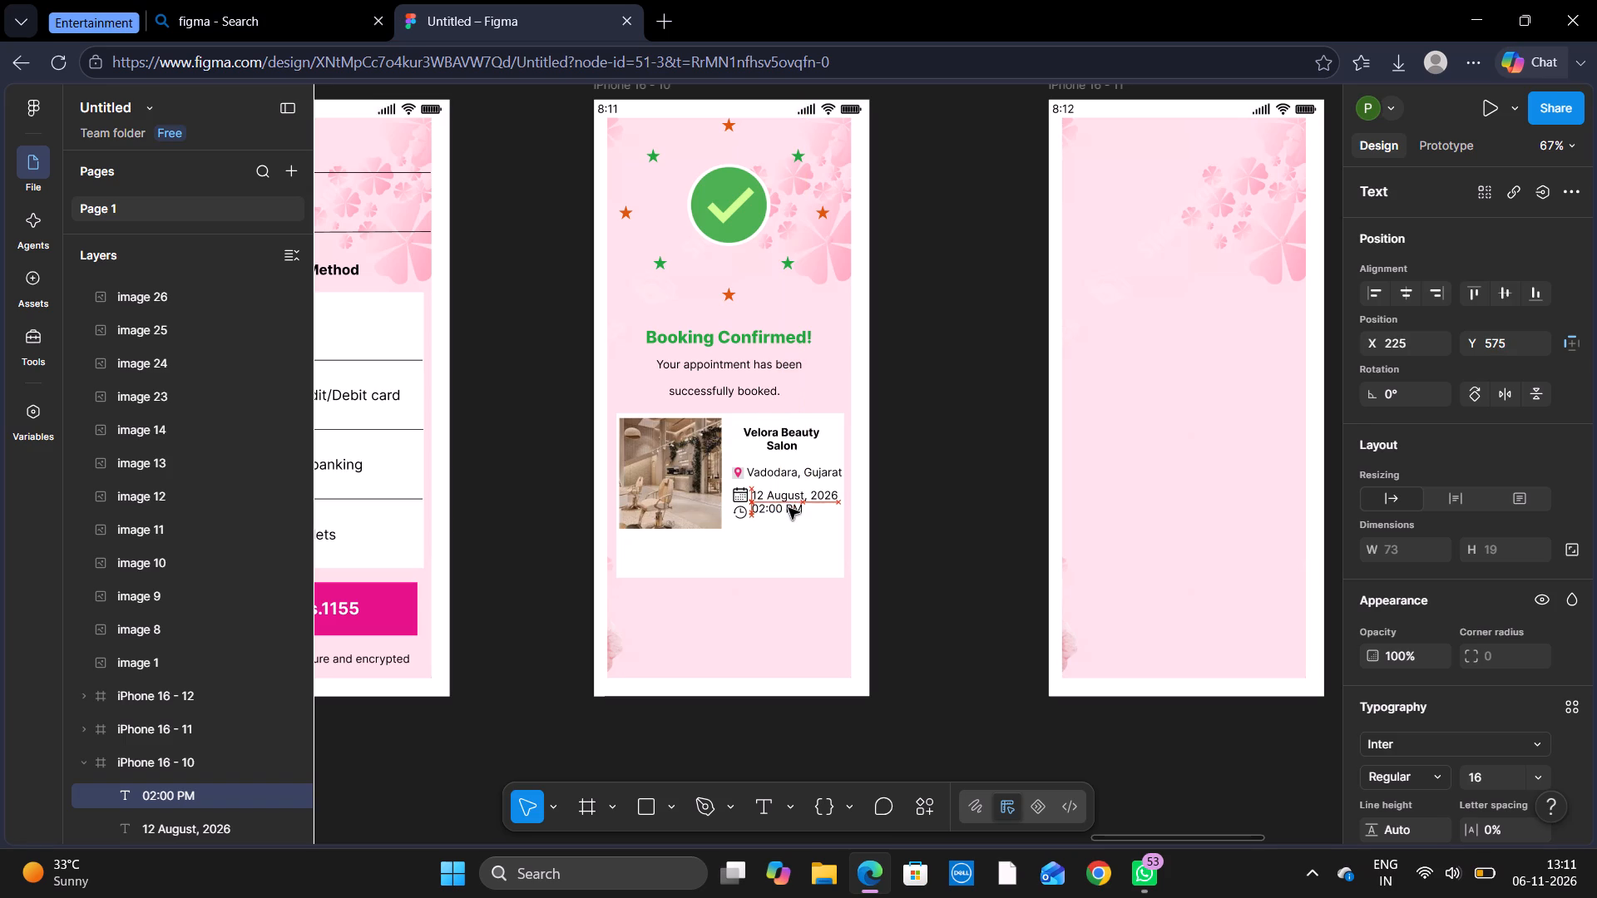
{"action": "left_click_drag", "start_coordinate": [789, 508], "coordinate": [789, 509]}
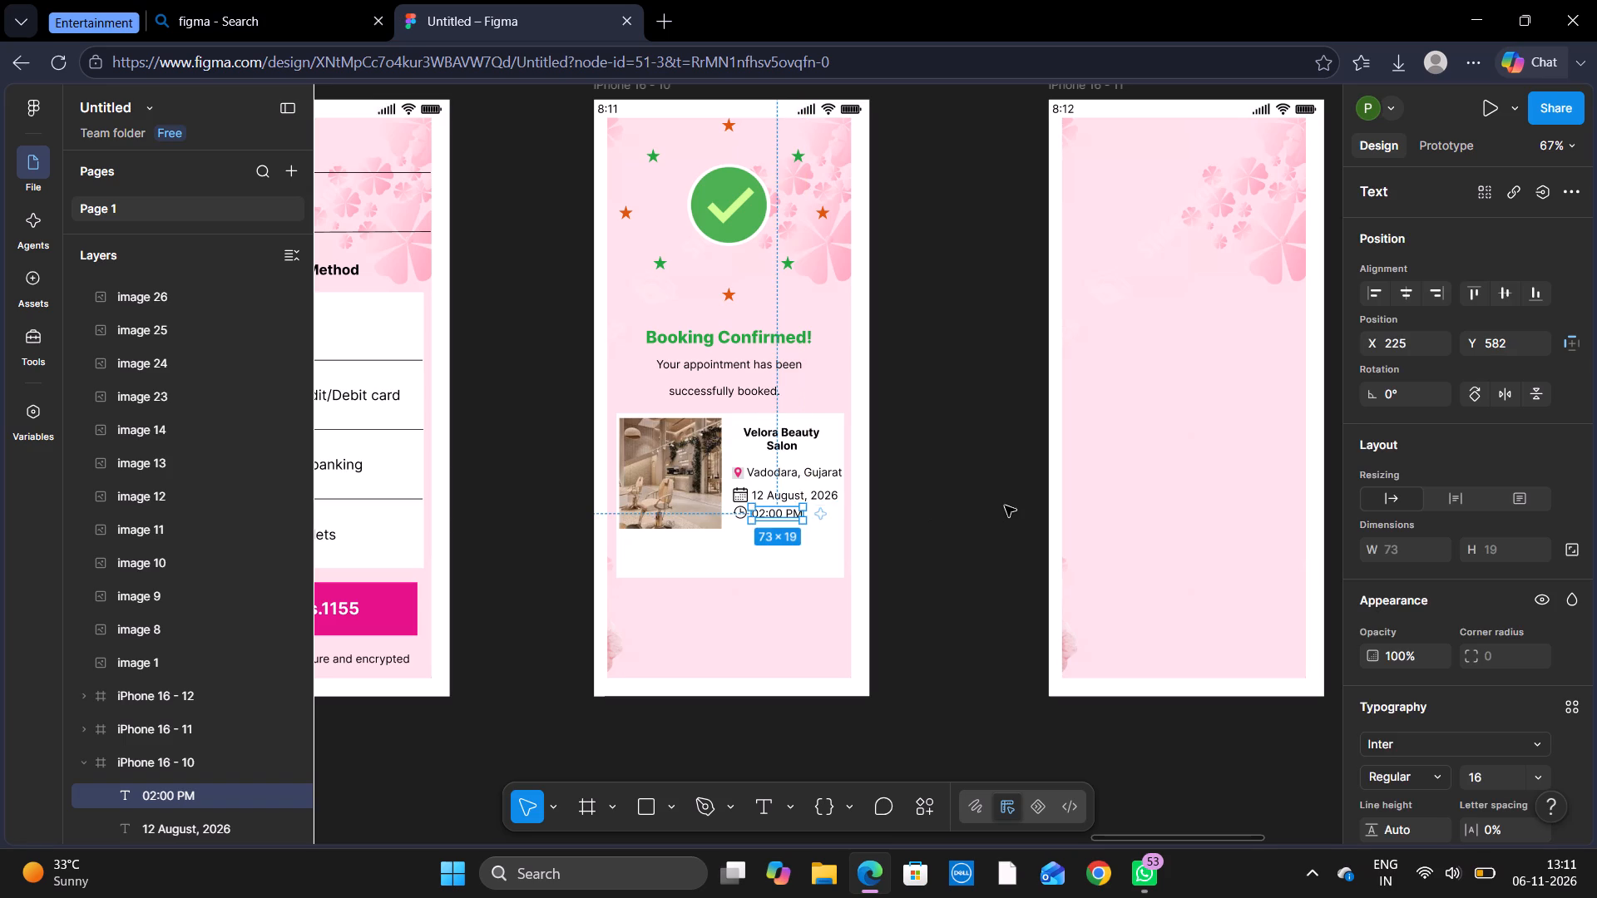
{"action": "left_click", "coordinate": [1005, 506]}
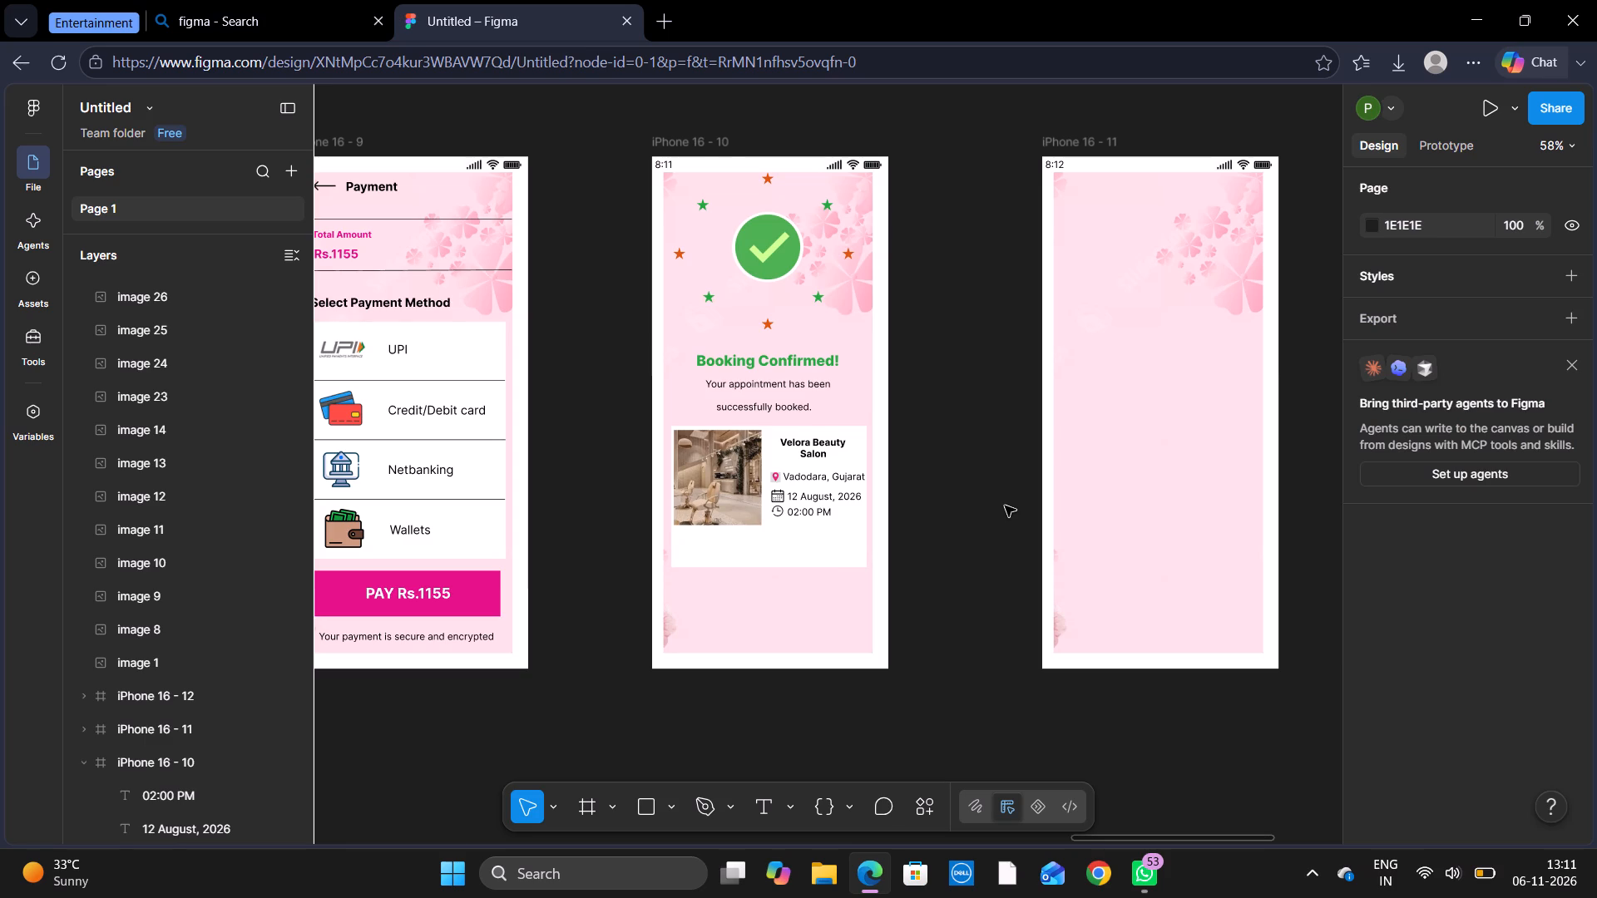
Add the bold text "Booking ID: #GB10245" at the bottom of the white salon card on the Booking Confirmed screen.
{"action": "left_click", "coordinate": [758, 801]}
{"action": "left_click", "coordinate": [701, 550]}
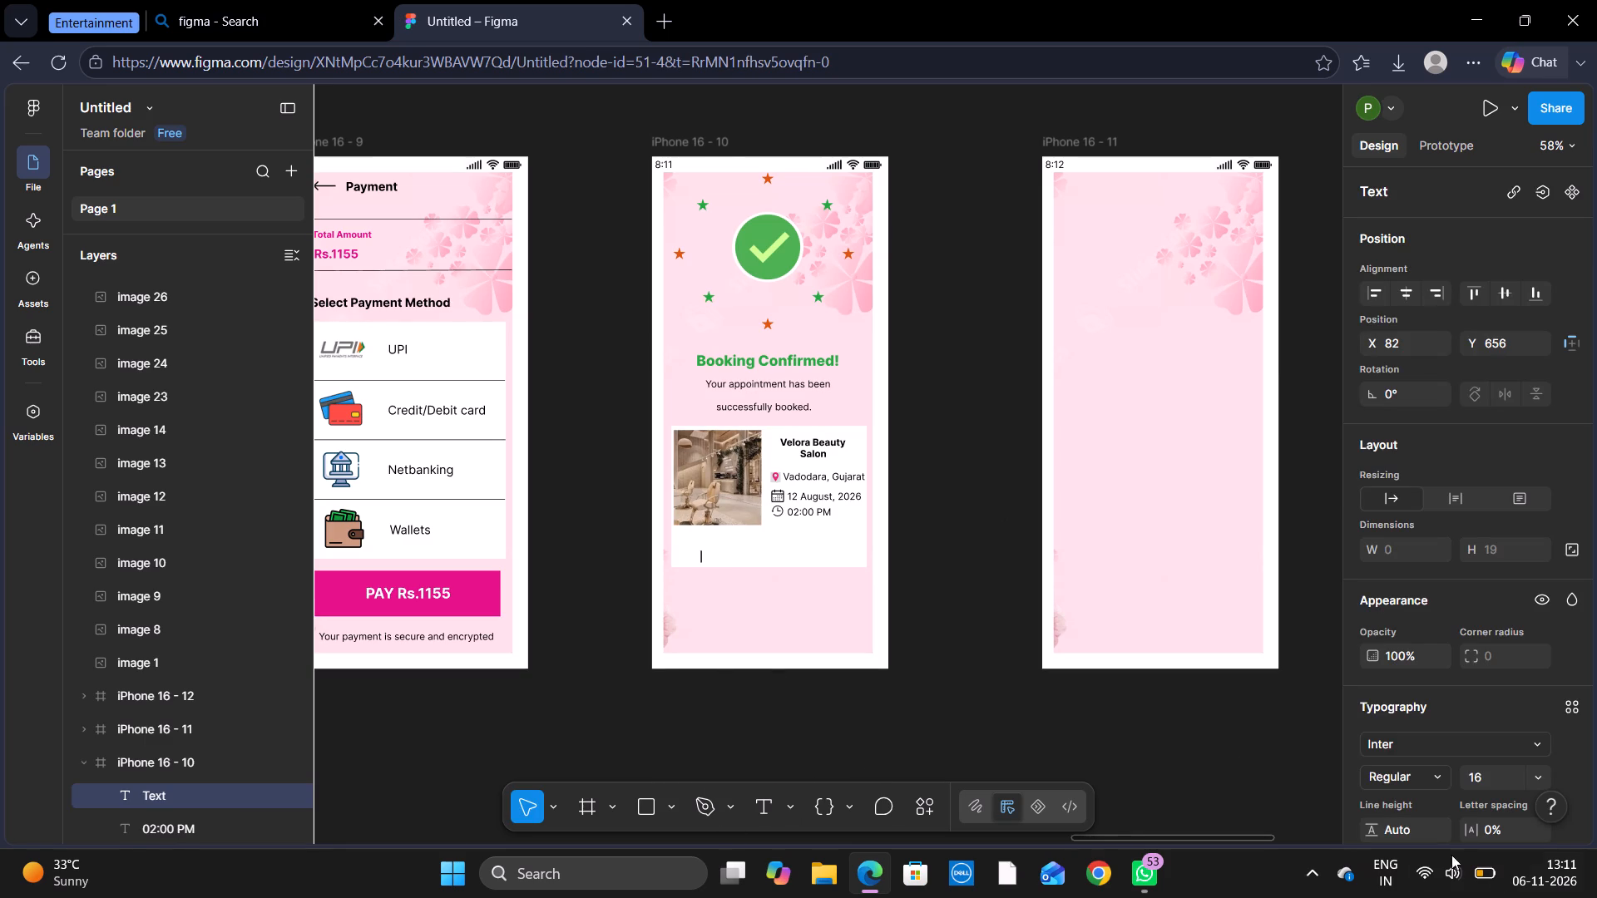
{"action": "left_click", "coordinate": [1439, 775]}
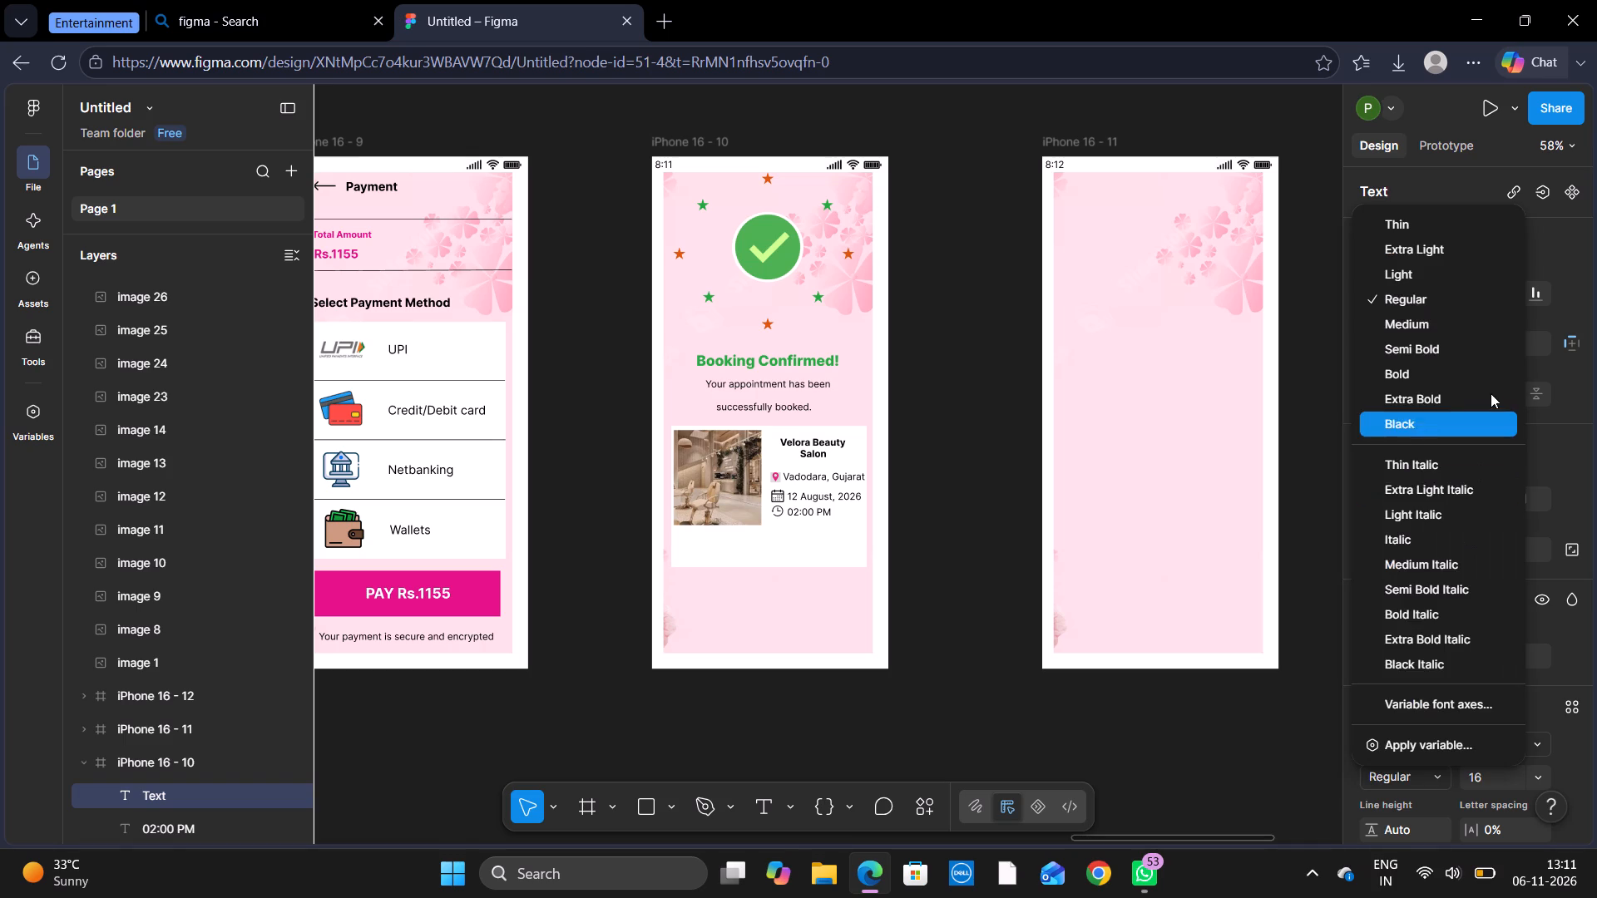
{"action": "left_click", "coordinate": [1469, 375]}
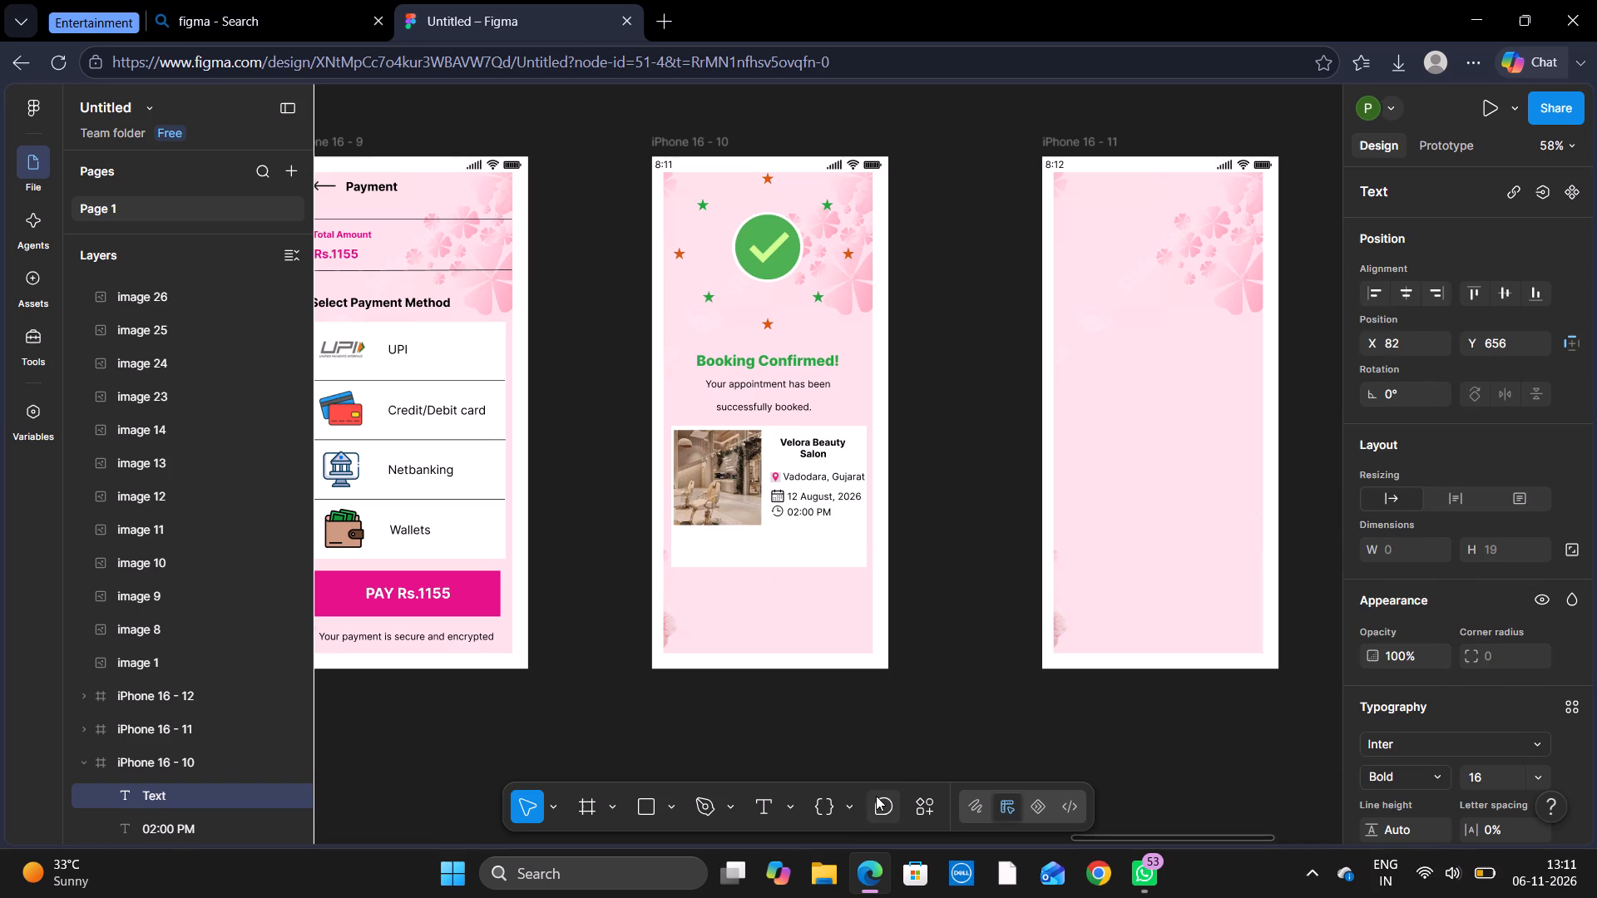
{"action": "key", "text": "shift+b"}
{"action": "key", "text": "BackSpace"}
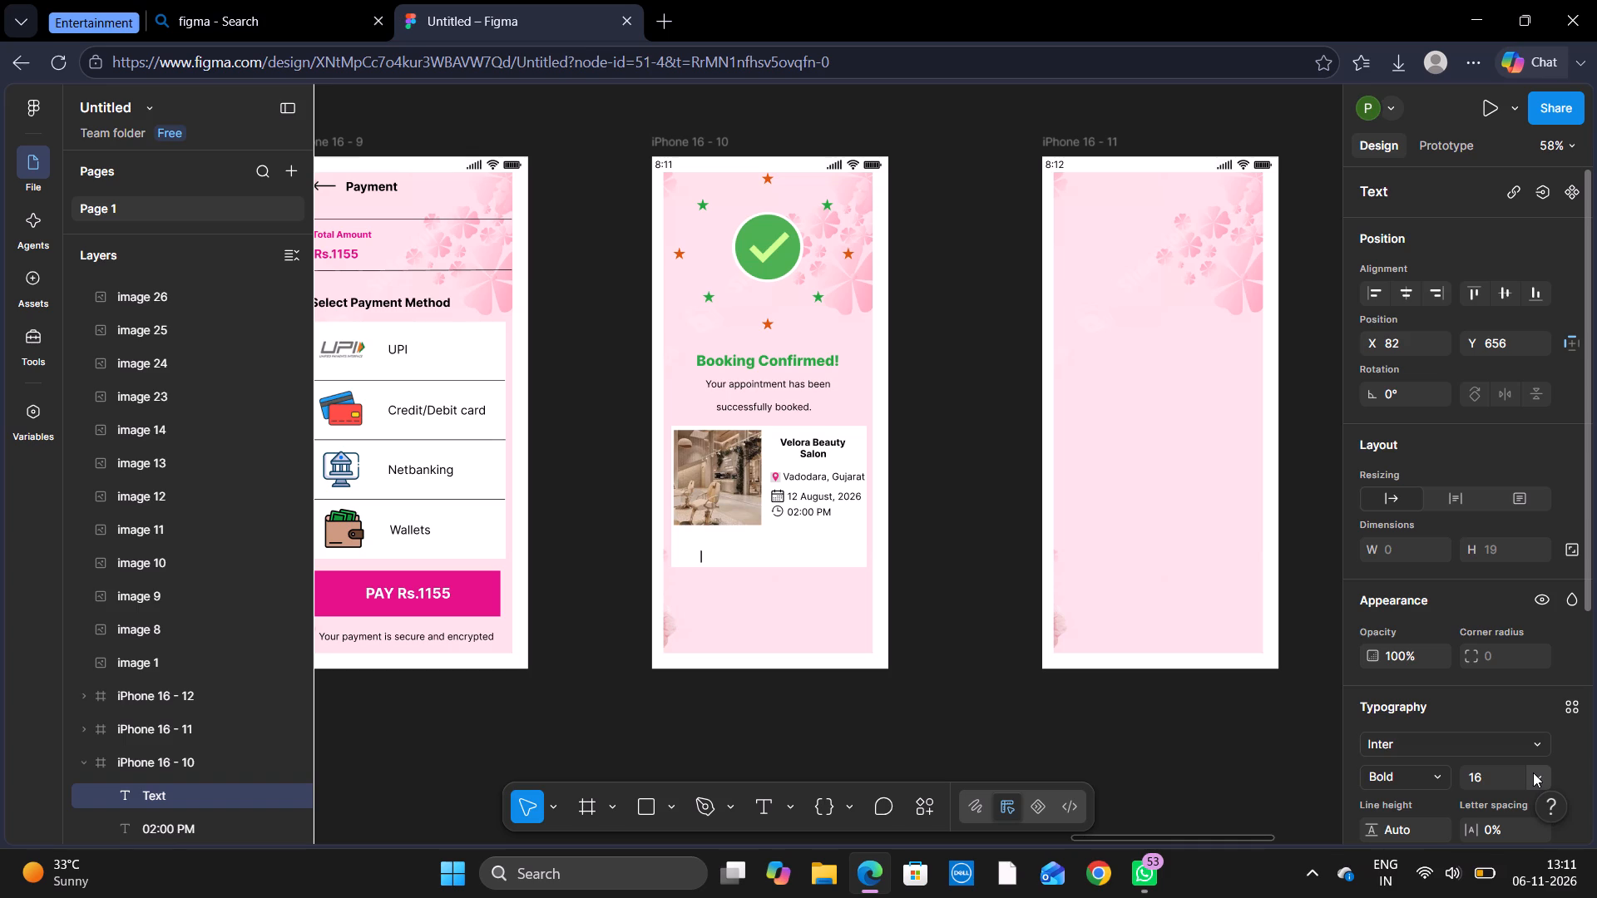
{"action": "key", "text": "shift+b"}
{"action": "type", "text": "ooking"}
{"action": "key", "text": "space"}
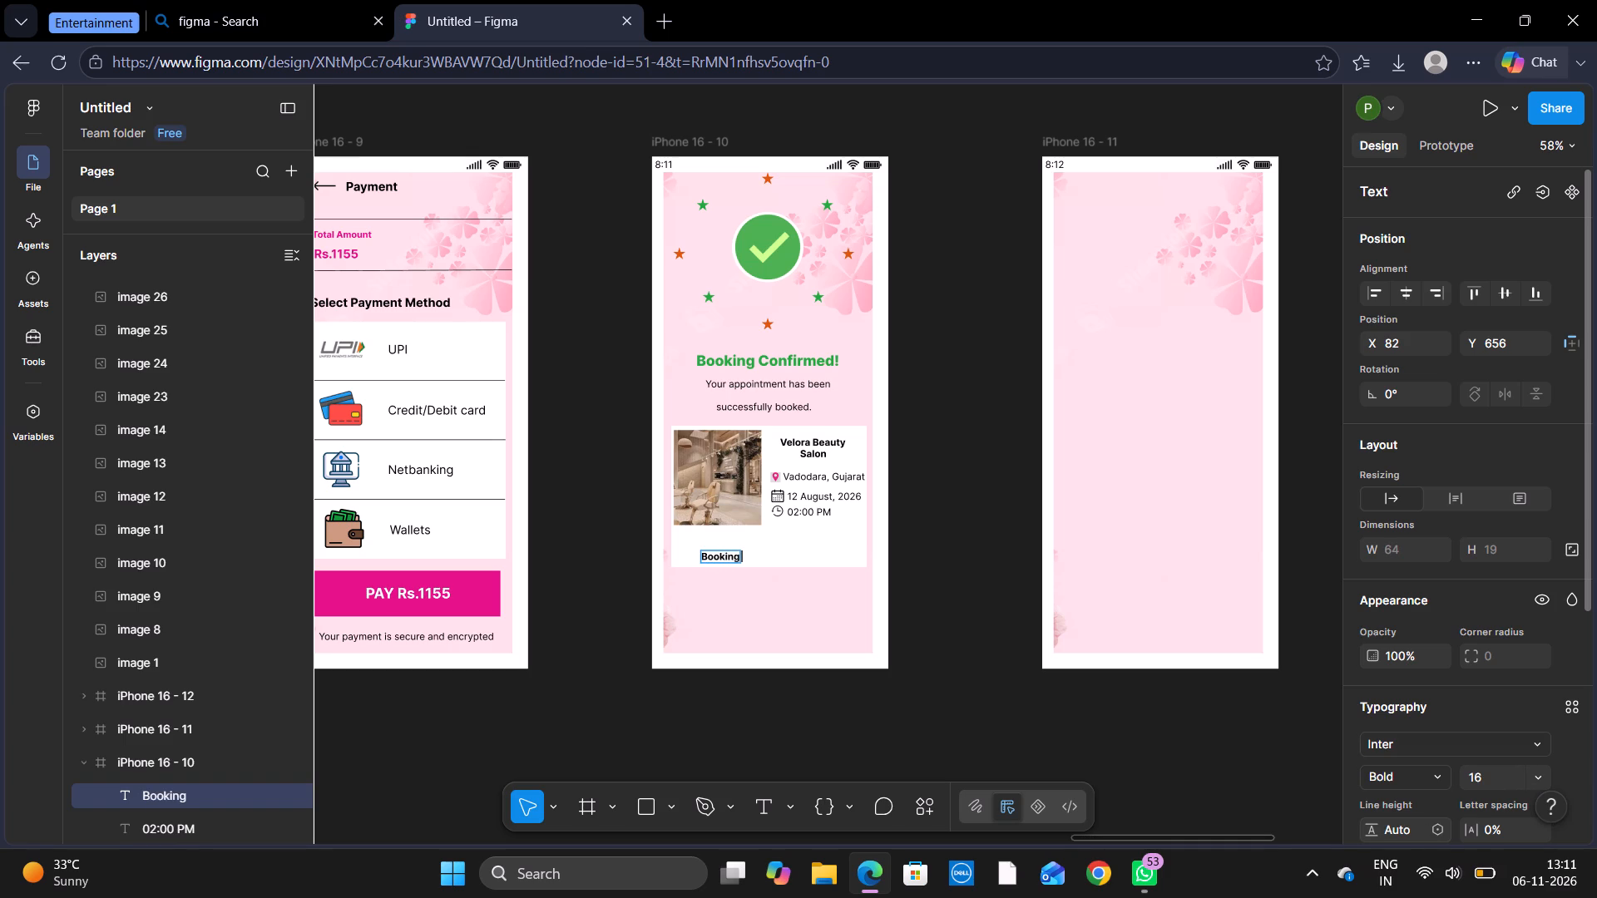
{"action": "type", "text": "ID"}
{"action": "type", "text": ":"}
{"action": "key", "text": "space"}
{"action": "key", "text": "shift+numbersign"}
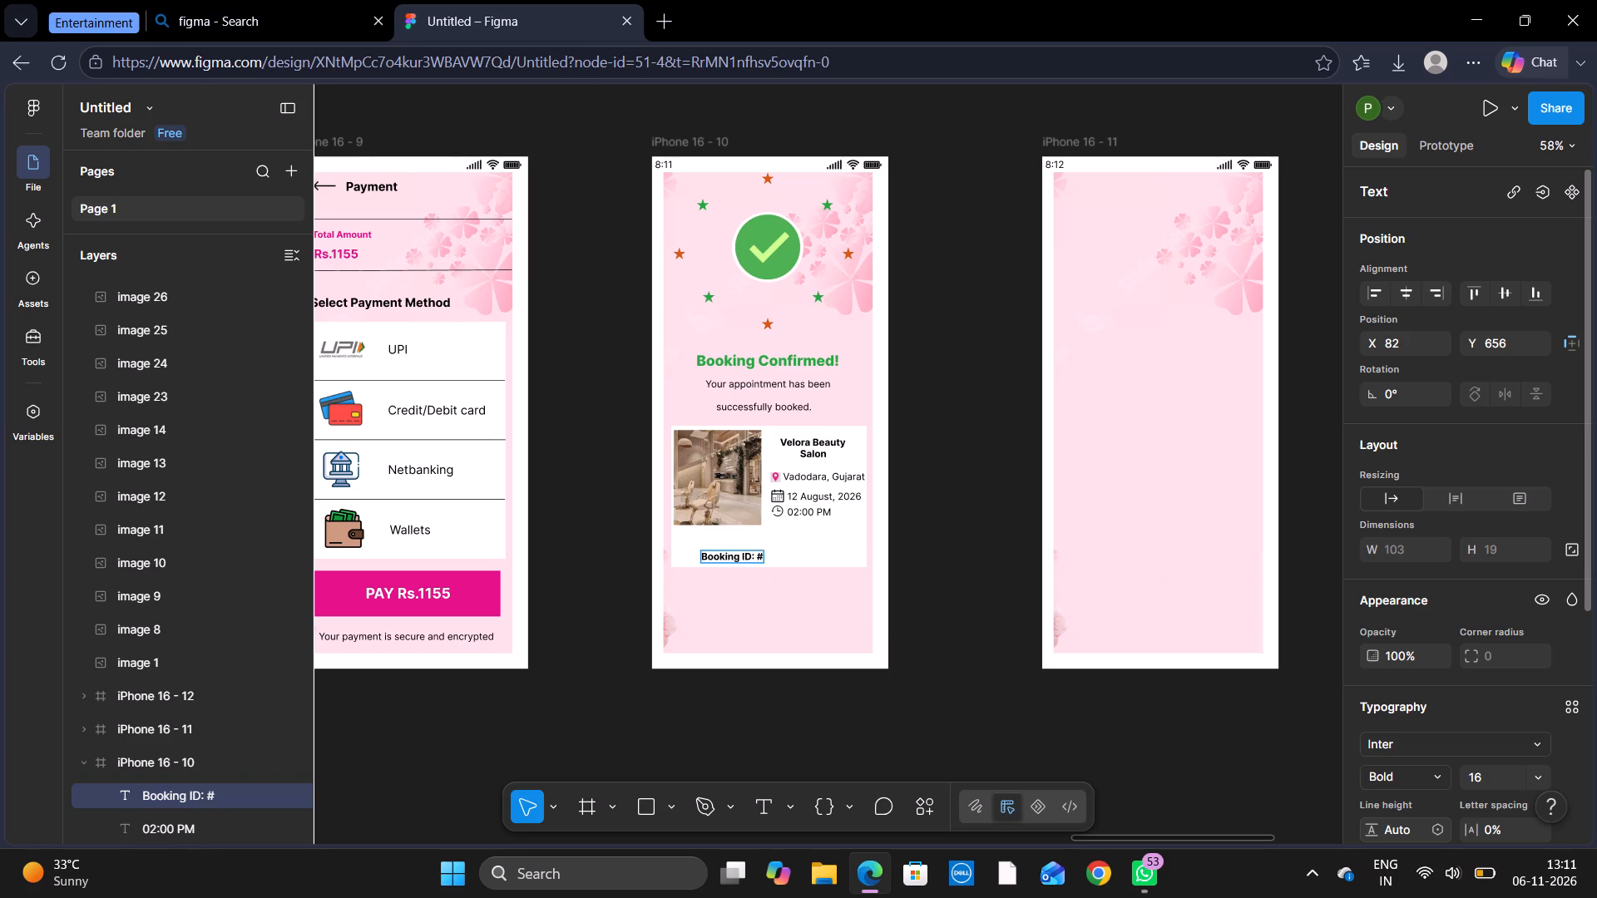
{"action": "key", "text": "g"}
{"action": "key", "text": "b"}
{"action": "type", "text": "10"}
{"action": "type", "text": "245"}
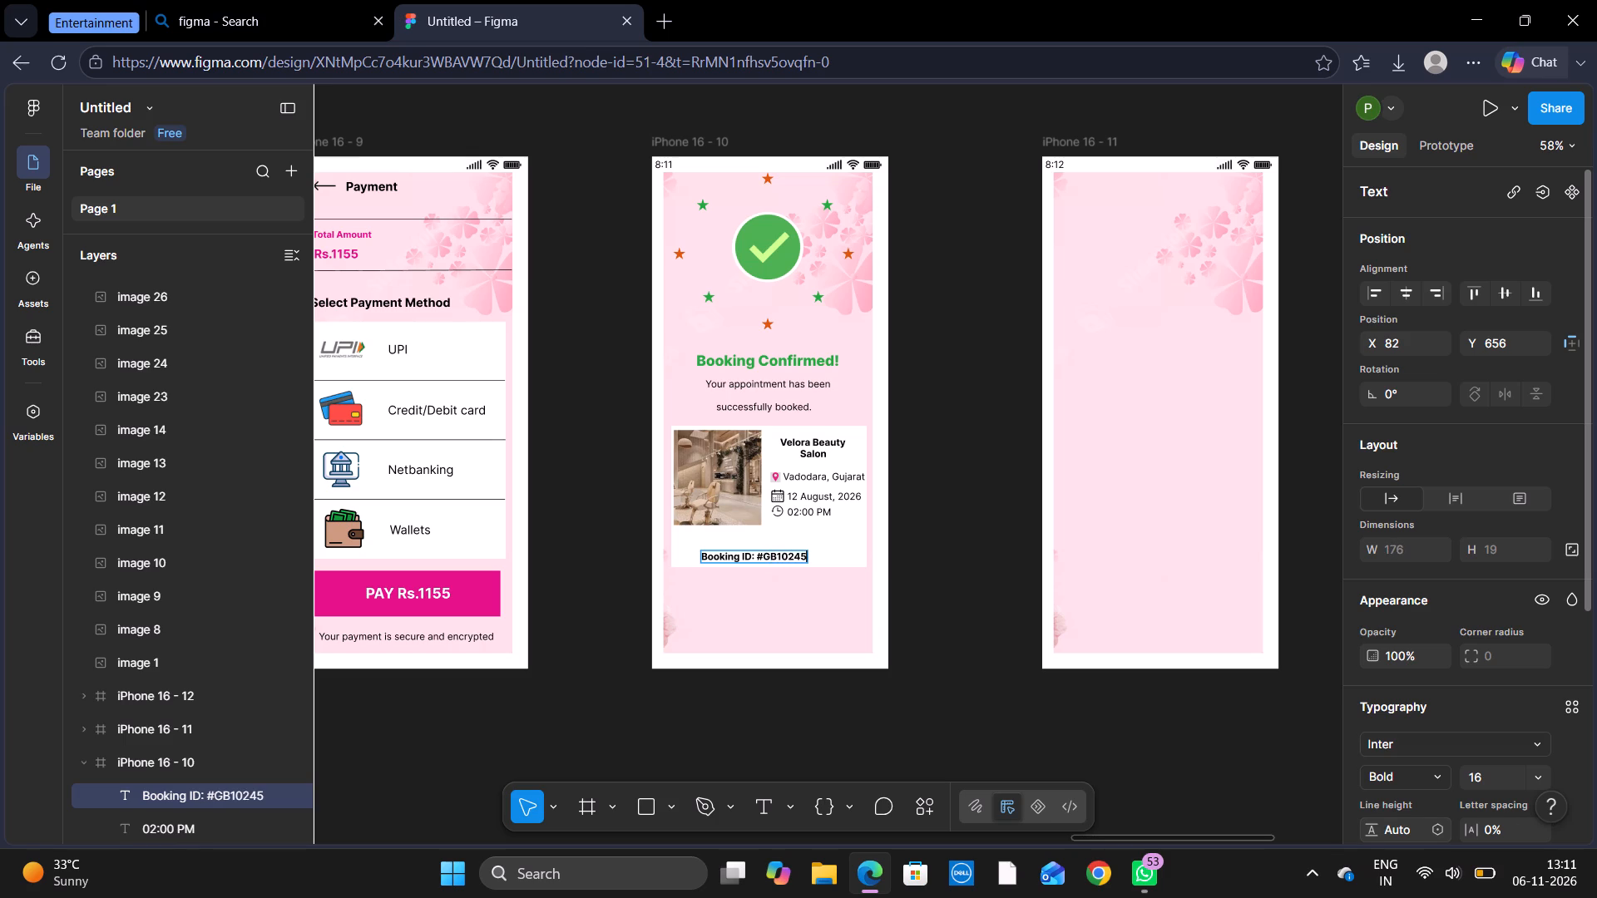
{"action": "left_click", "coordinate": [848, 551]}
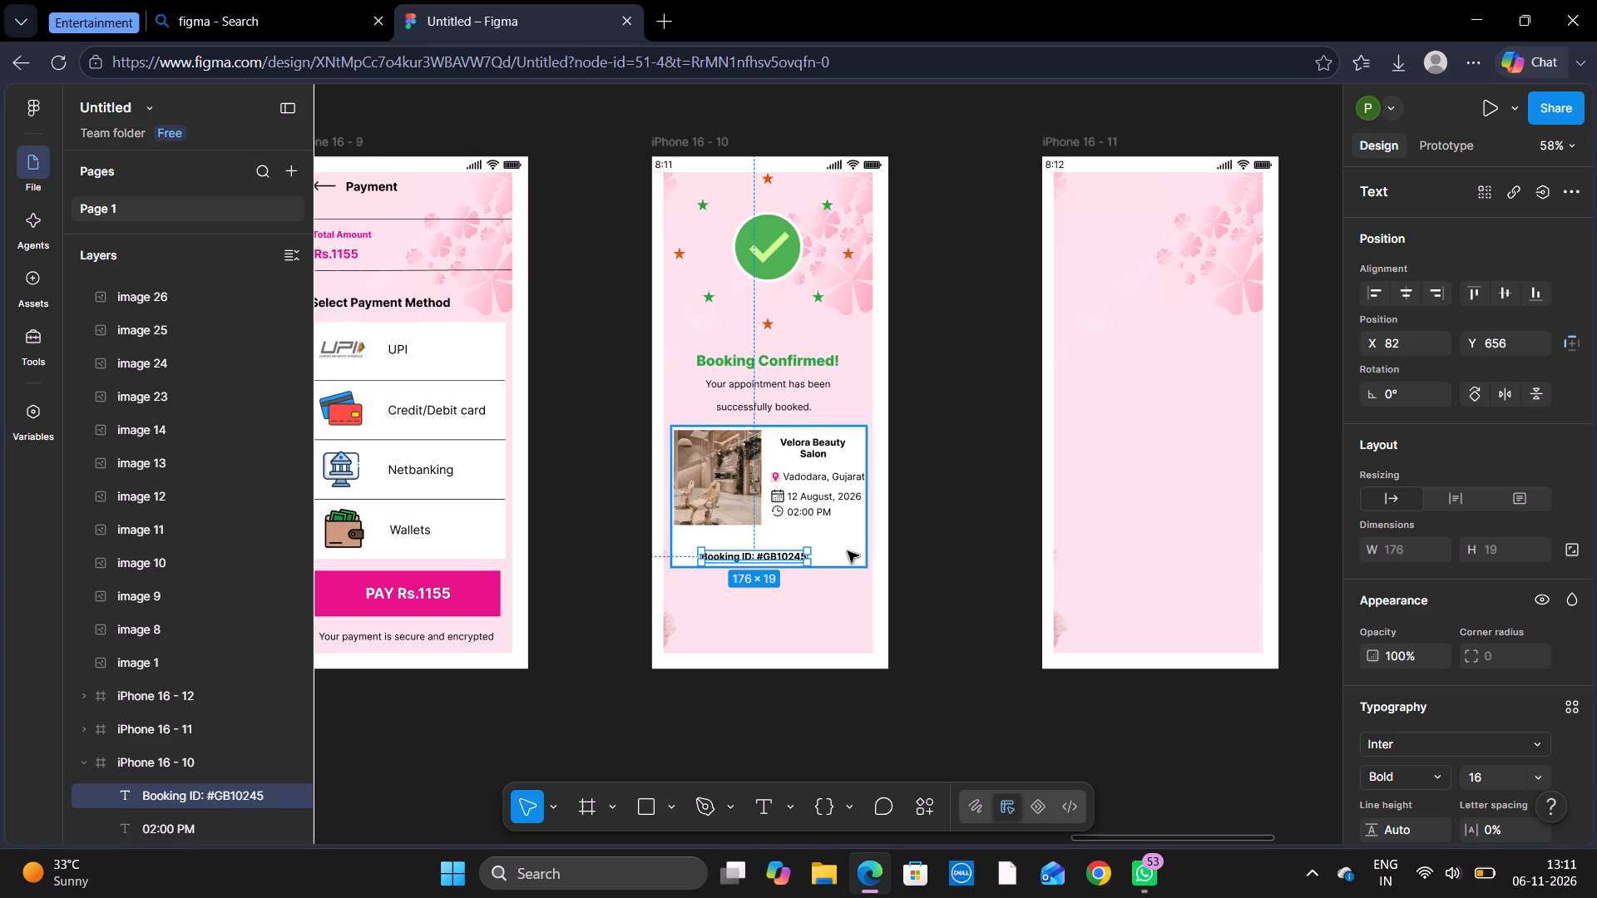
Move the Booking ID text to the middle of the card's lower area, at about X 108, Y 642.
{"action": "left_click_drag", "start_coordinate": [777, 560], "coordinate": [786, 557]}
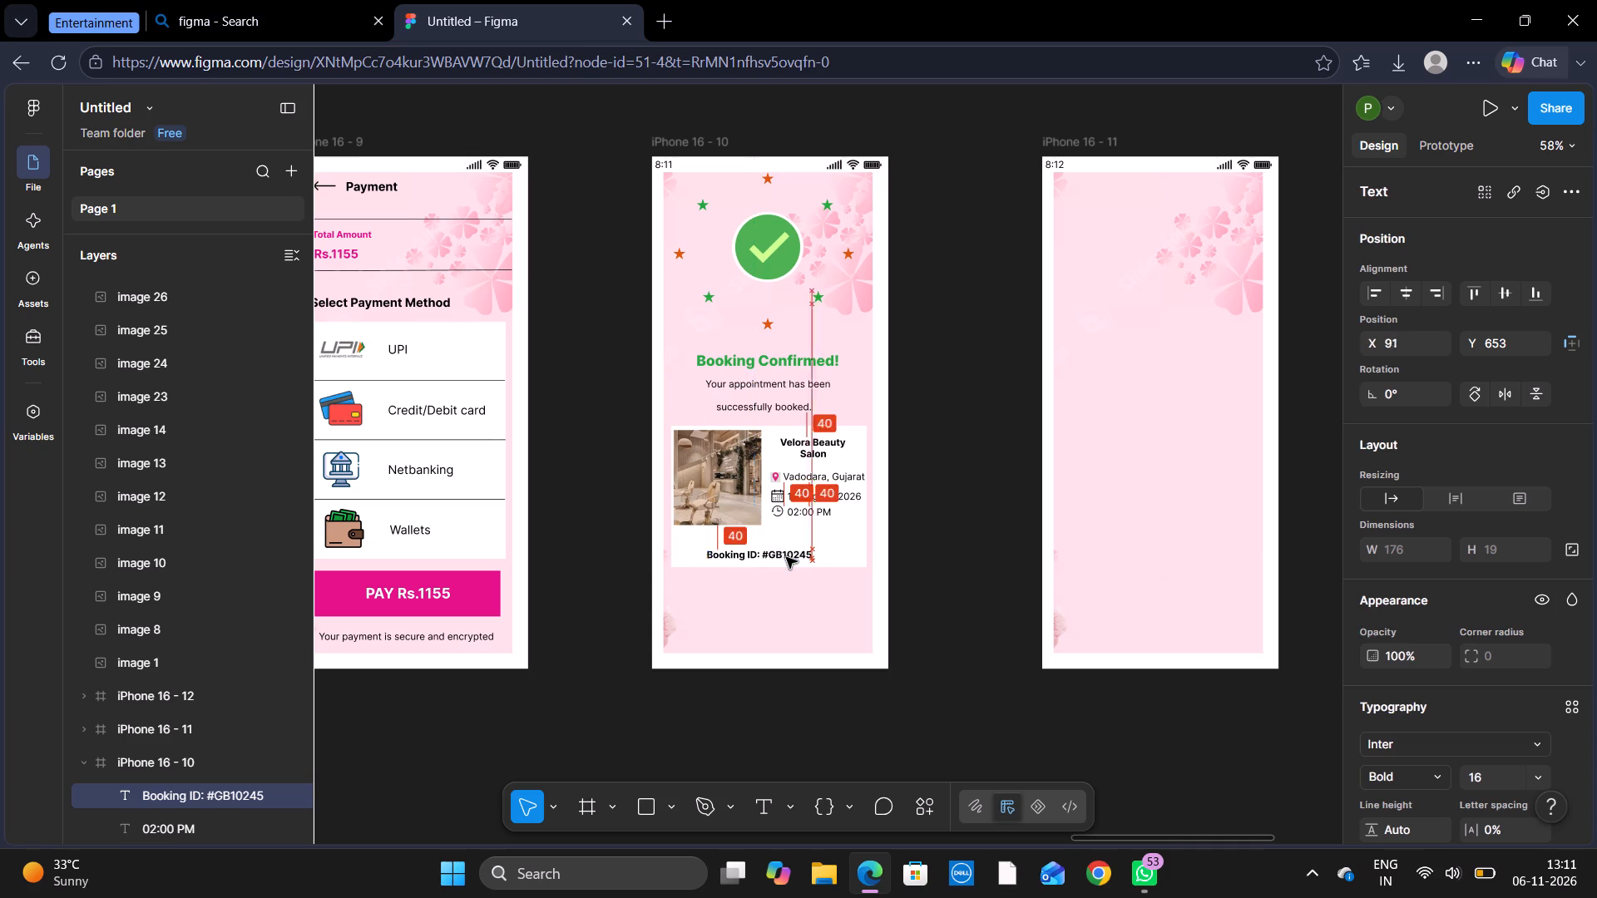
{"action": "left_click_drag", "start_coordinate": [786, 557], "coordinate": [792, 550]}
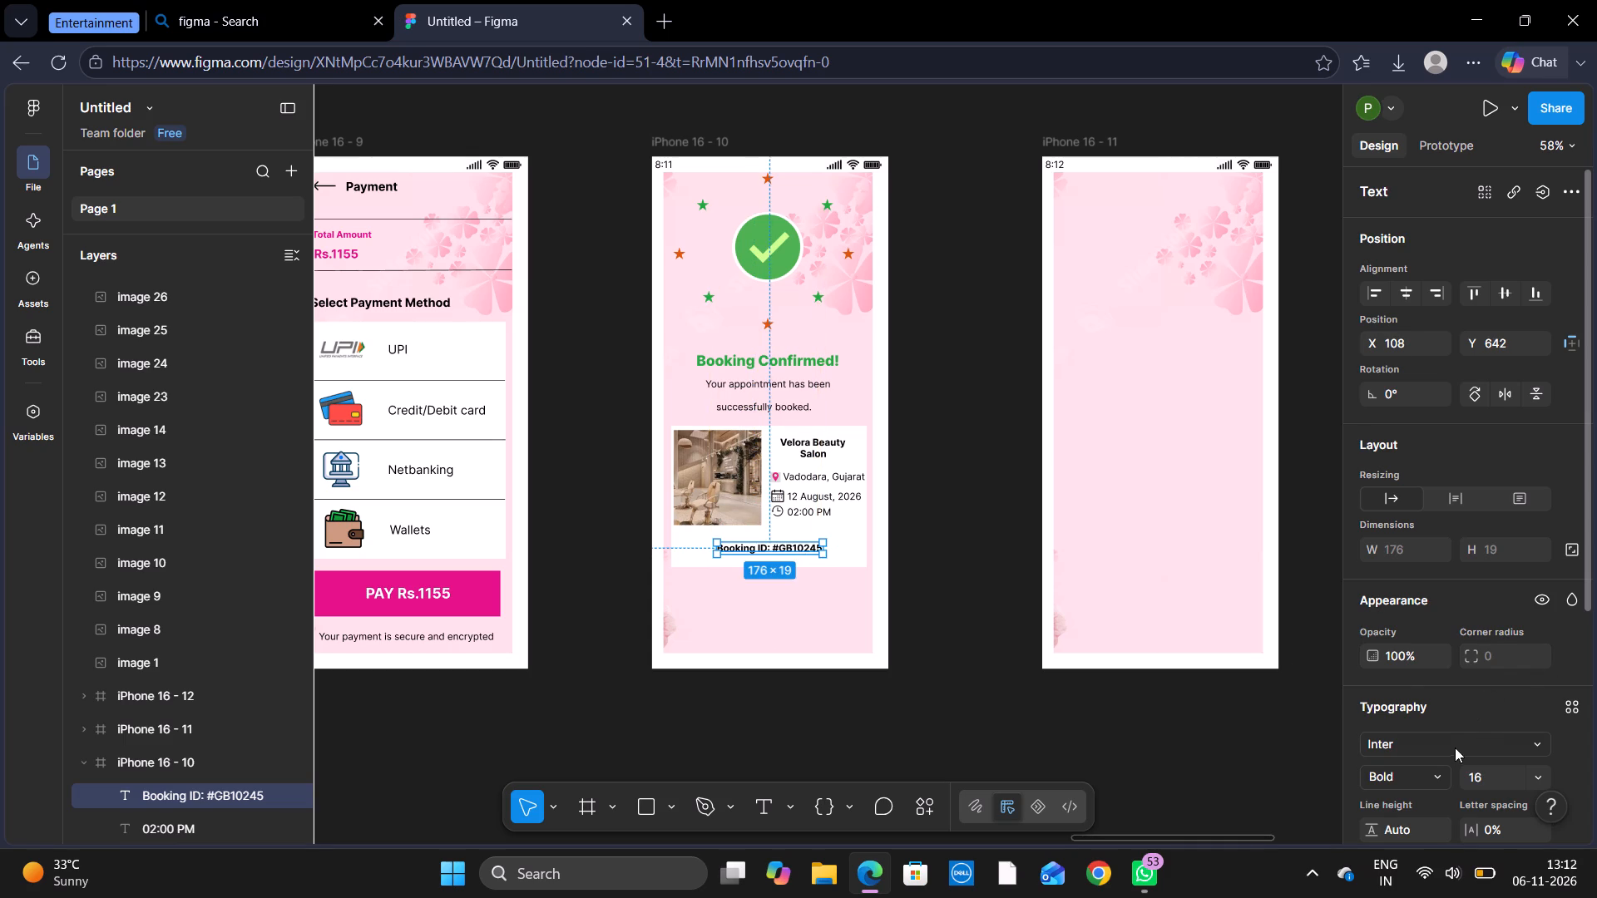
Set the Booking ID text's font weight to Extra Bold.
{"action": "left_click", "coordinate": [1441, 776]}
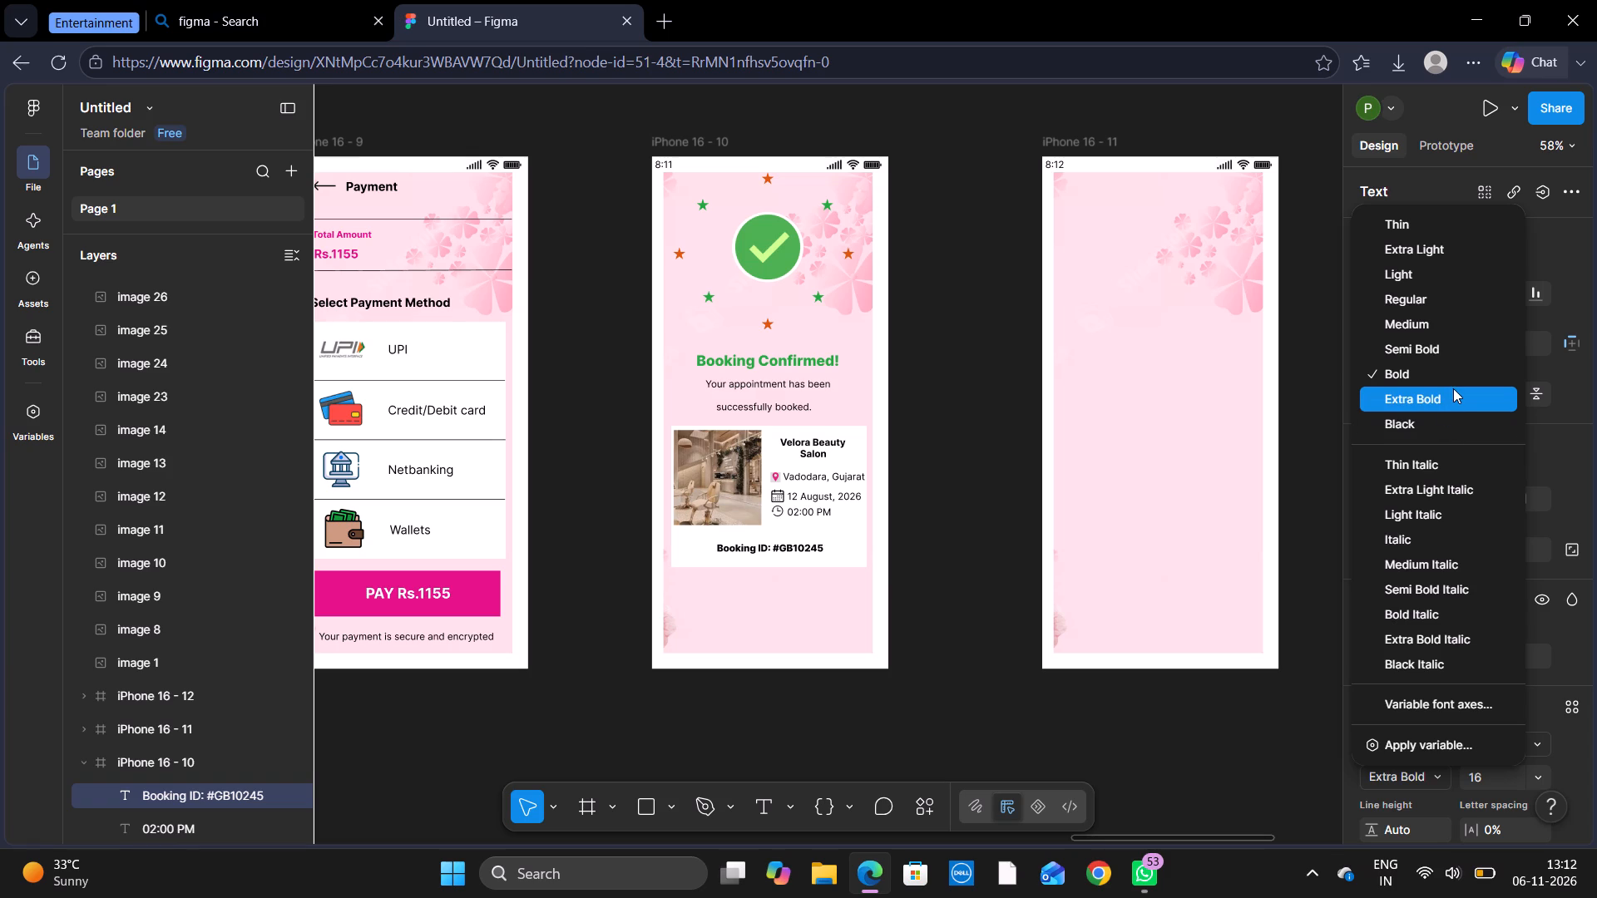
{"action": "double_click", "coordinate": [1453, 388]}
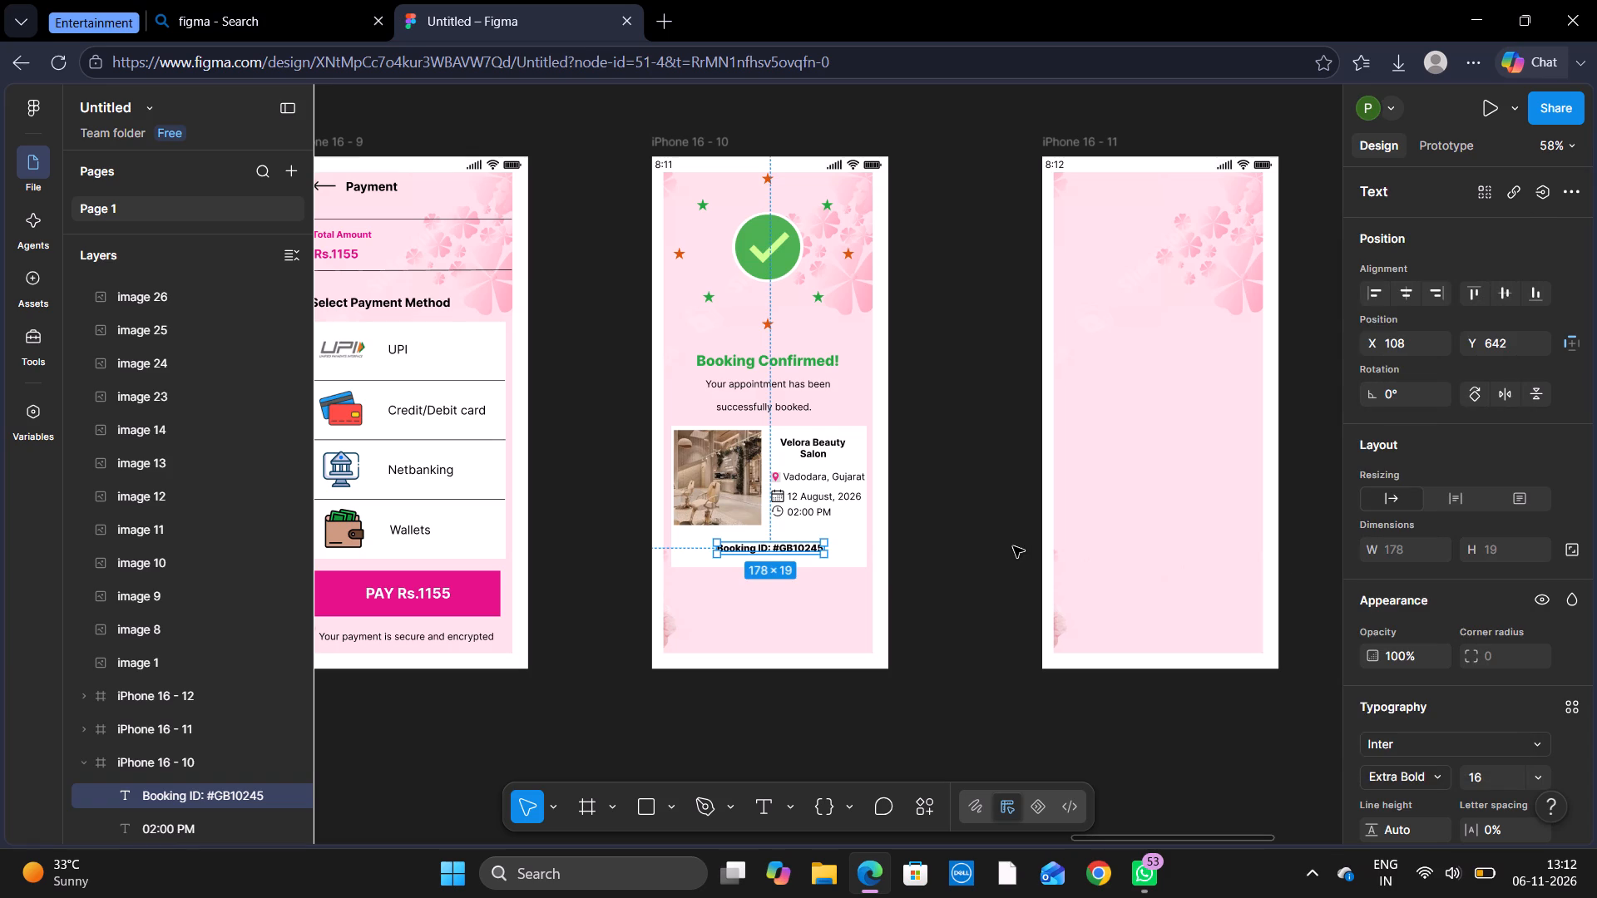
{"action": "left_click", "coordinate": [839, 546]}
{"action": "left_click", "coordinate": [870, 605]}
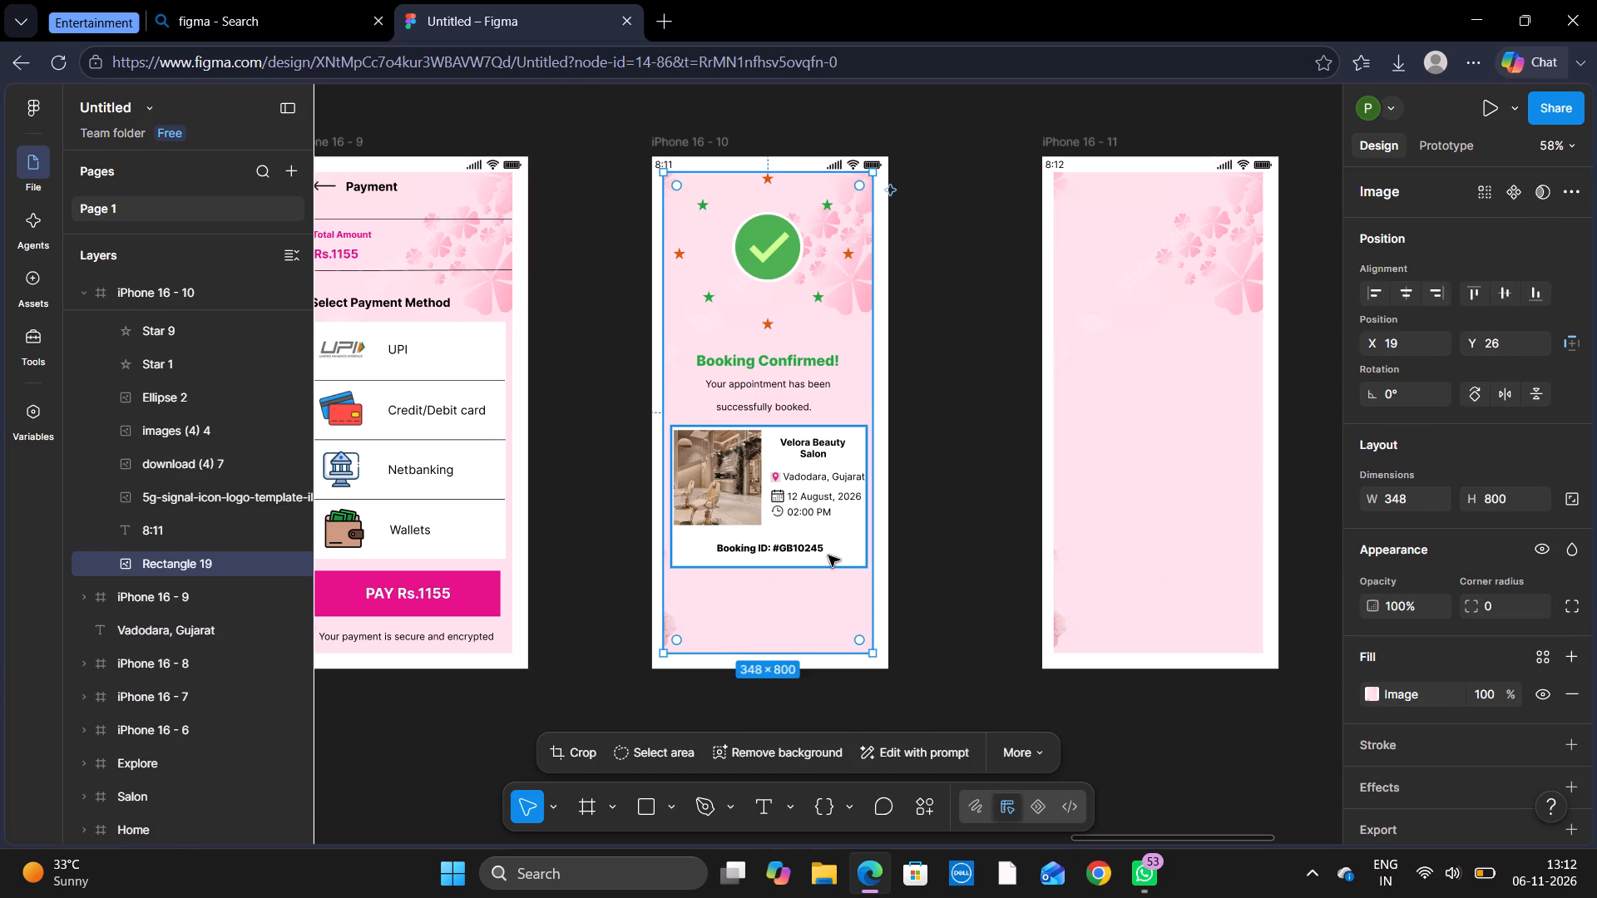
{"action": "left_click", "coordinate": [826, 551]}
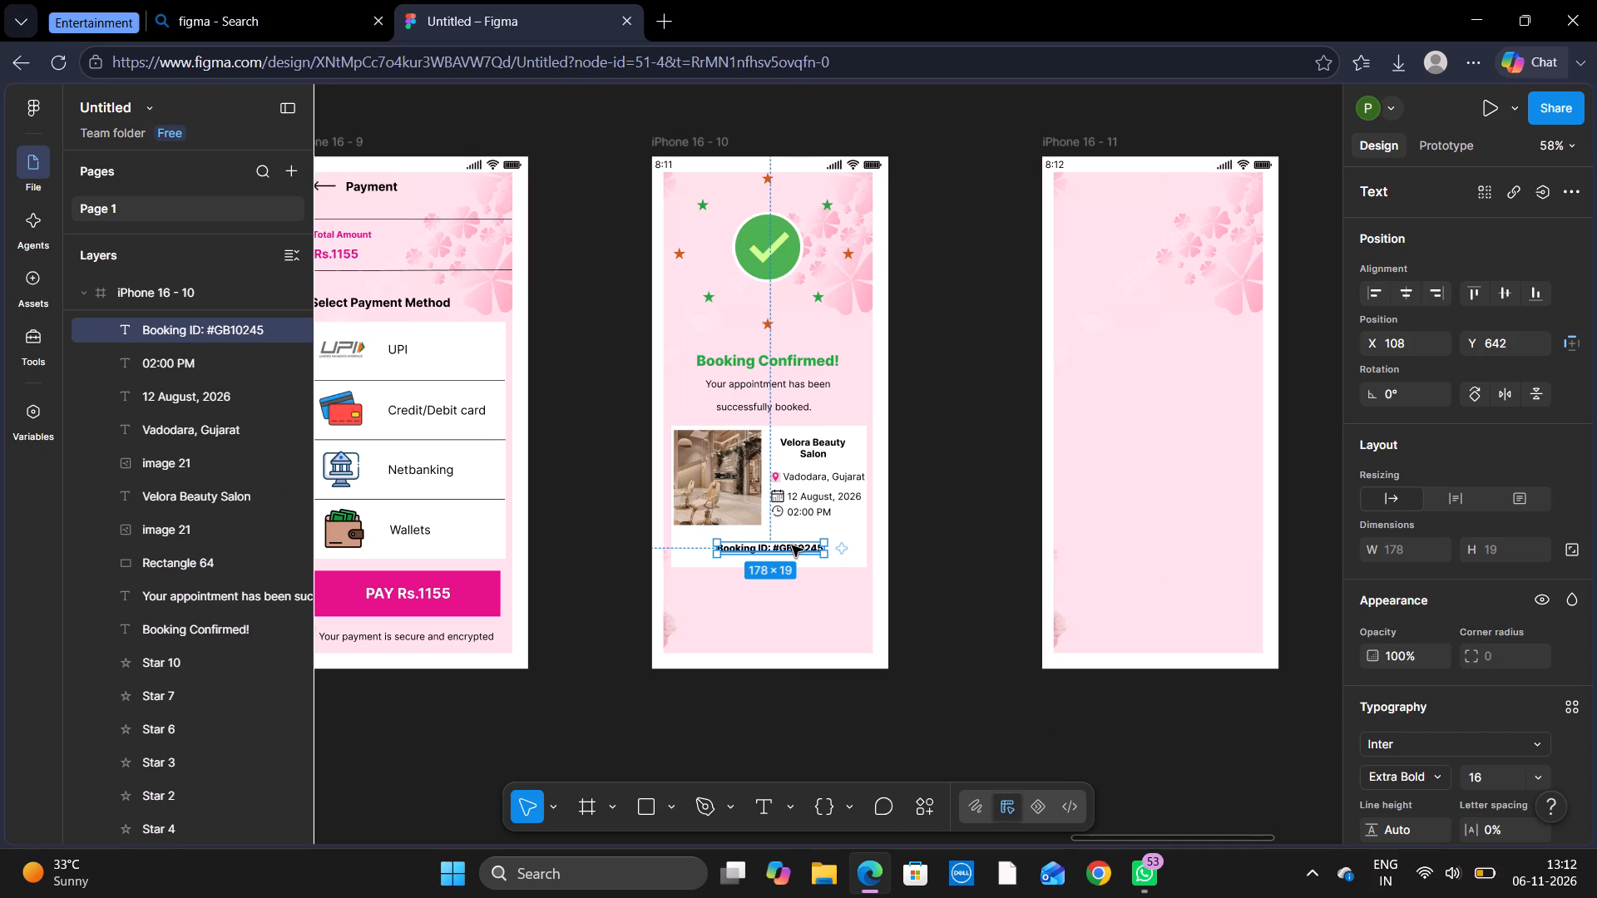
{"action": "left_click", "coordinate": [792, 545]}
{"action": "left_click", "coordinate": [790, 545]}
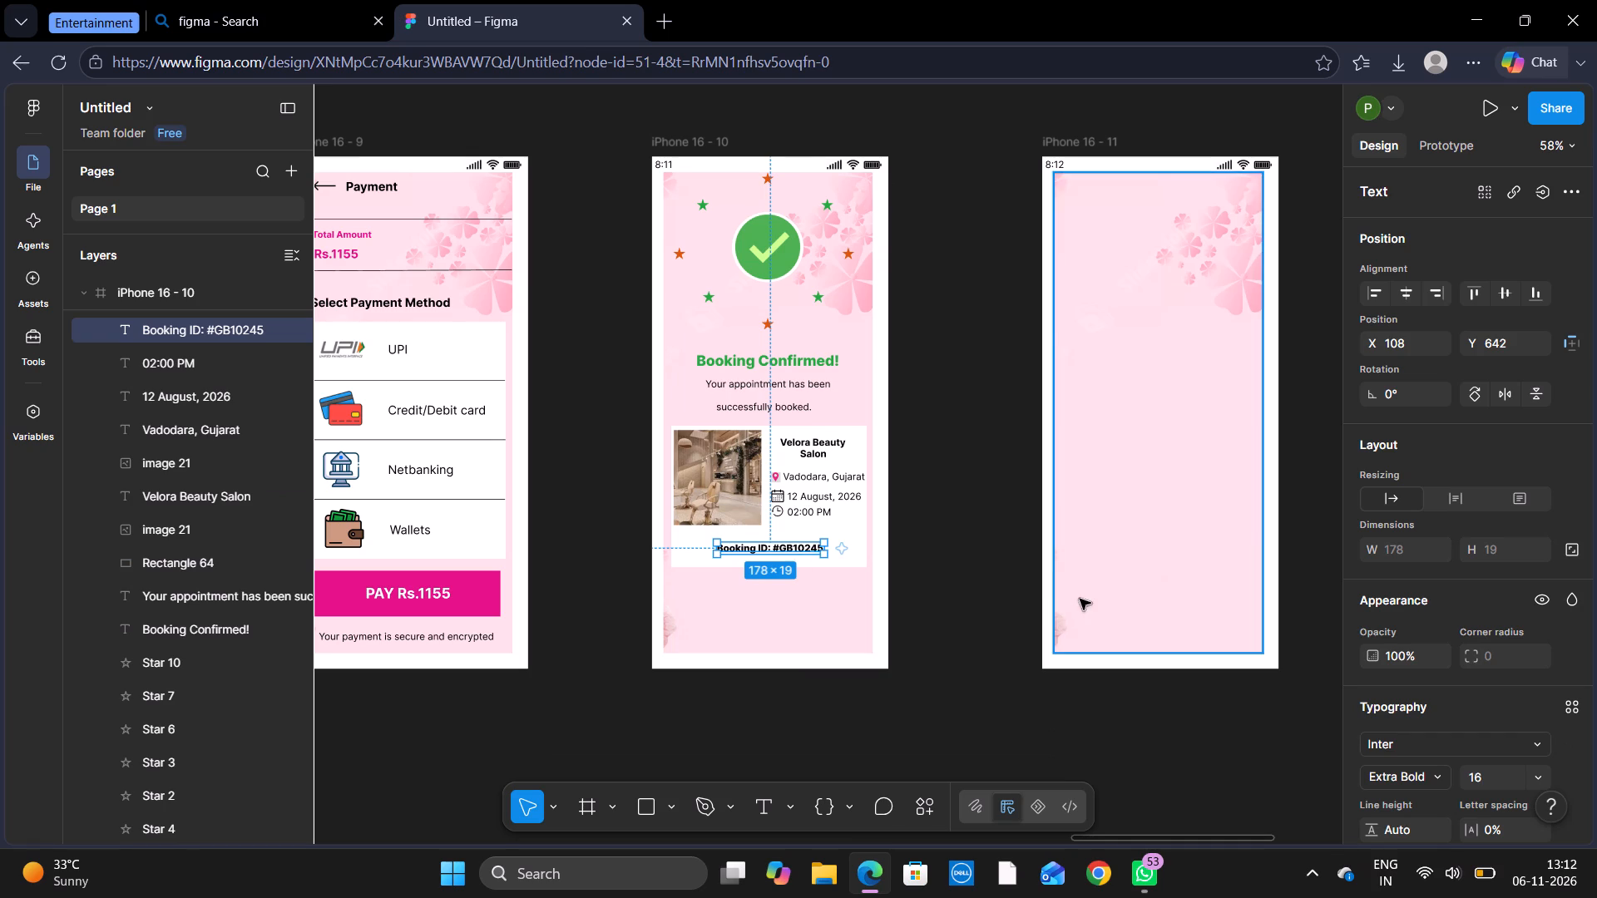
{"action": "left_click", "coordinate": [979, 590]}
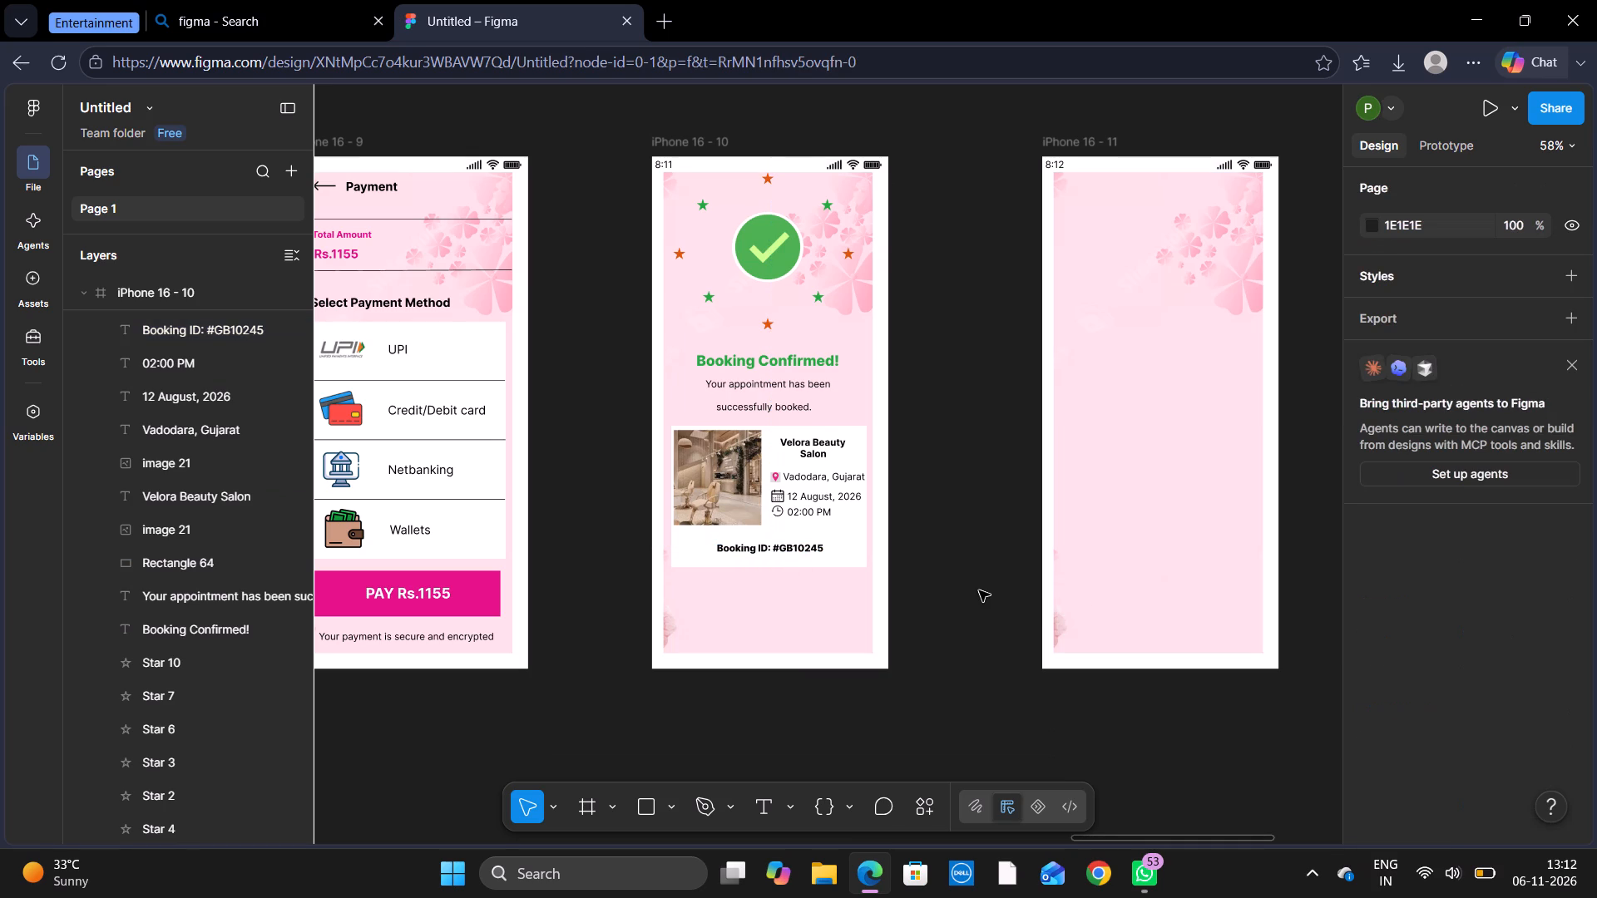
Copy the pink button rectangle from the Payment screen and place it below the Booking Confirmed card at about X 40, Y 702.
{"action": "scroll", "coordinate": [962, 560], "scroll_direction": "down", "scroll_amount": 2}
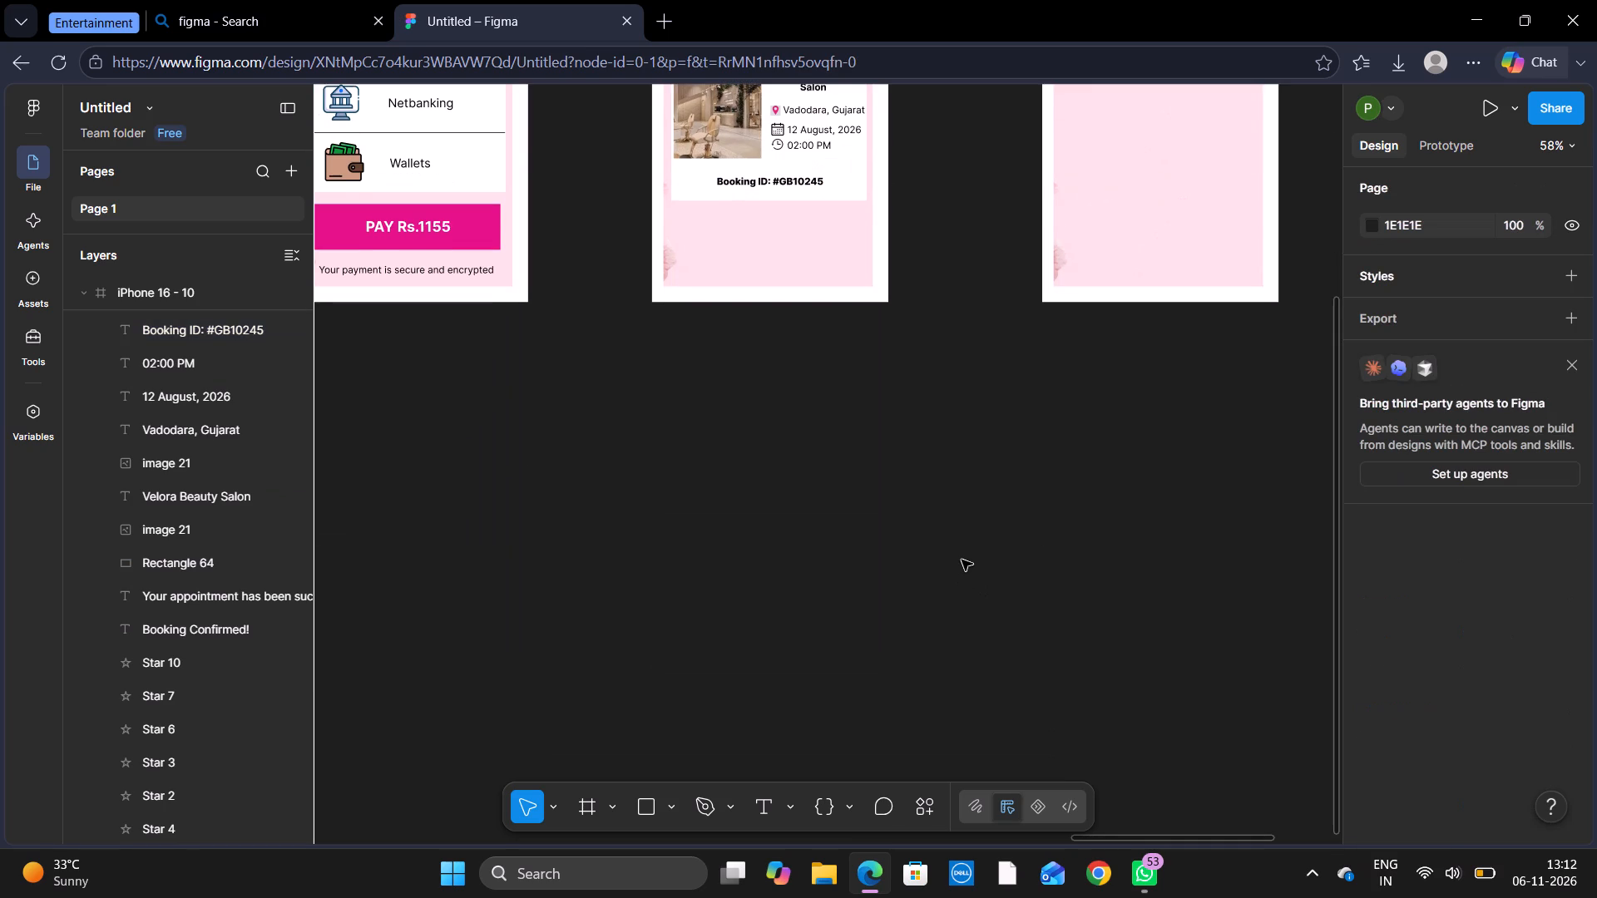
{"action": "scroll", "coordinate": [783, 530], "scroll_direction": "up", "scroll_amount": 1}
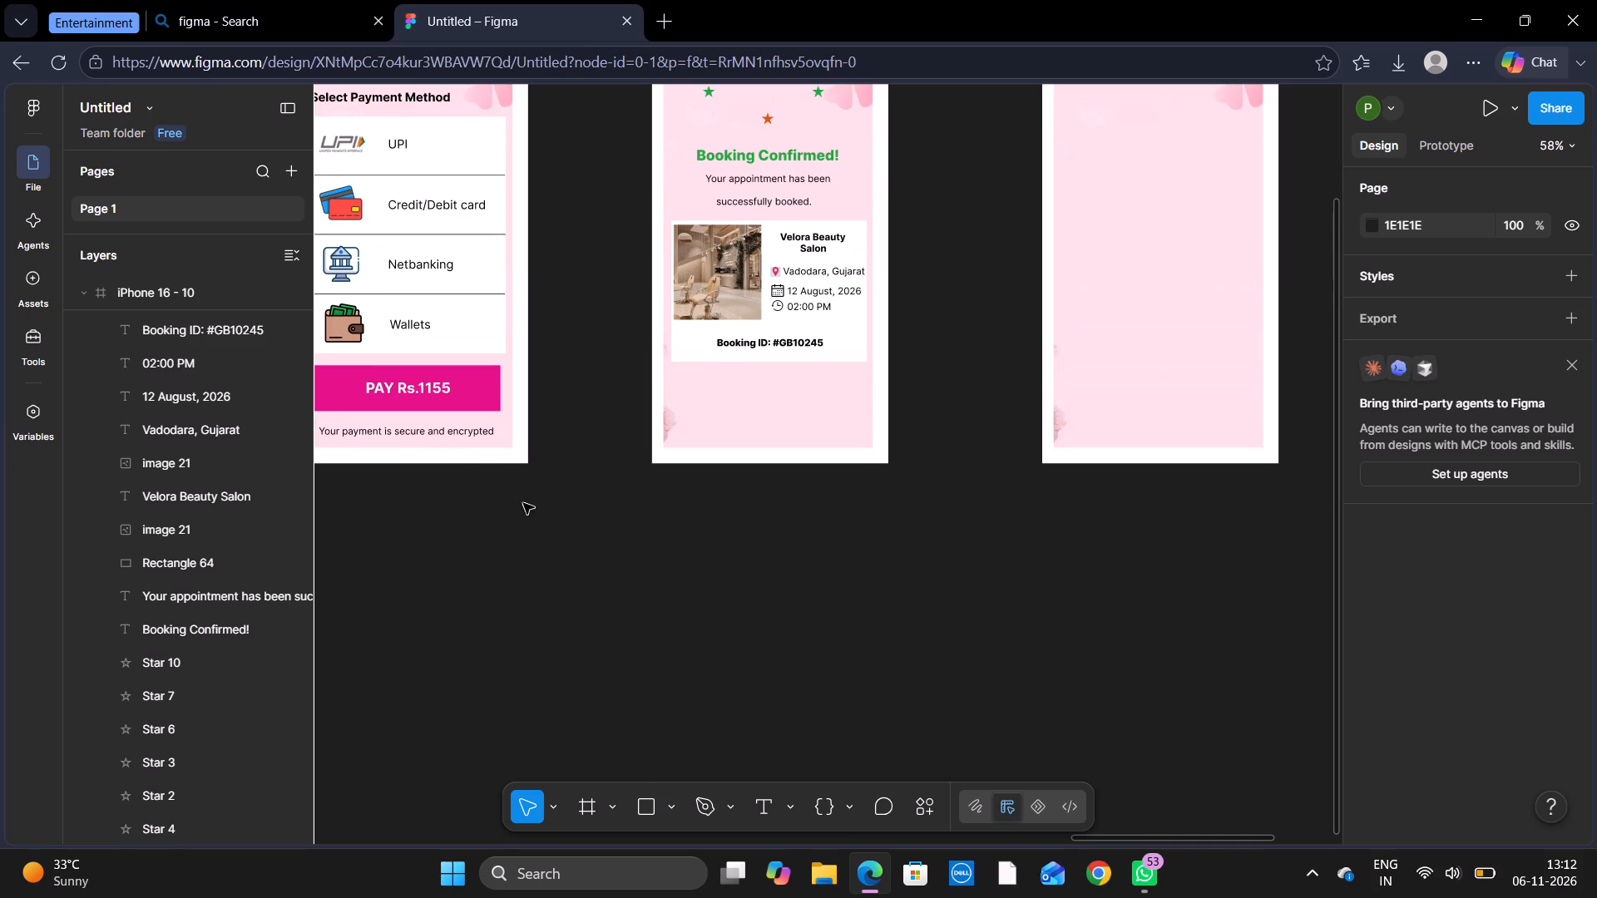
{"action": "left_click", "coordinate": [473, 385]}
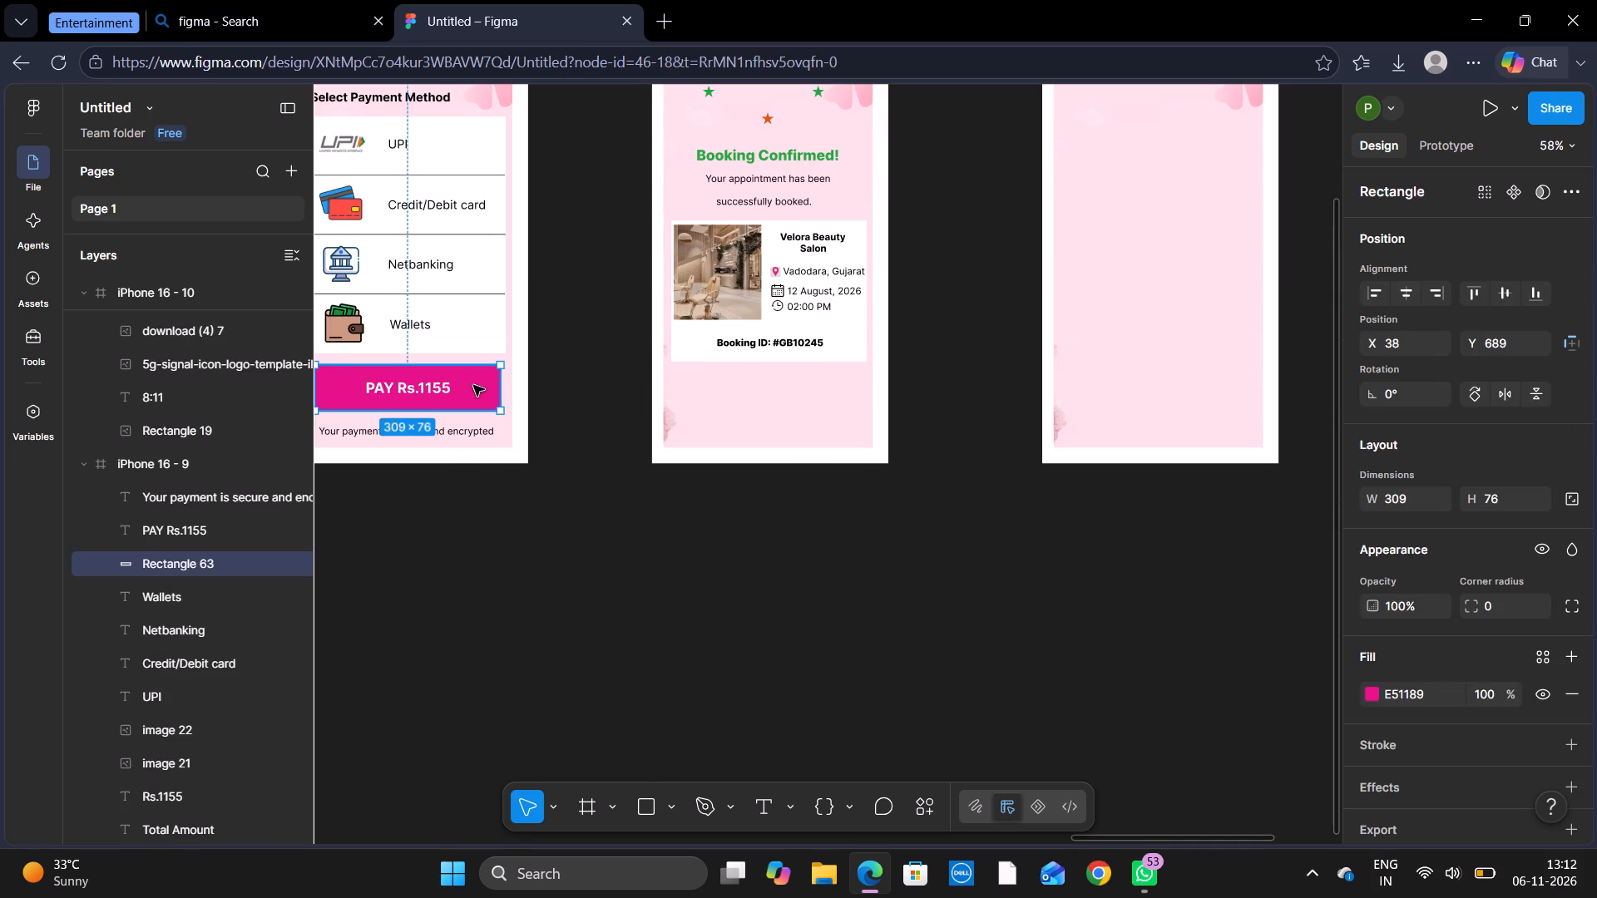
{"action": "key", "text": "ctrl+c"}
{"action": "key", "text": "ctrl+v"}
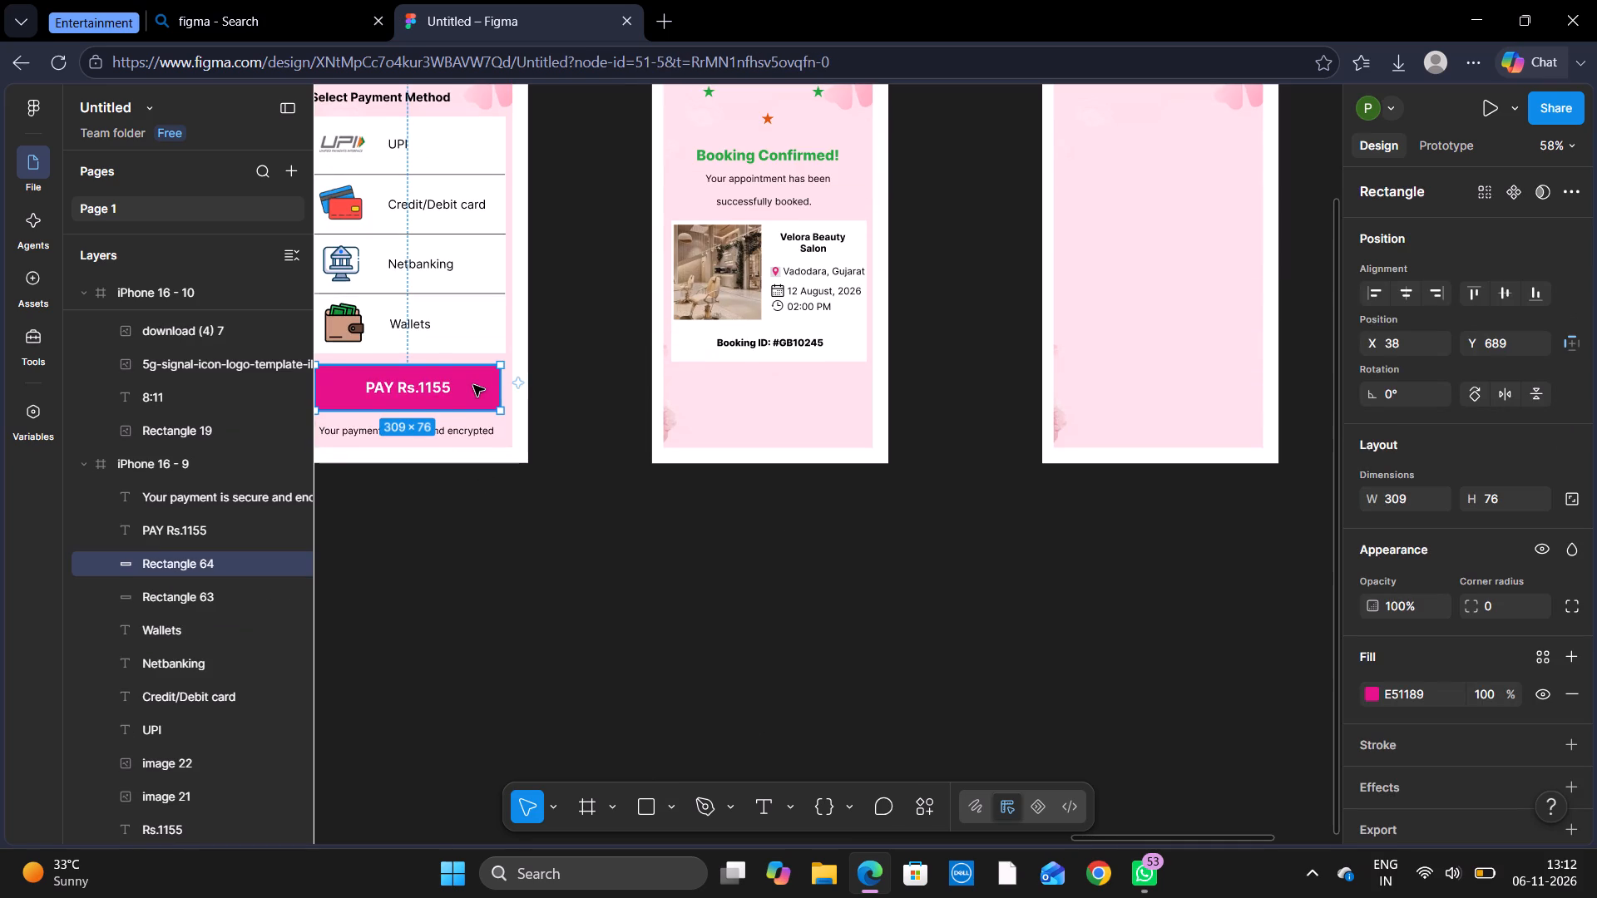
{"action": "left_click_drag", "start_coordinate": [473, 385], "coordinate": [849, 393]}
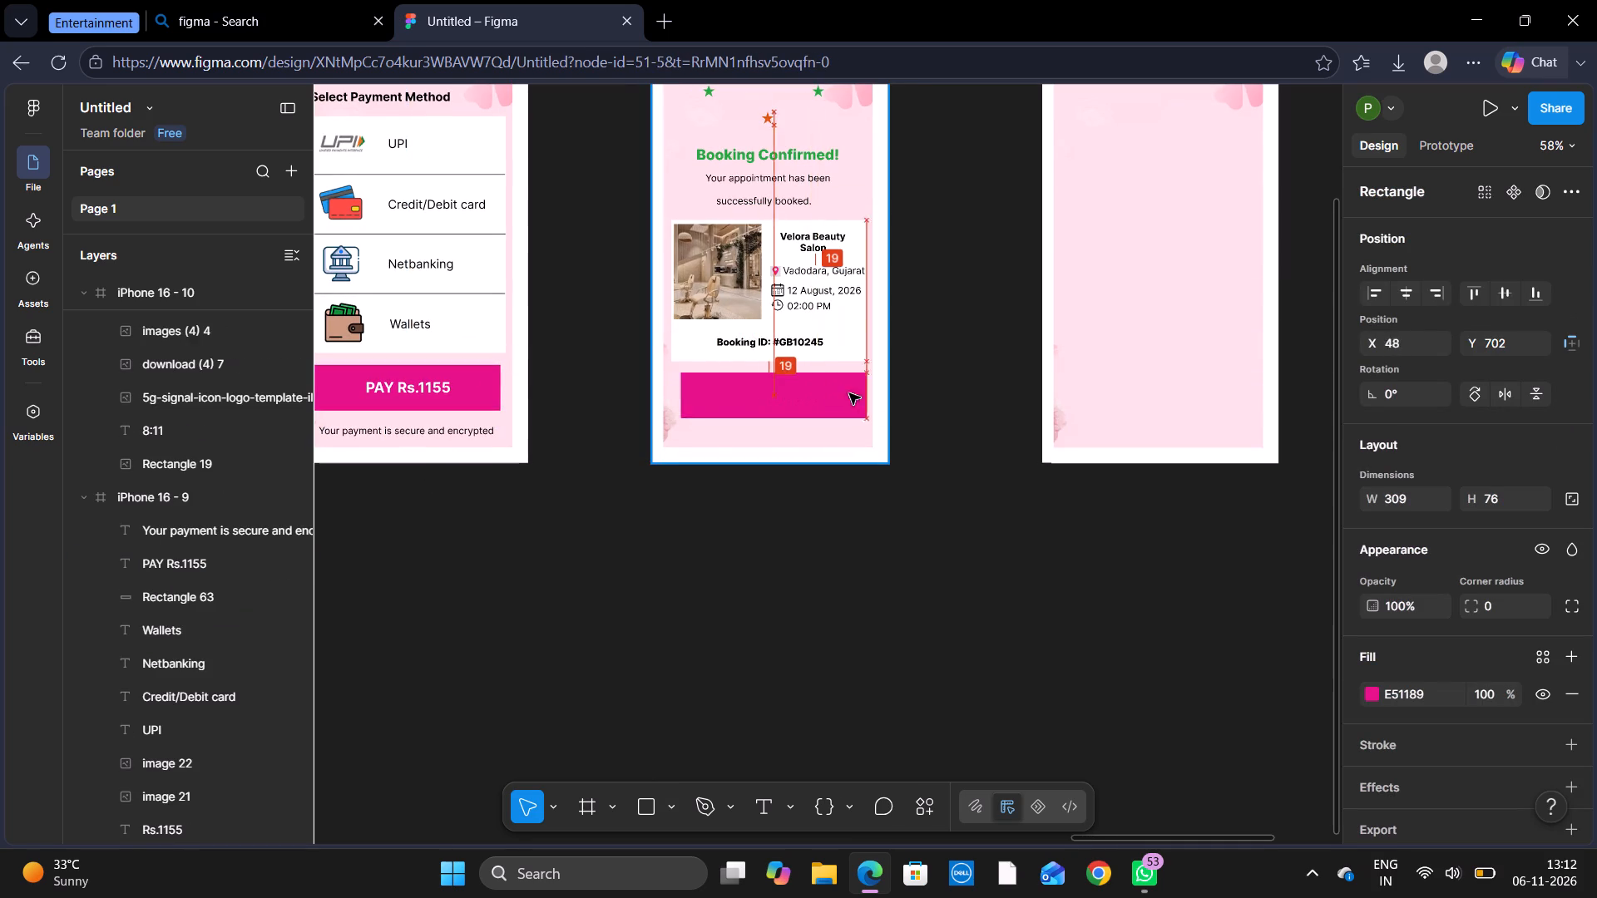
{"action": "left_click_drag", "start_coordinate": [849, 393], "coordinate": [832, 390]}
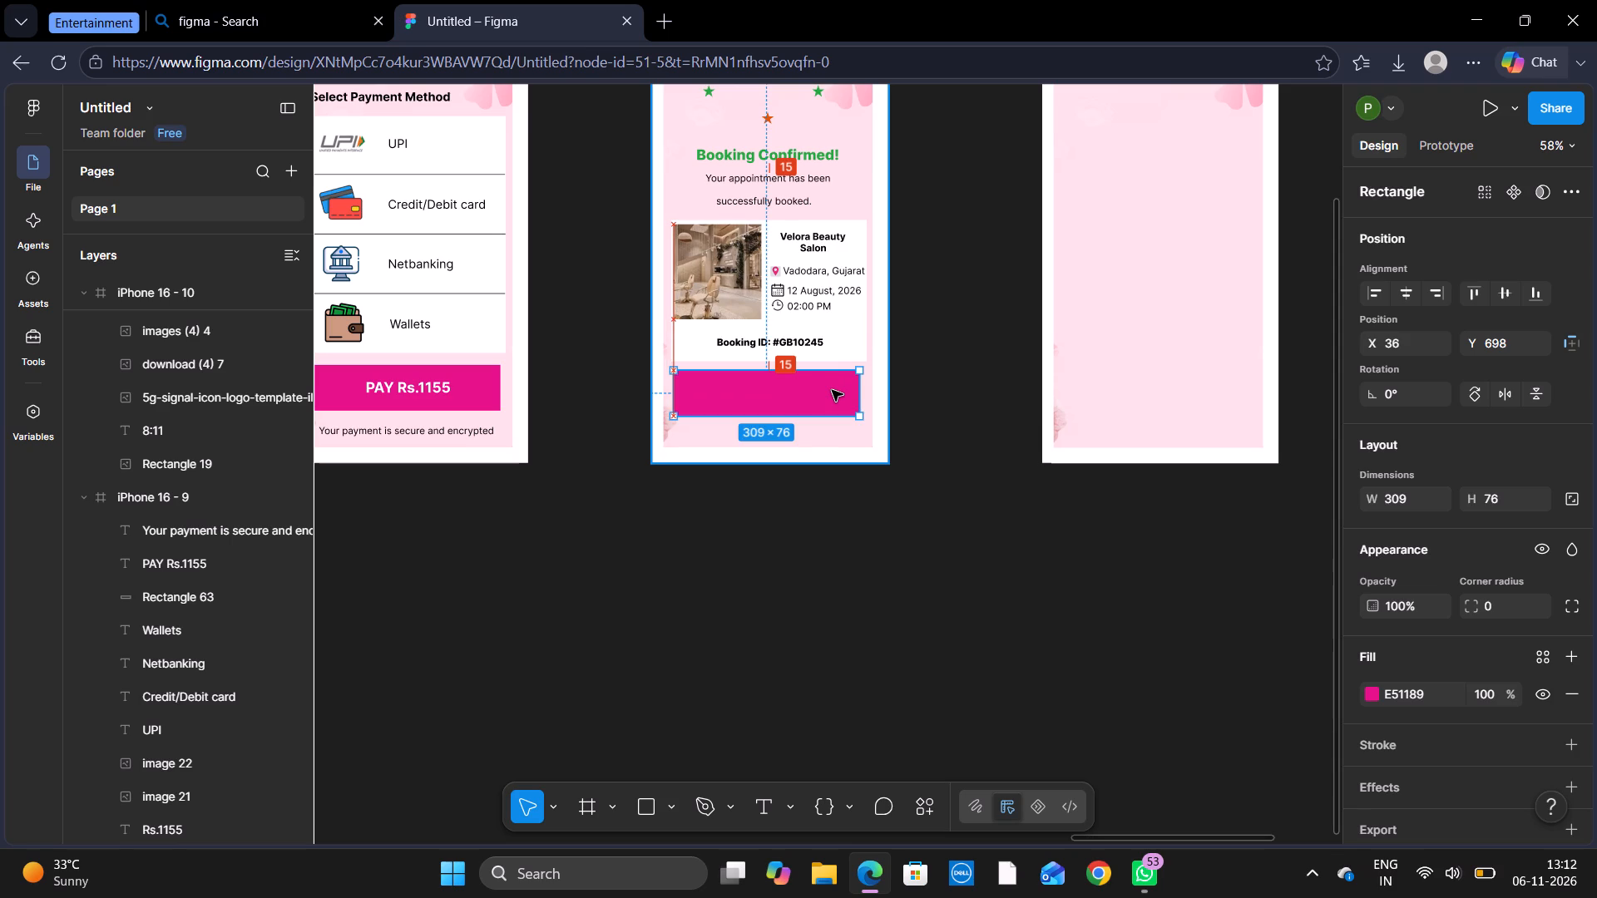
{"action": "left_click_drag", "start_coordinate": [832, 390], "coordinate": [833, 389]}
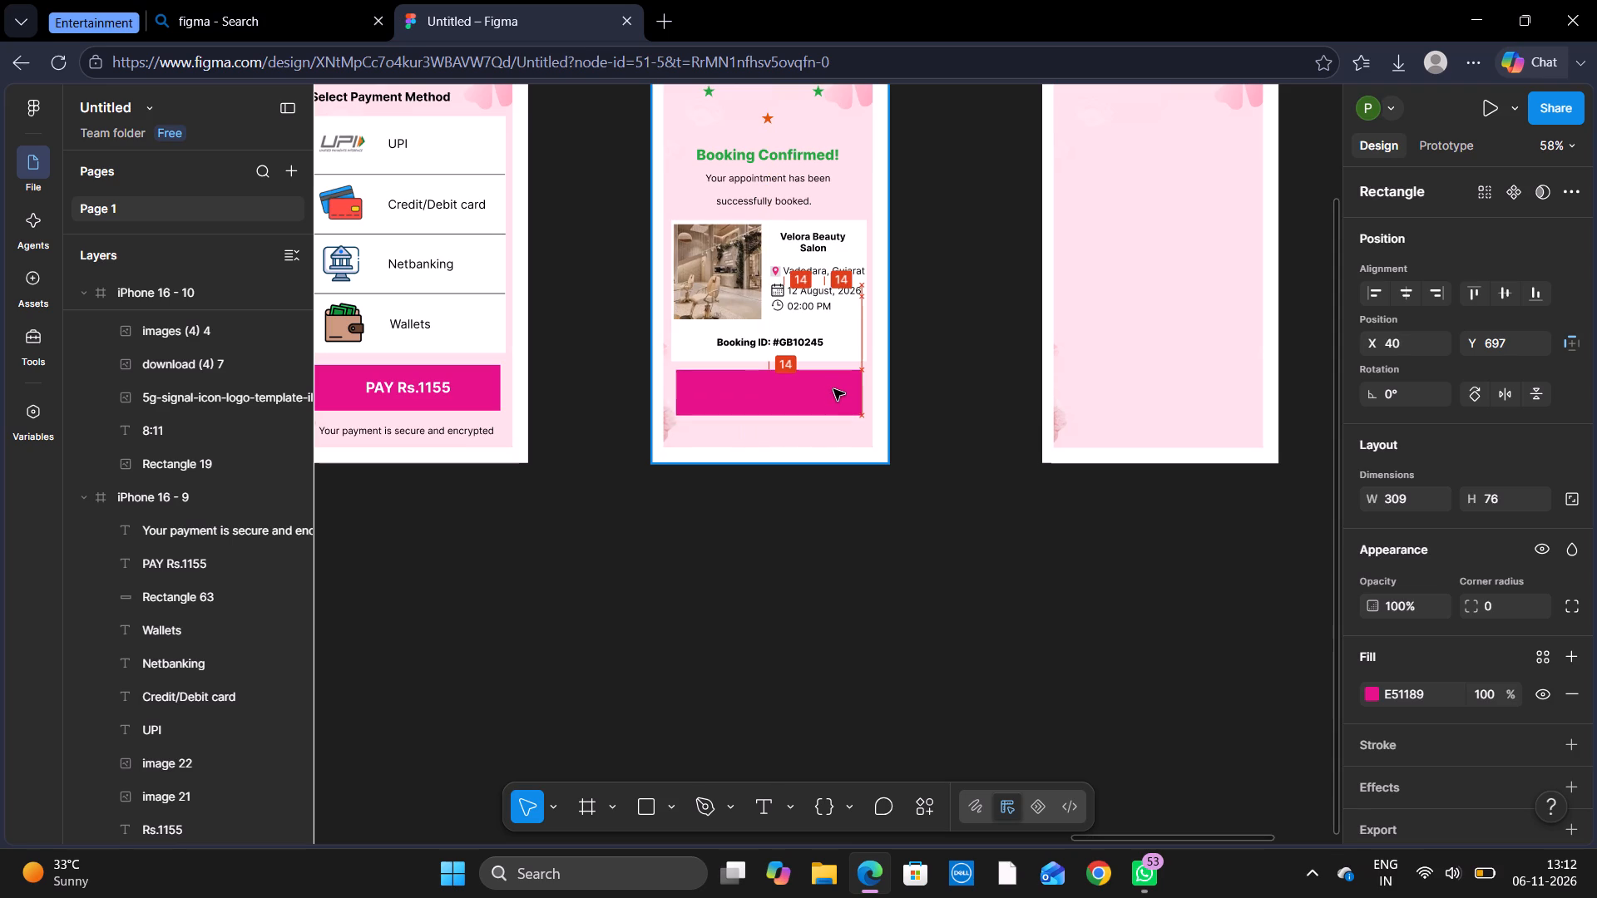
{"action": "left_click_drag", "start_coordinate": [833, 389], "coordinate": [834, 392]}
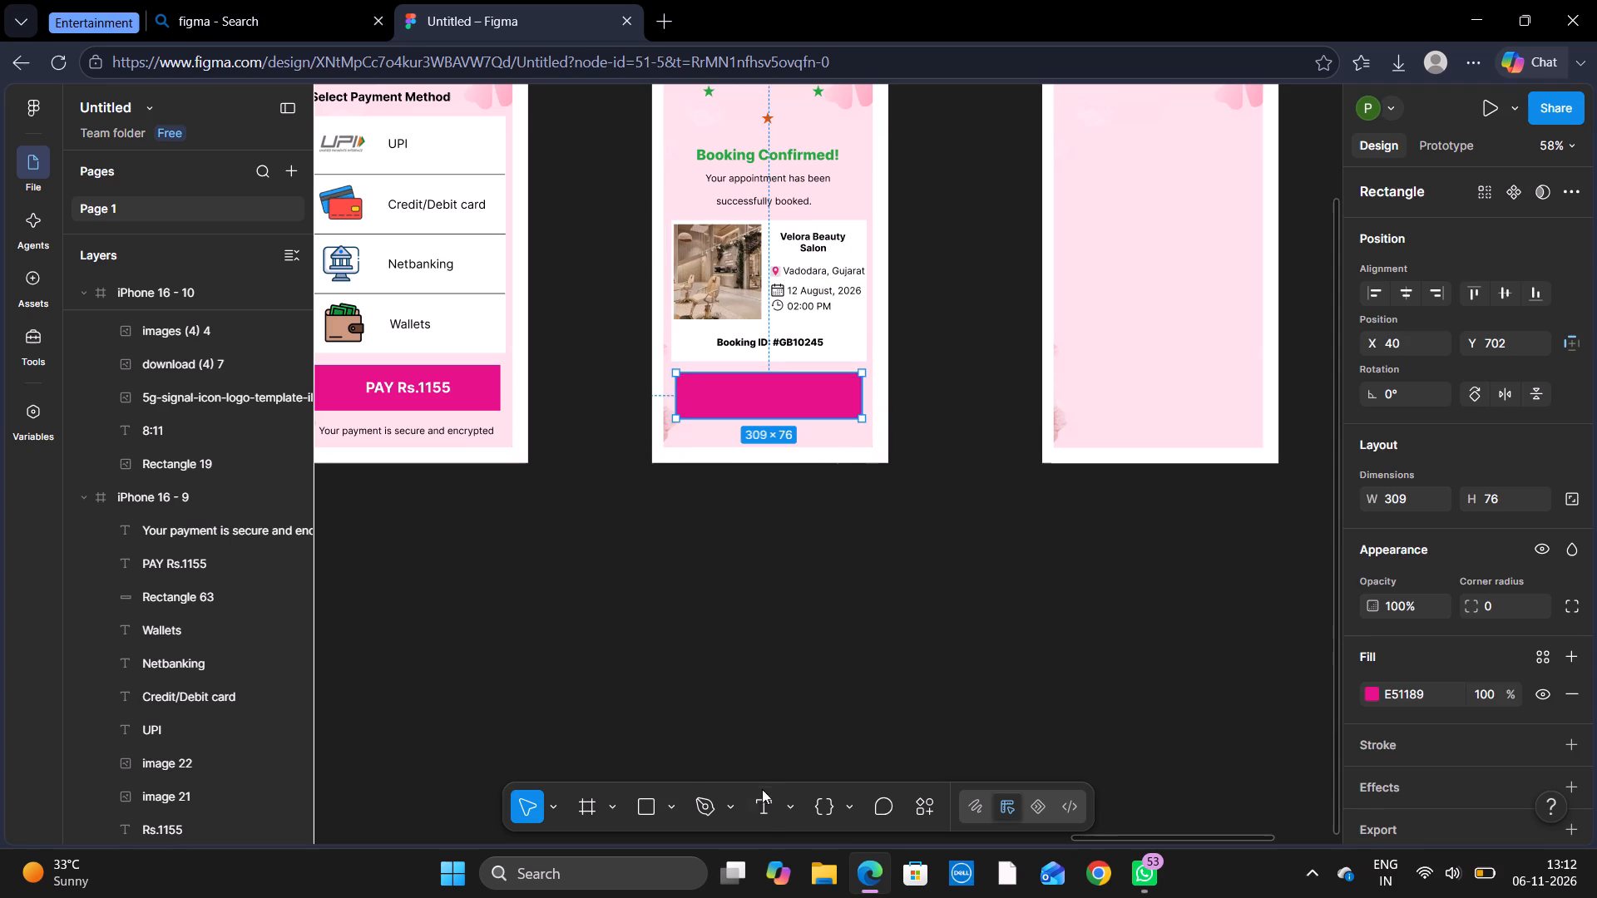
Add the white text "VIEW BOOKING" at font size 20 on the pink button of the Booking Confirmed screen.
{"action": "left_click", "coordinate": [763, 811]}
{"action": "left_click", "coordinate": [700, 398]}
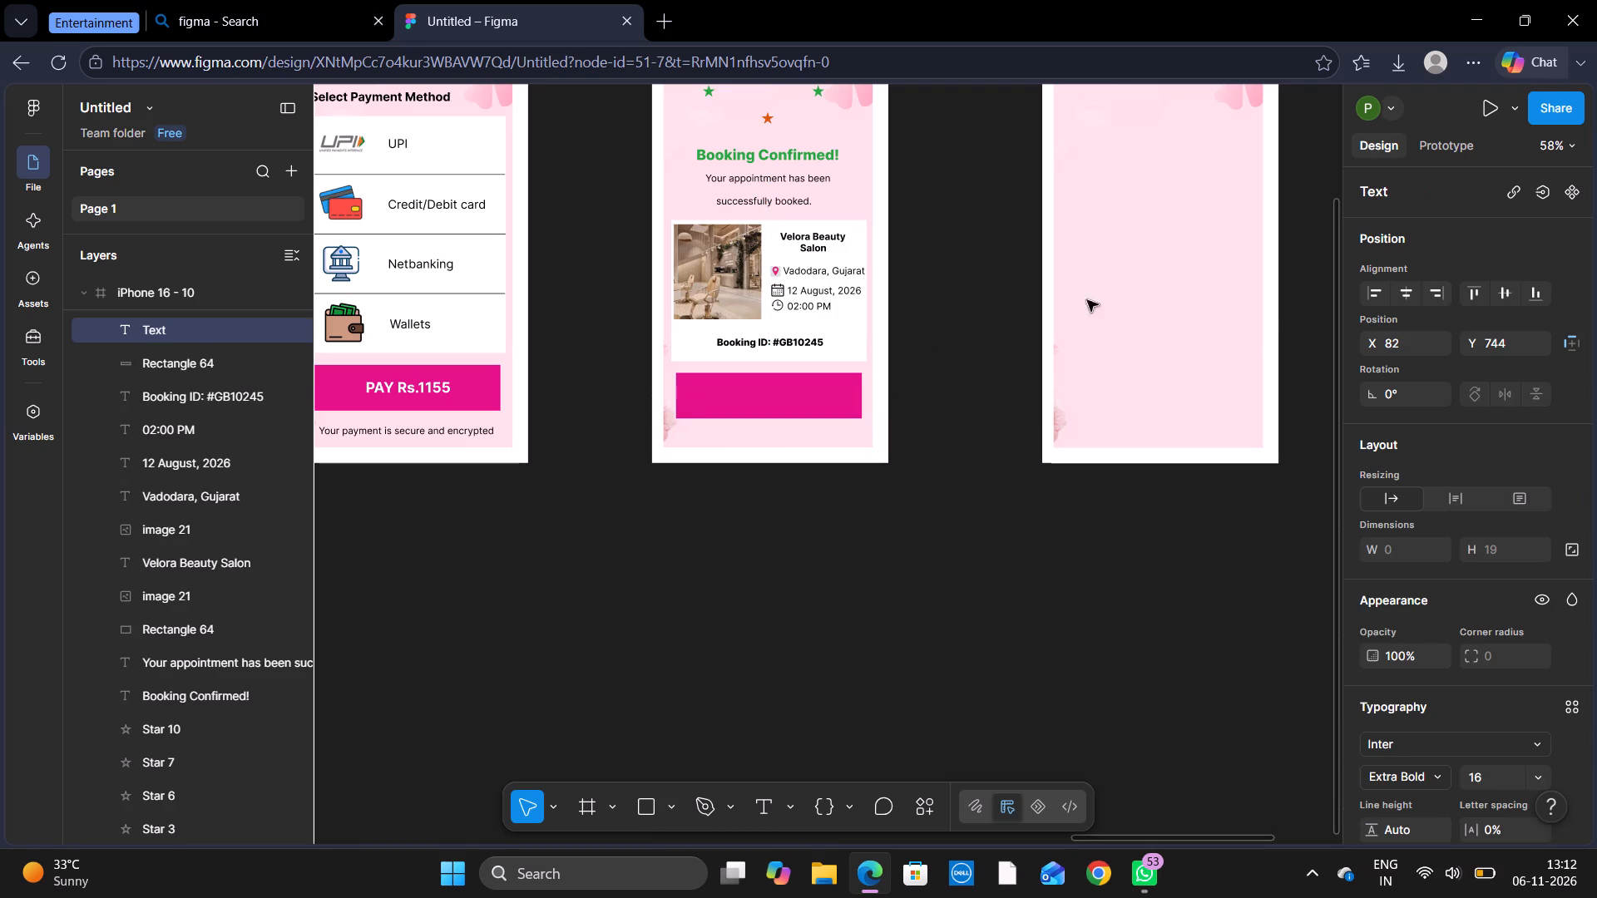
{"action": "scroll", "coordinate": [1384, 539], "scroll_direction": "down", "scroll_amount": 2}
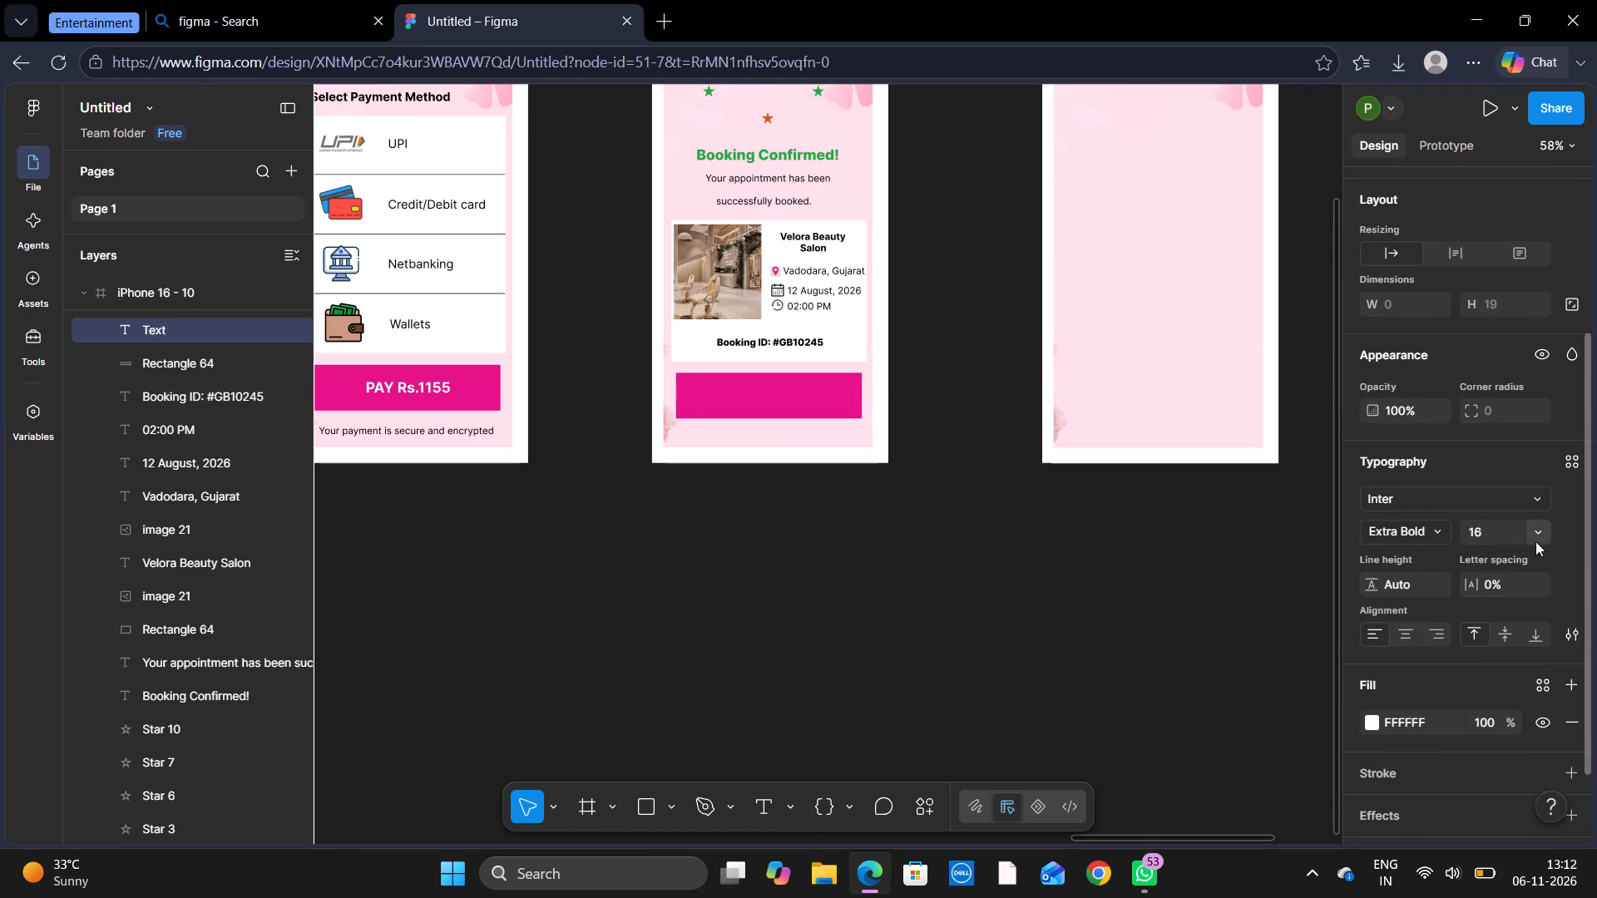
{"action": "left_click", "coordinate": [1540, 526]}
{"action": "left_click", "coordinate": [1530, 559]}
{"action": "type", "text": "VEUW"}
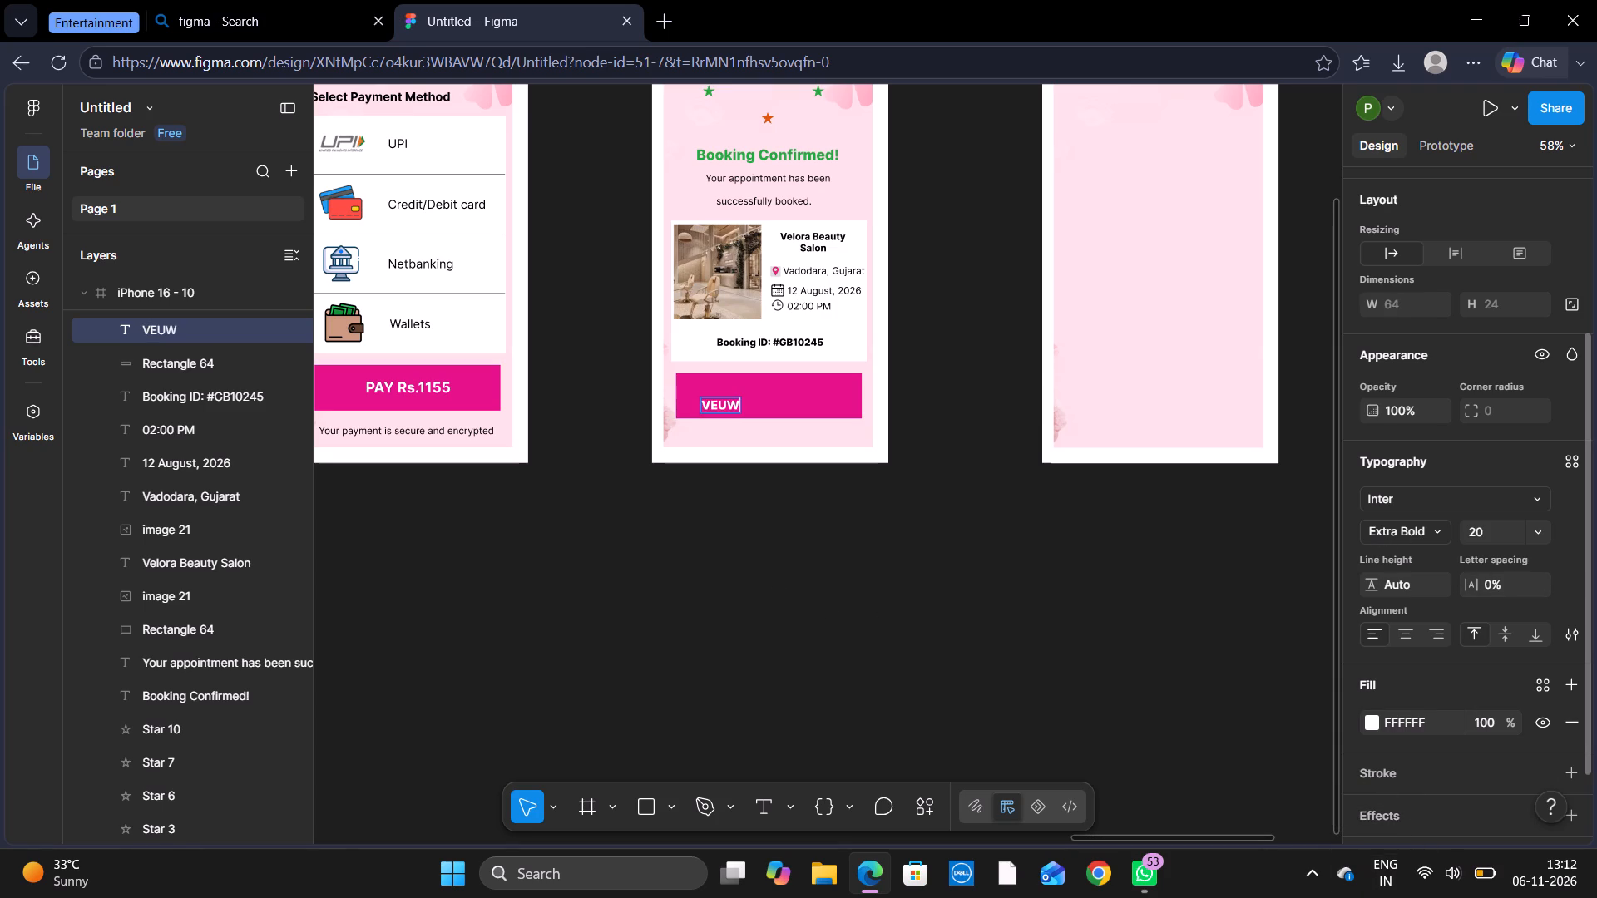
{"action": "key", "text": "BackSpace"}
{"action": "key", "text": "BackSpace"}
{"action": "type", "text": "IW"}
{"action": "key", "text": "BackSpace"}
{"action": "key", "text": "BackSpace"}
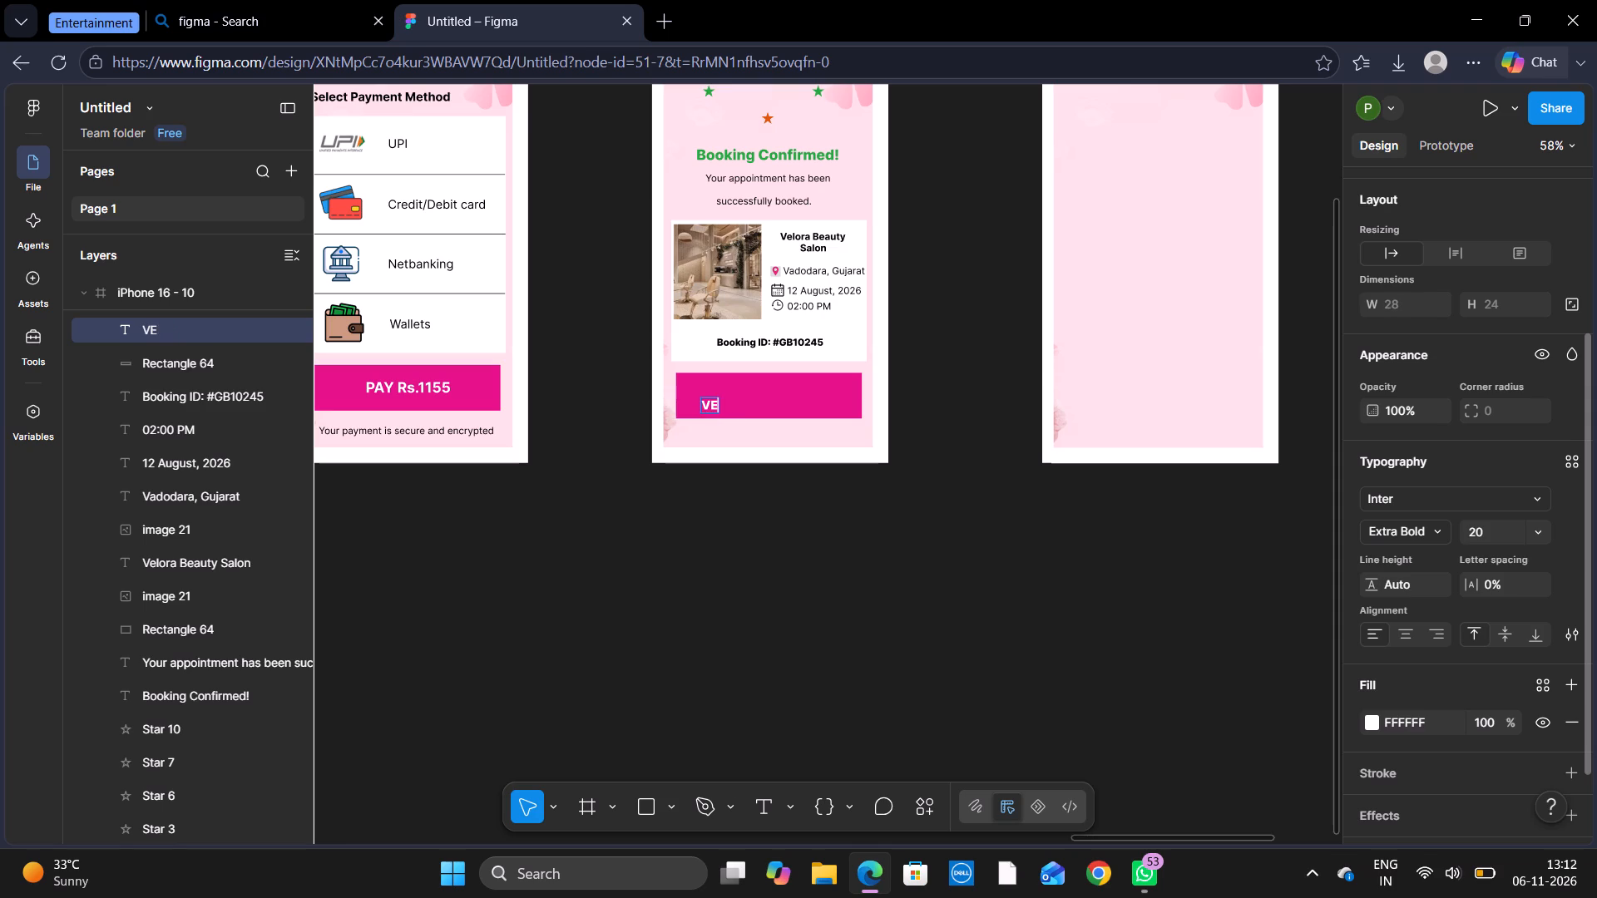
{"action": "key", "text": "BackSpace"}
{"action": "key", "text": "i"}
{"action": "type", "text": "EW"}
{"action": "key", "text": "space"}
{"action": "type", "text": "BOOKING"}
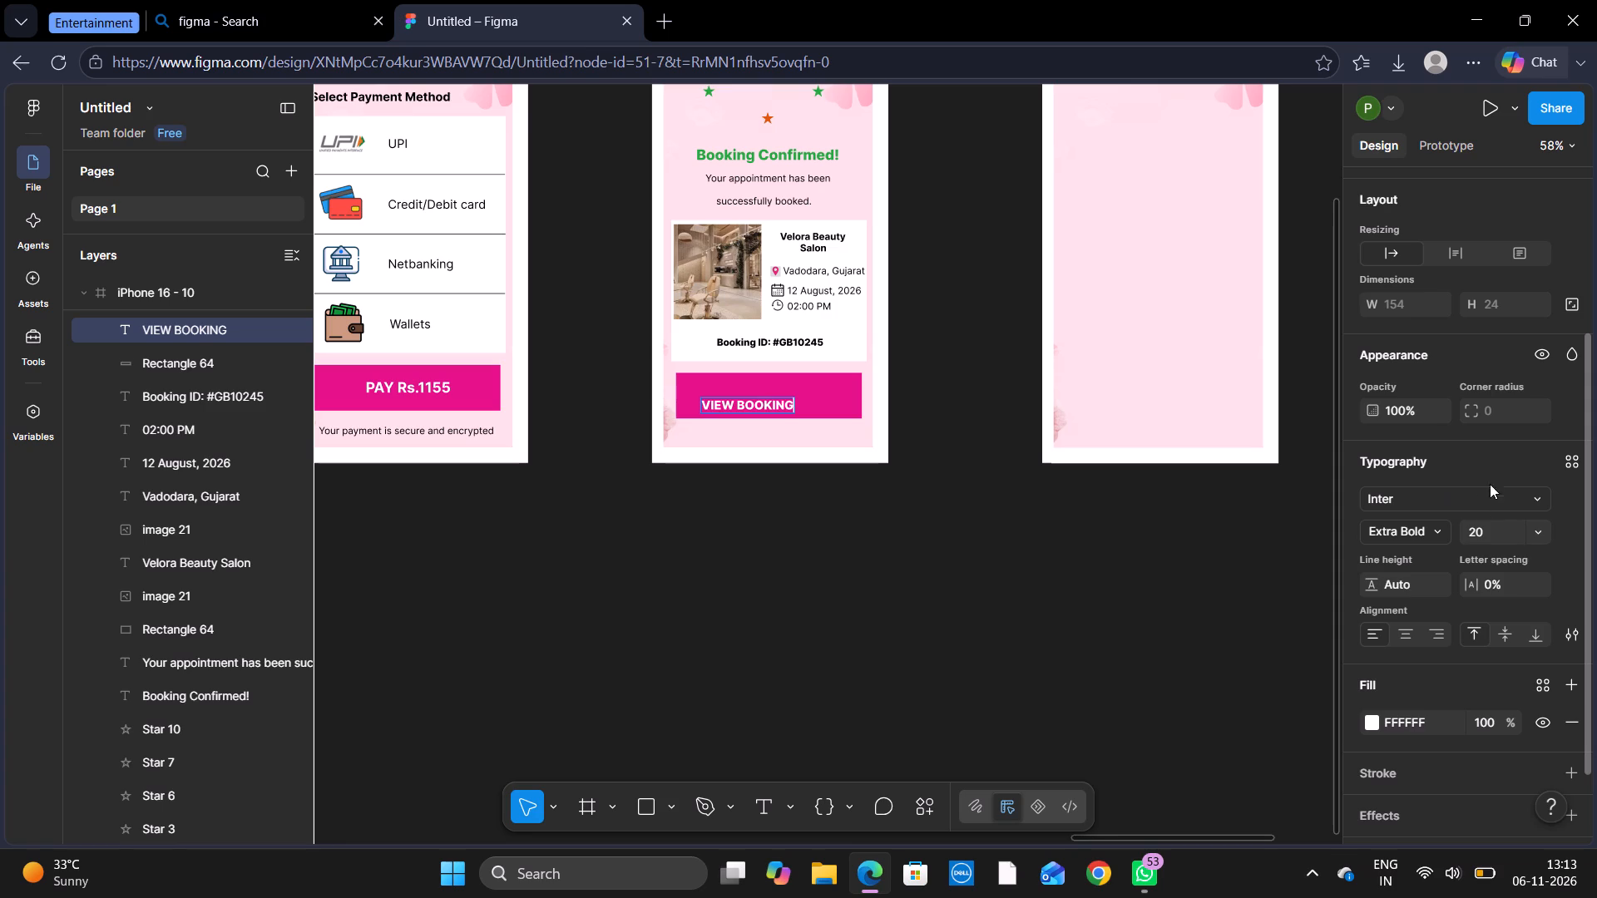
{"action": "left_click", "coordinate": [818, 411]}
Set the VIEW BOOKING text's font size to 24 and centre it on the pink button.
{"action": "left_click_drag", "start_coordinate": [765, 405], "coordinate": [785, 399]}
{"action": "left_click", "coordinate": [785, 399]}
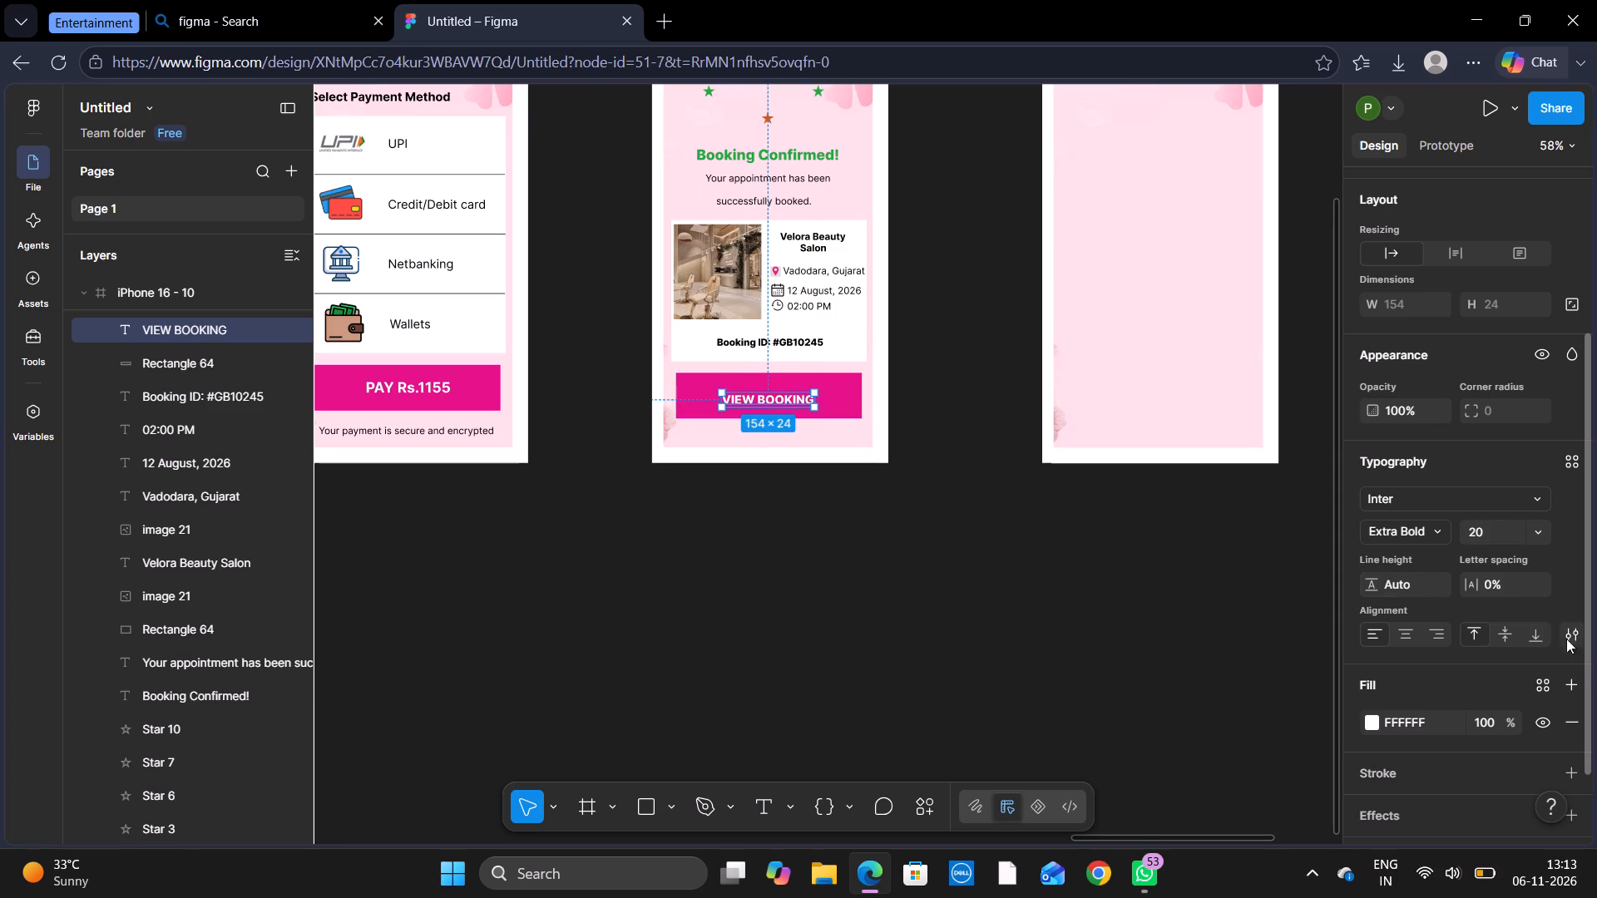
{"action": "left_click", "coordinate": [1534, 527]}
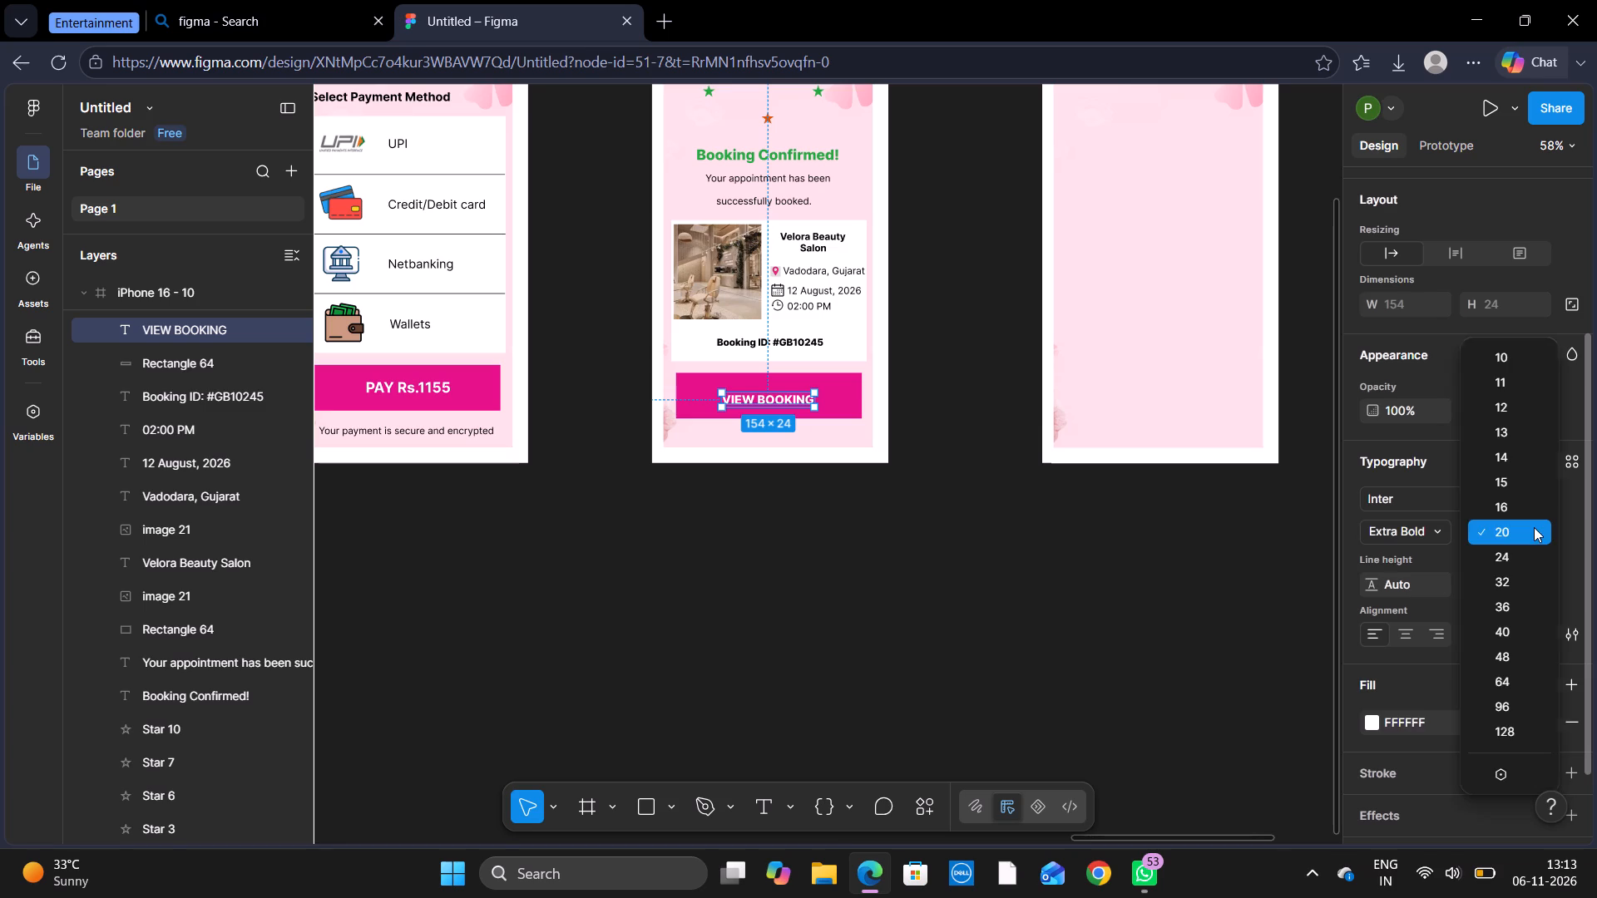
{"action": "left_click", "coordinate": [1520, 557]}
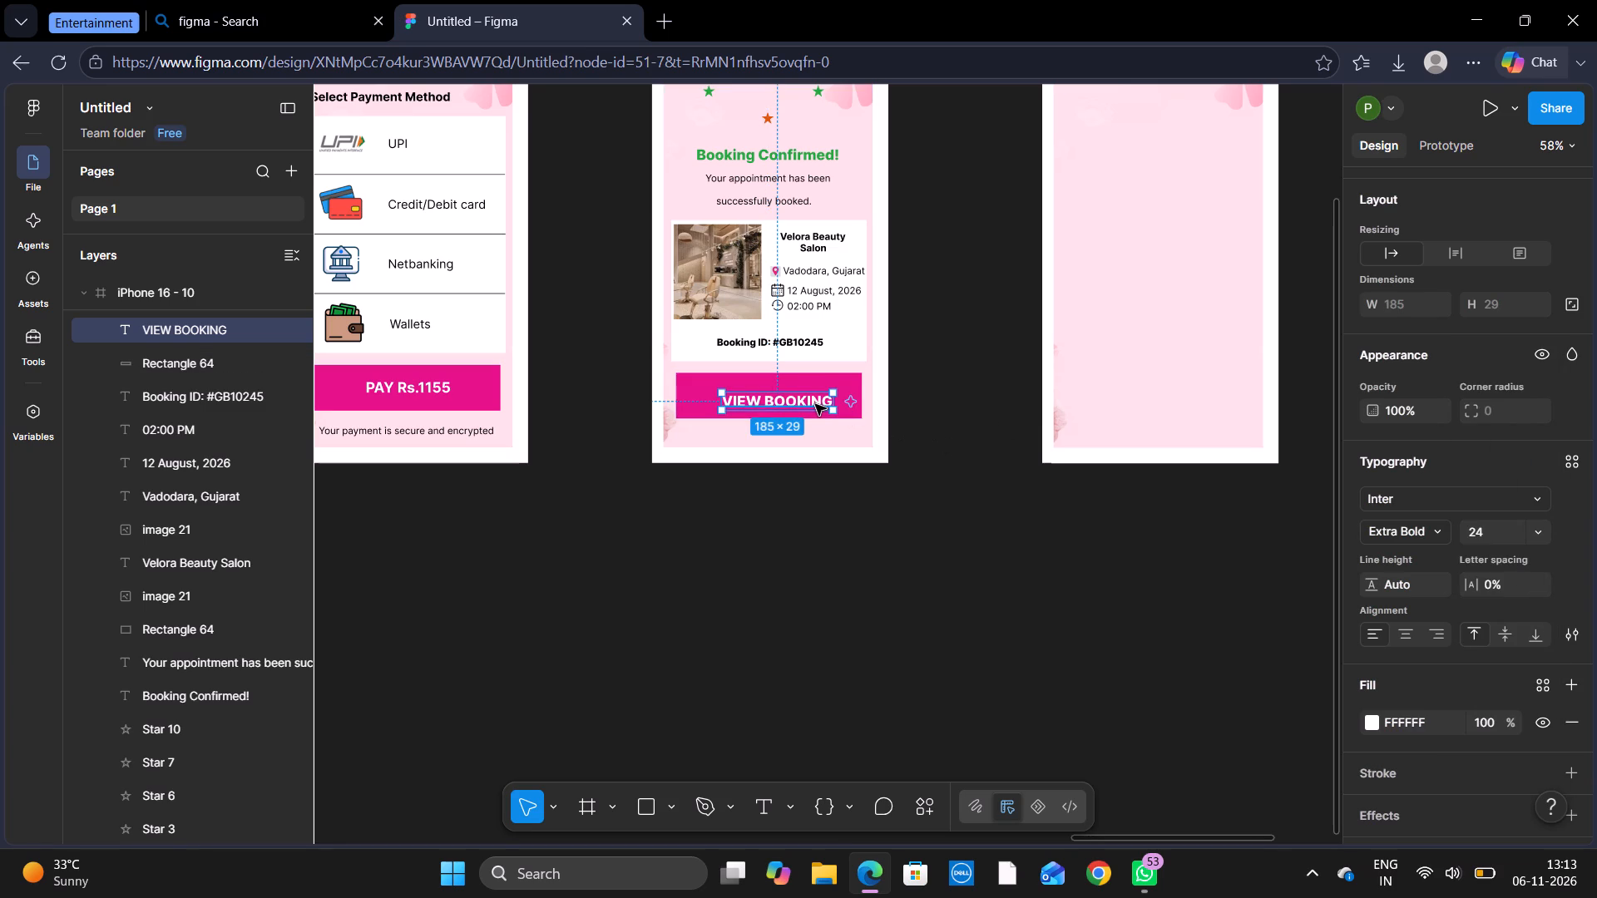
{"action": "left_click_drag", "start_coordinate": [807, 397], "coordinate": [798, 391]}
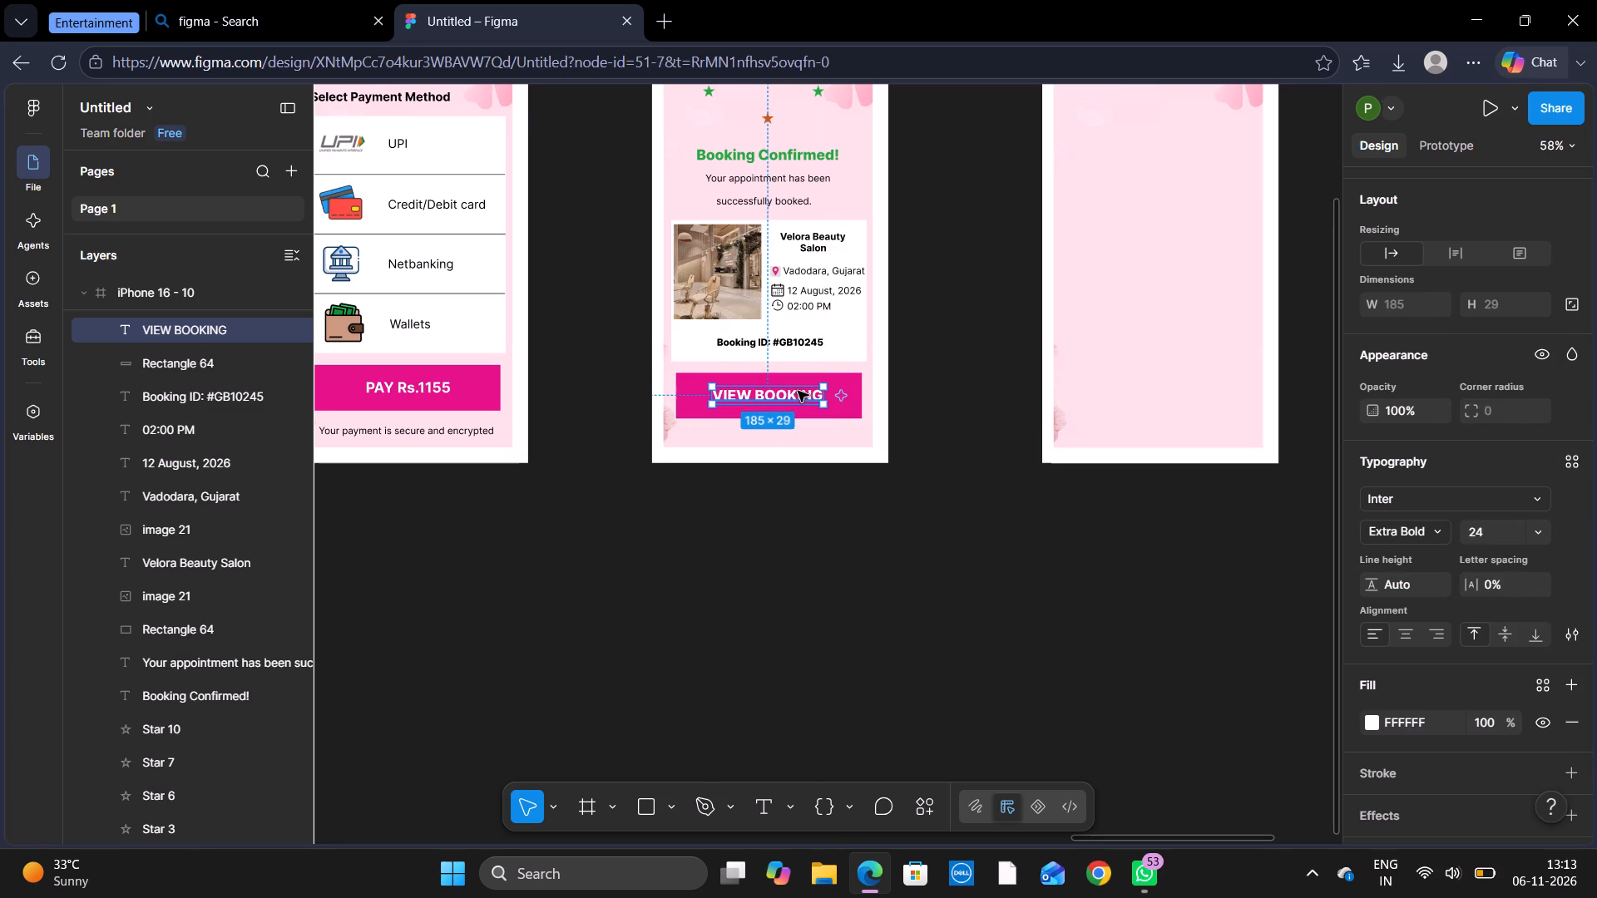
{"action": "left_click", "coordinate": [798, 391]}
{"action": "left_click", "coordinate": [931, 506]}
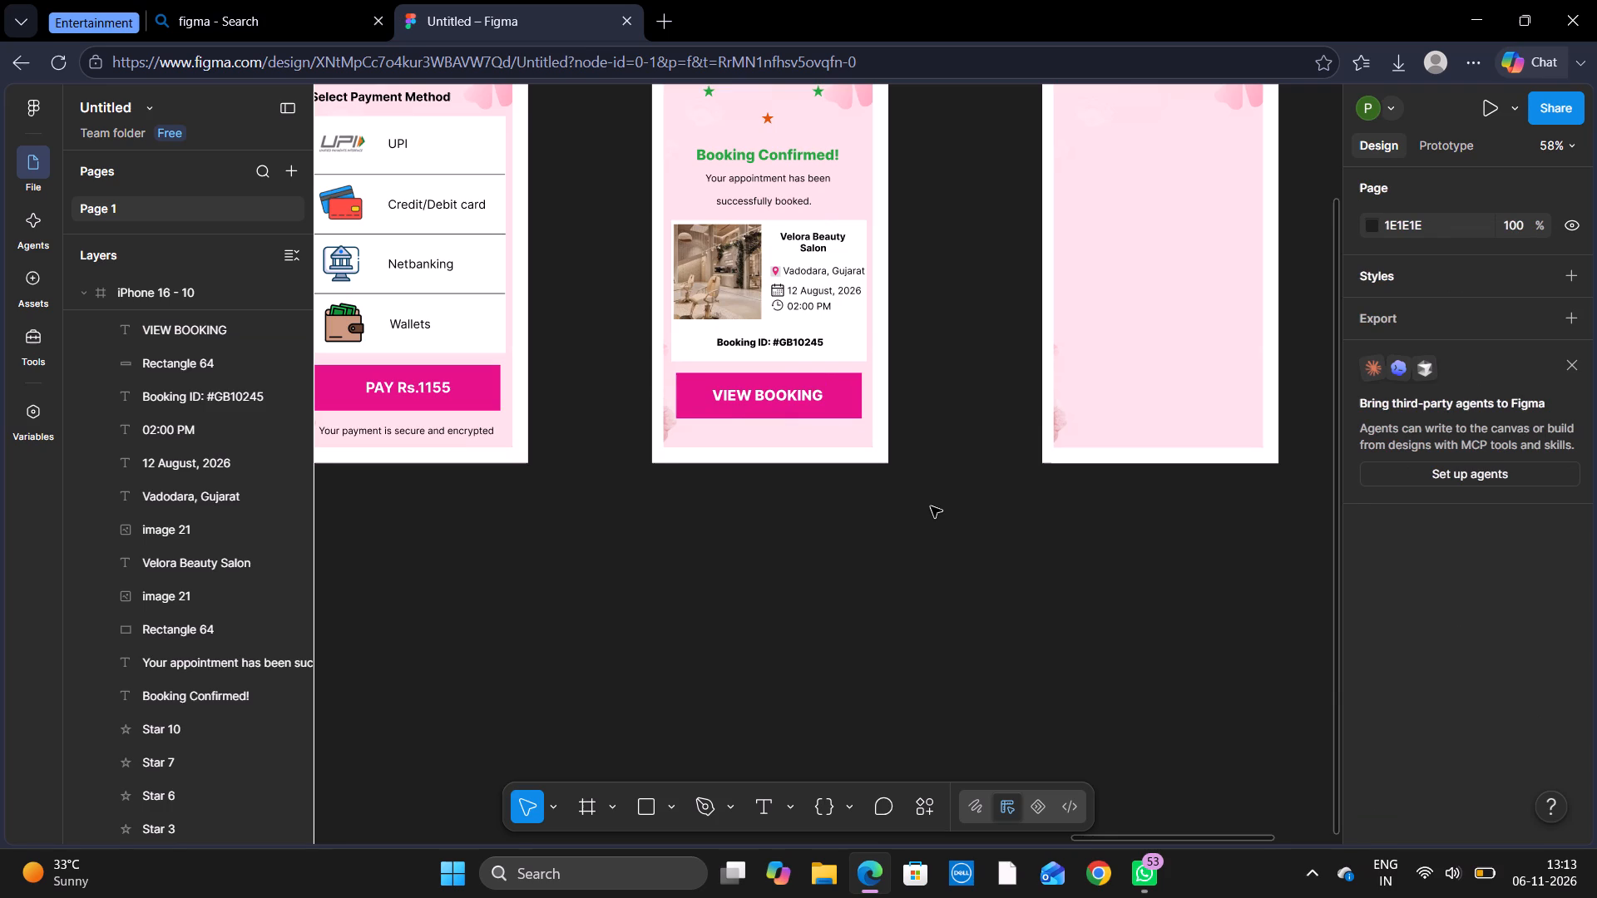
Add the text "BACK TO HOME" below the VIEW BOOKING button on the Booking Confirmed screen.
{"action": "left_click", "coordinate": [760, 806]}
{"action": "left_click", "coordinate": [695, 445]}
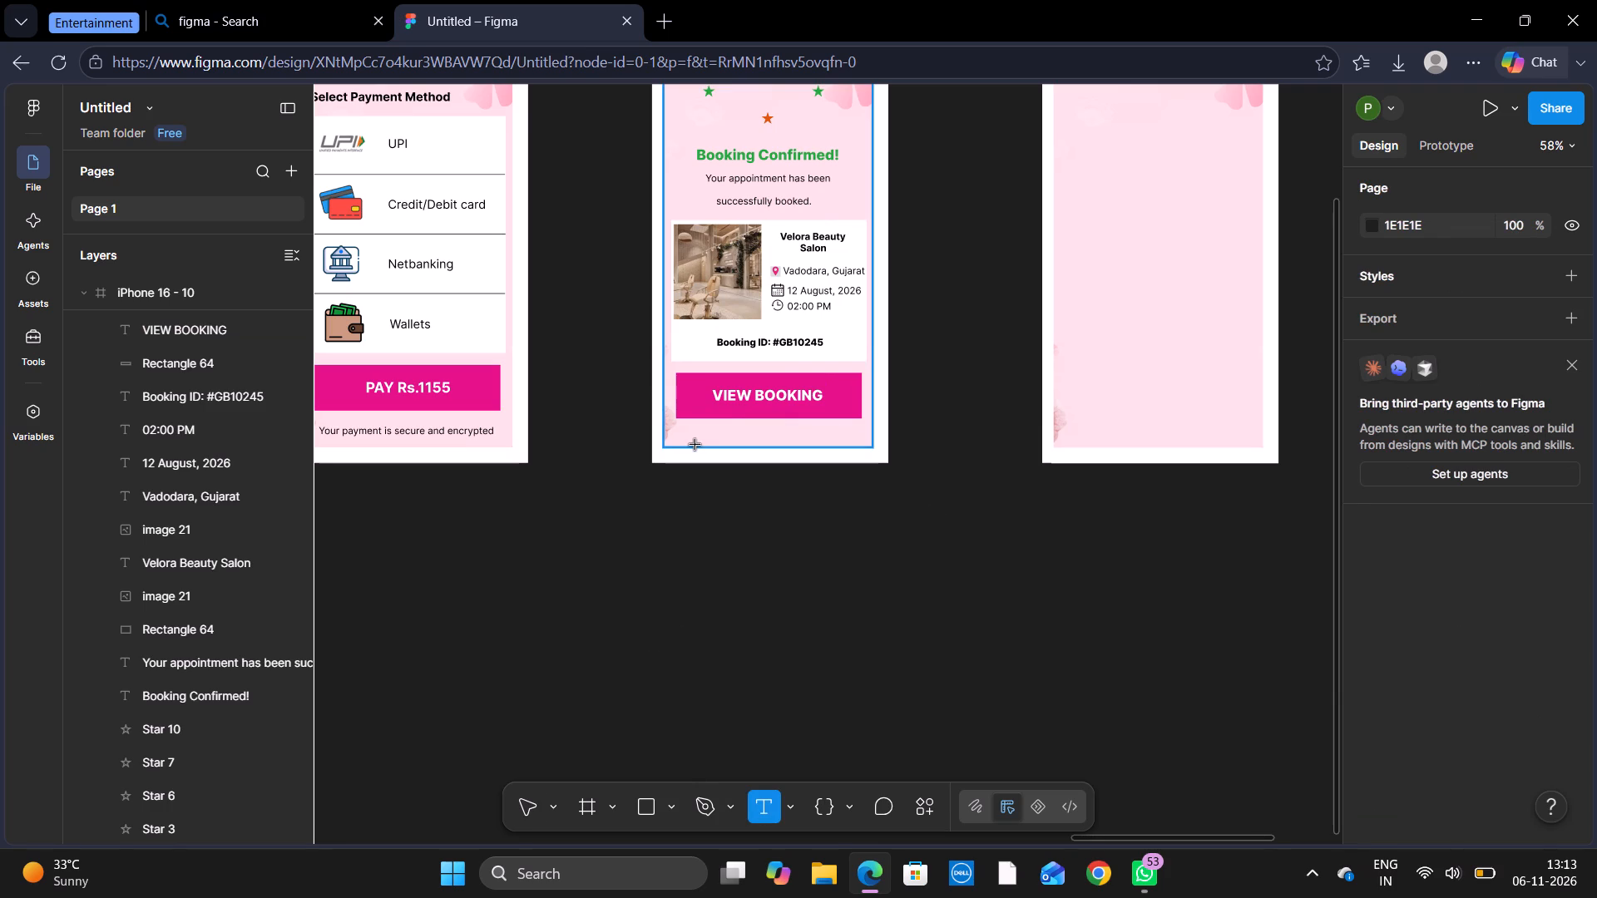
{"action": "key", "text": "b"}
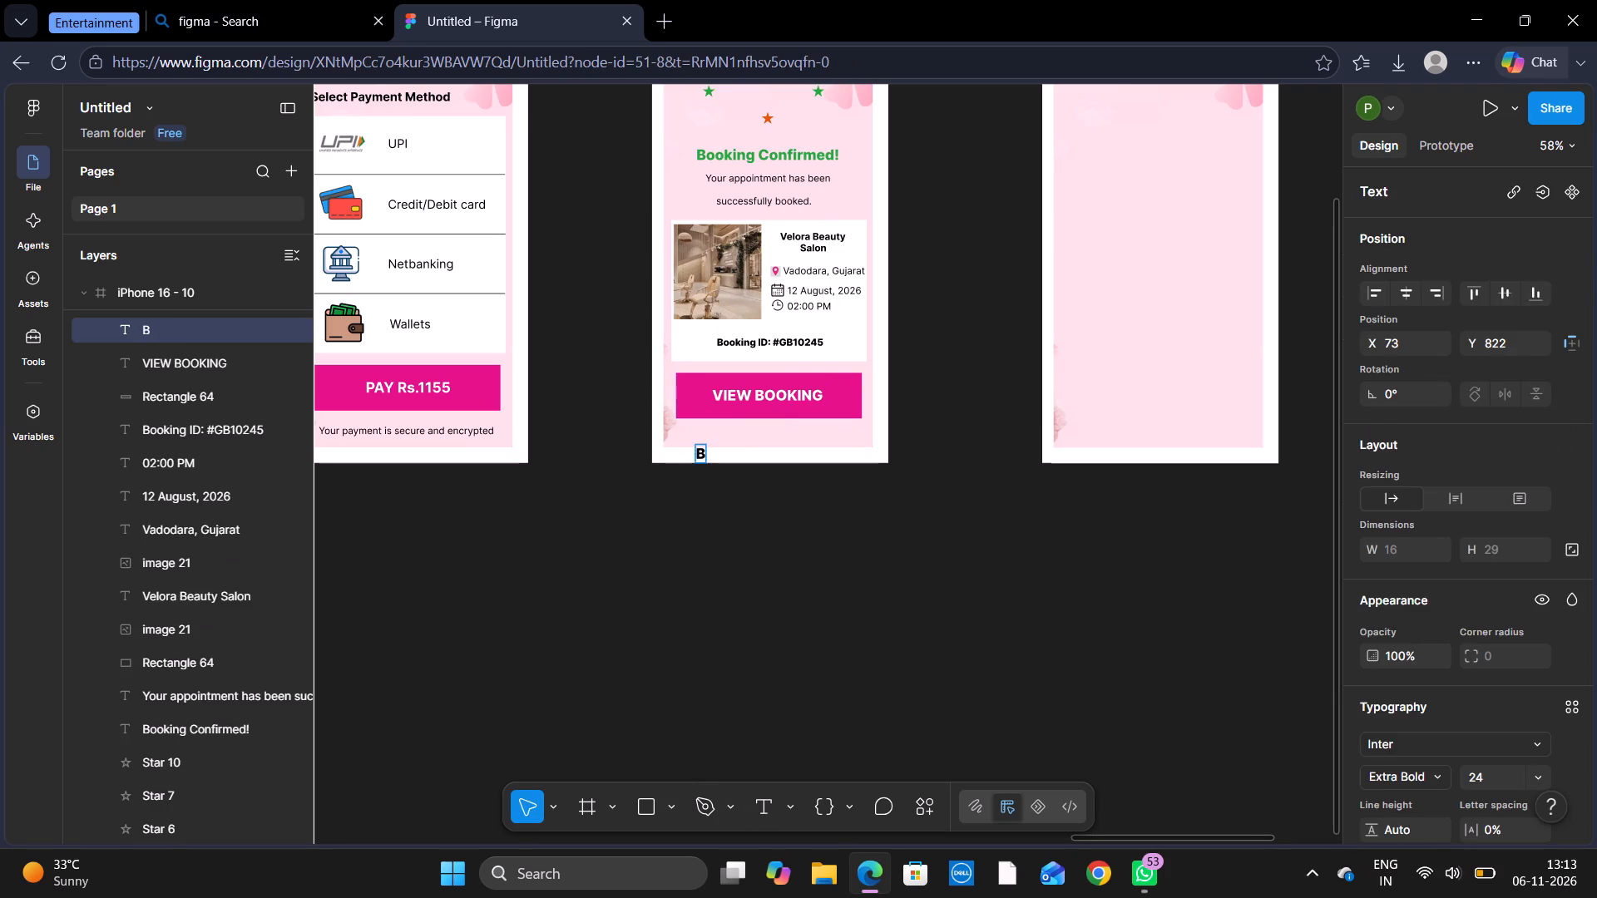
{"action": "type", "text": "ACK TO HOME"}
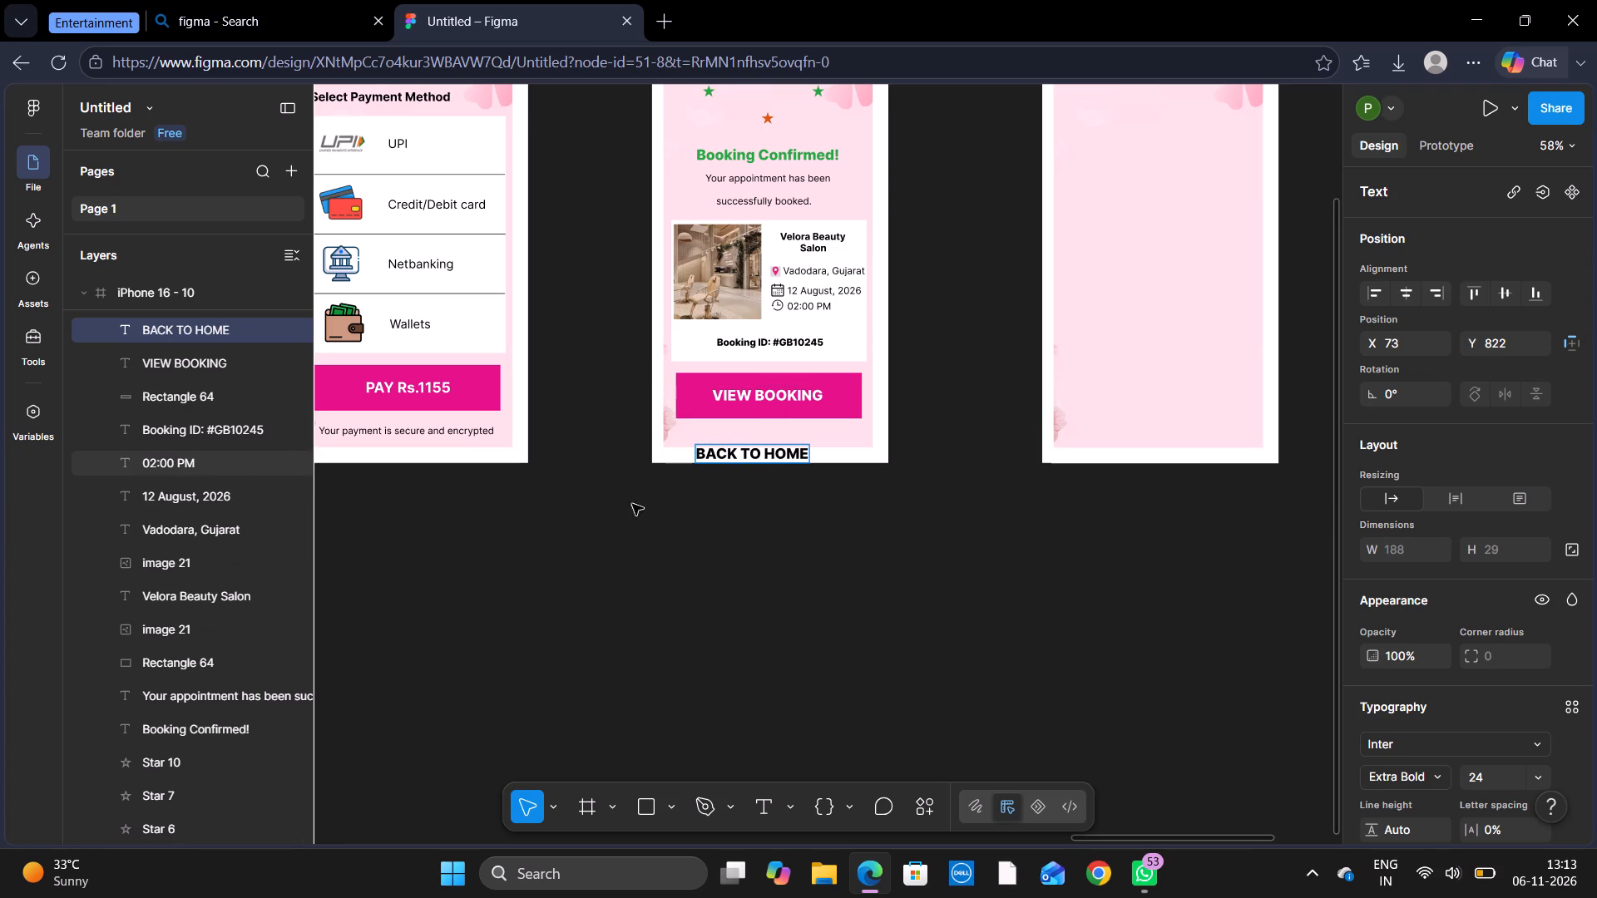
{"action": "left_click", "coordinate": [768, 488]}
Move the BACK TO HOME text up and centre it under the VIEW BOOKING button, at about X 101, Y 792.
{"action": "left_click_drag", "start_coordinate": [767, 456], "coordinate": [780, 436]}
{"action": "left_click", "coordinate": [780, 436]}
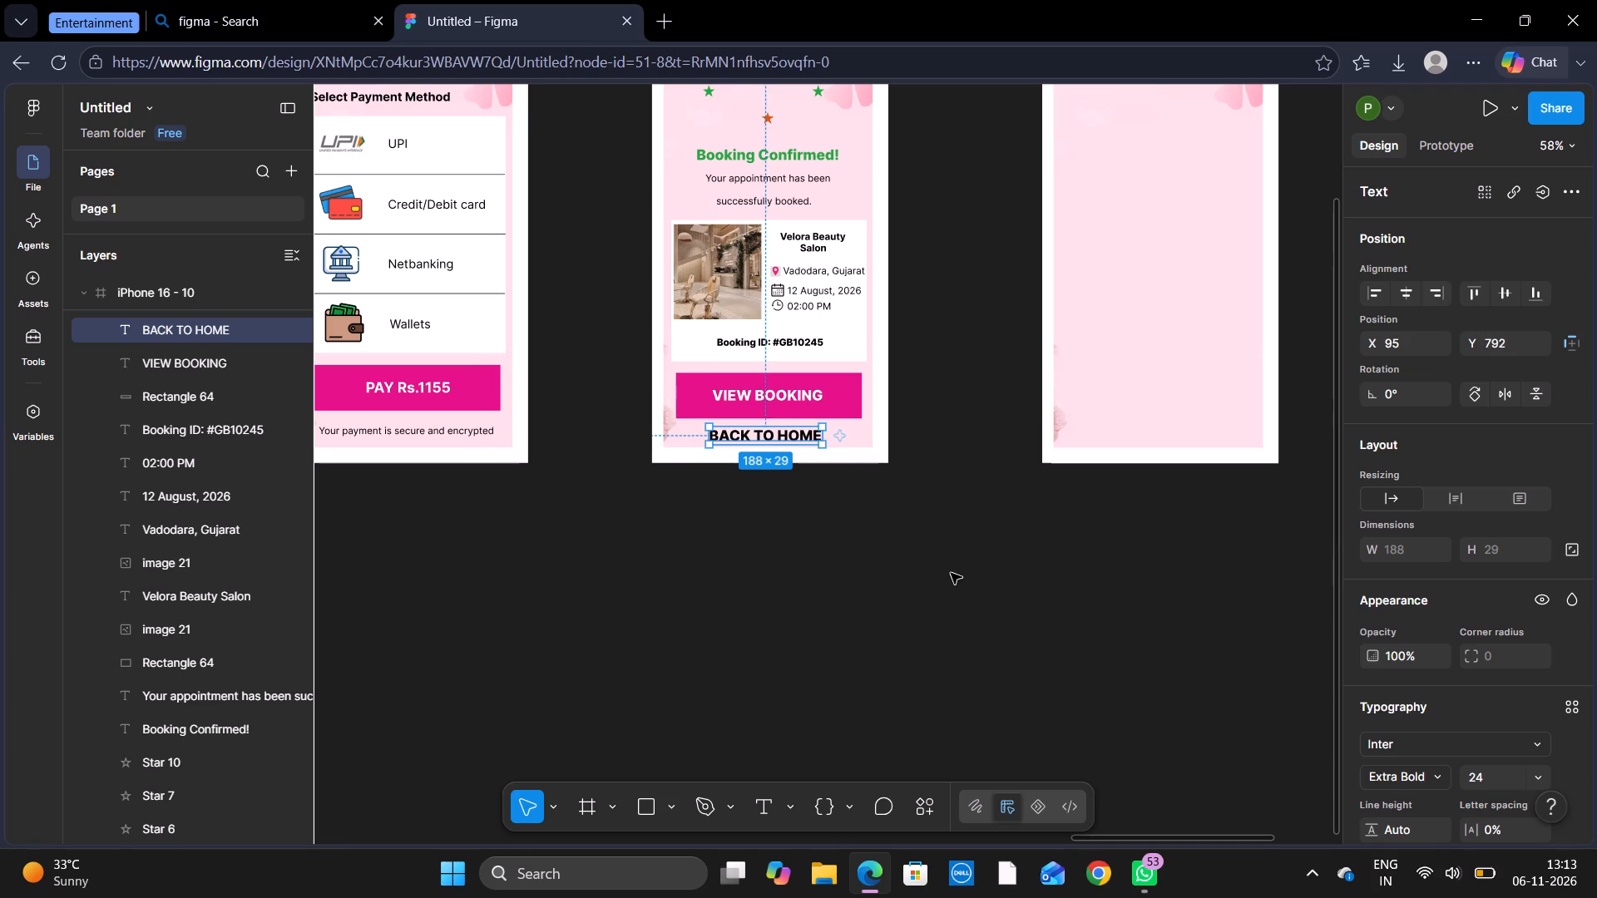
{"action": "left_click", "coordinate": [951, 573]}
{"action": "scroll", "coordinate": [951, 573], "scroll_direction": "up", "scroll_amount": 1}
{"action": "scroll", "coordinate": [951, 573], "scroll_direction": "left", "scroll_amount": 1}
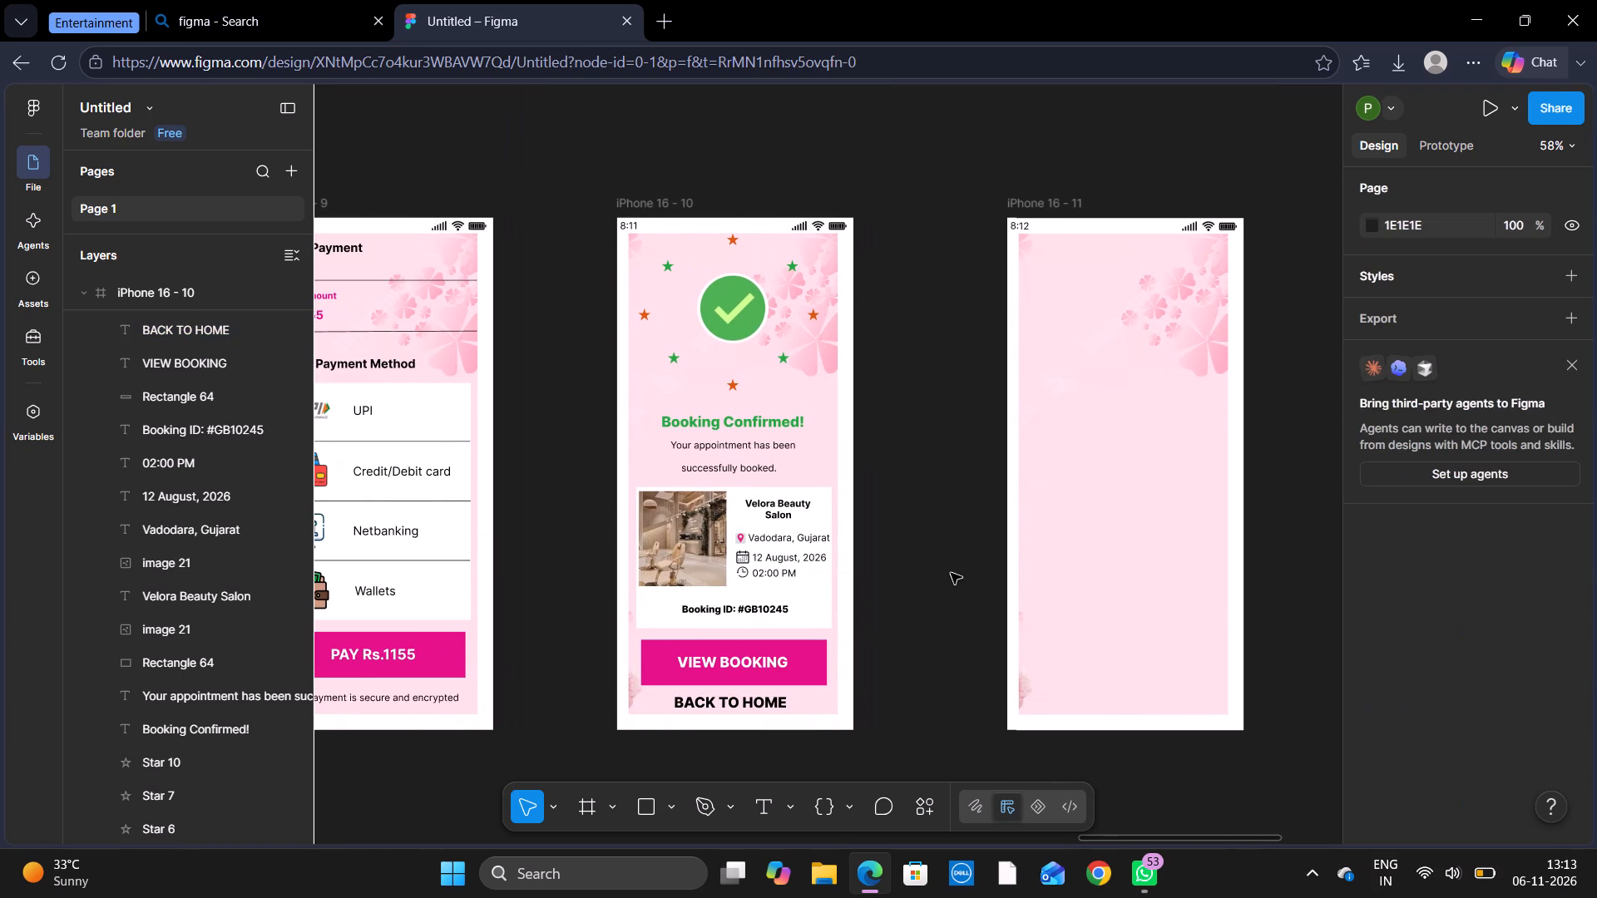
{"action": "left_click", "coordinate": [759, 718]}
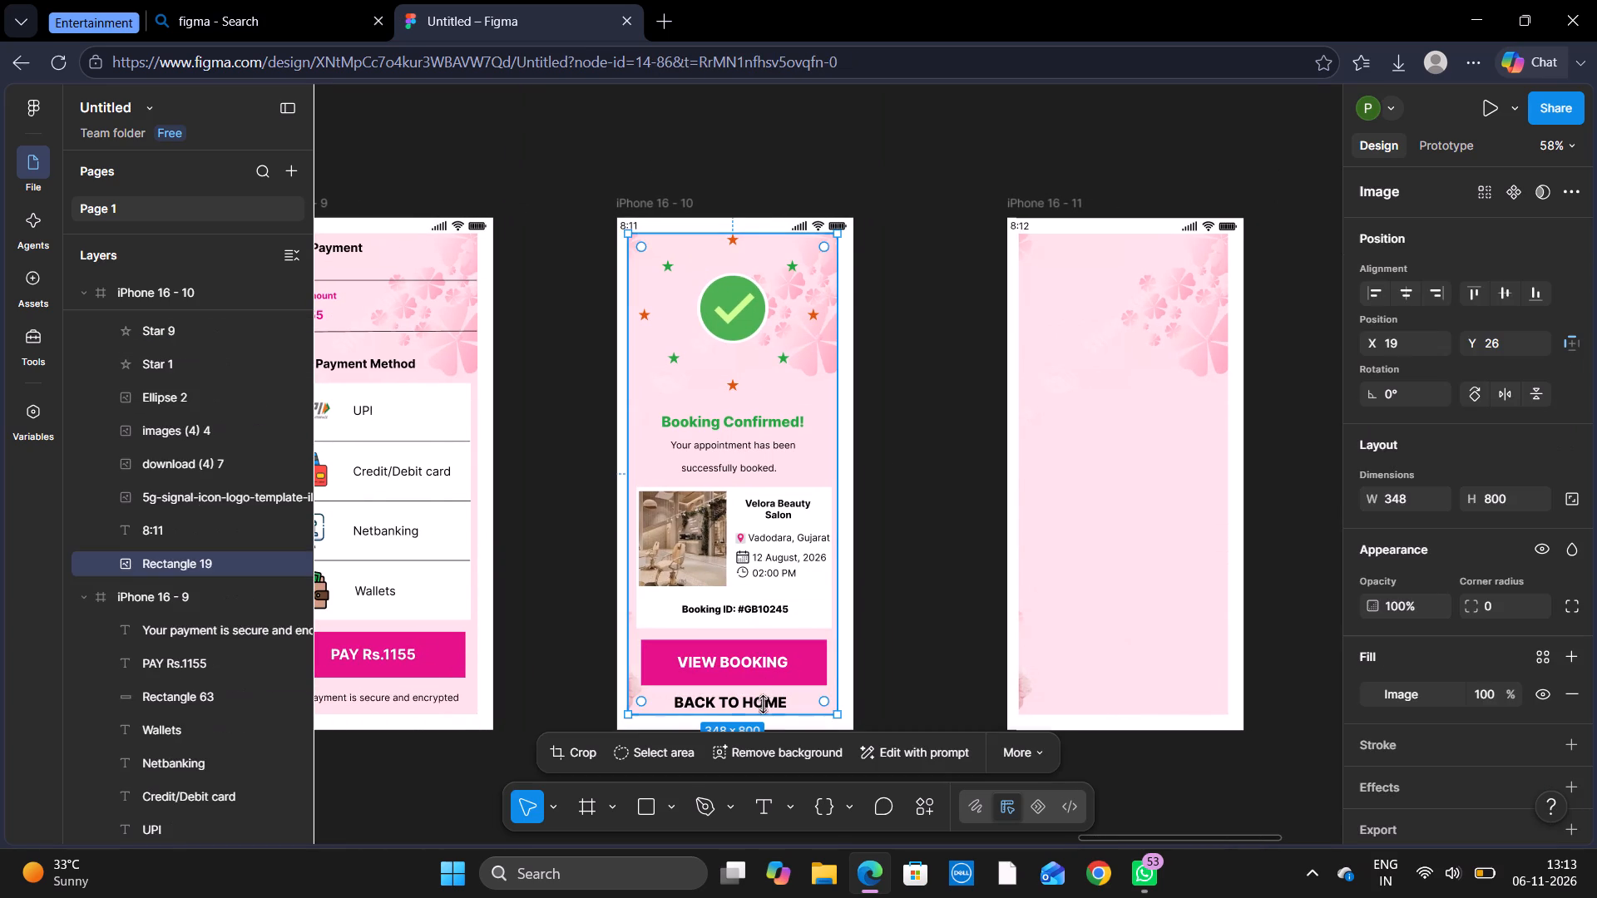
{"action": "left_click", "coordinate": [761, 704]}
{"action": "left_click_drag", "start_coordinate": [761, 704], "coordinate": [769, 704]}
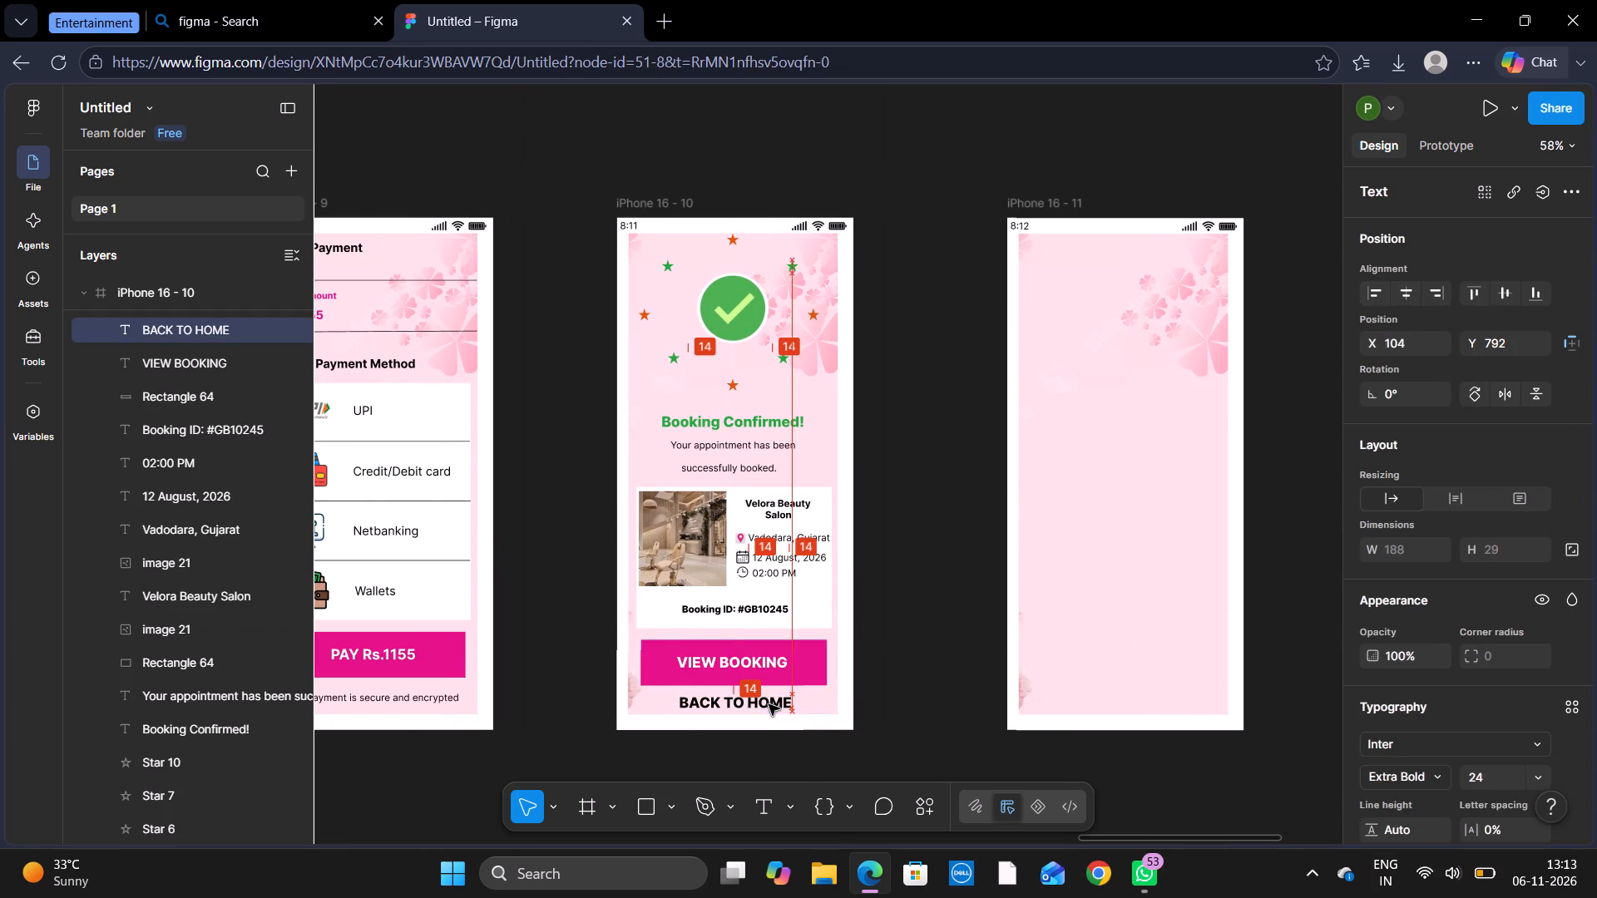
{"action": "left_click_drag", "start_coordinate": [769, 704], "coordinate": [769, 705]}
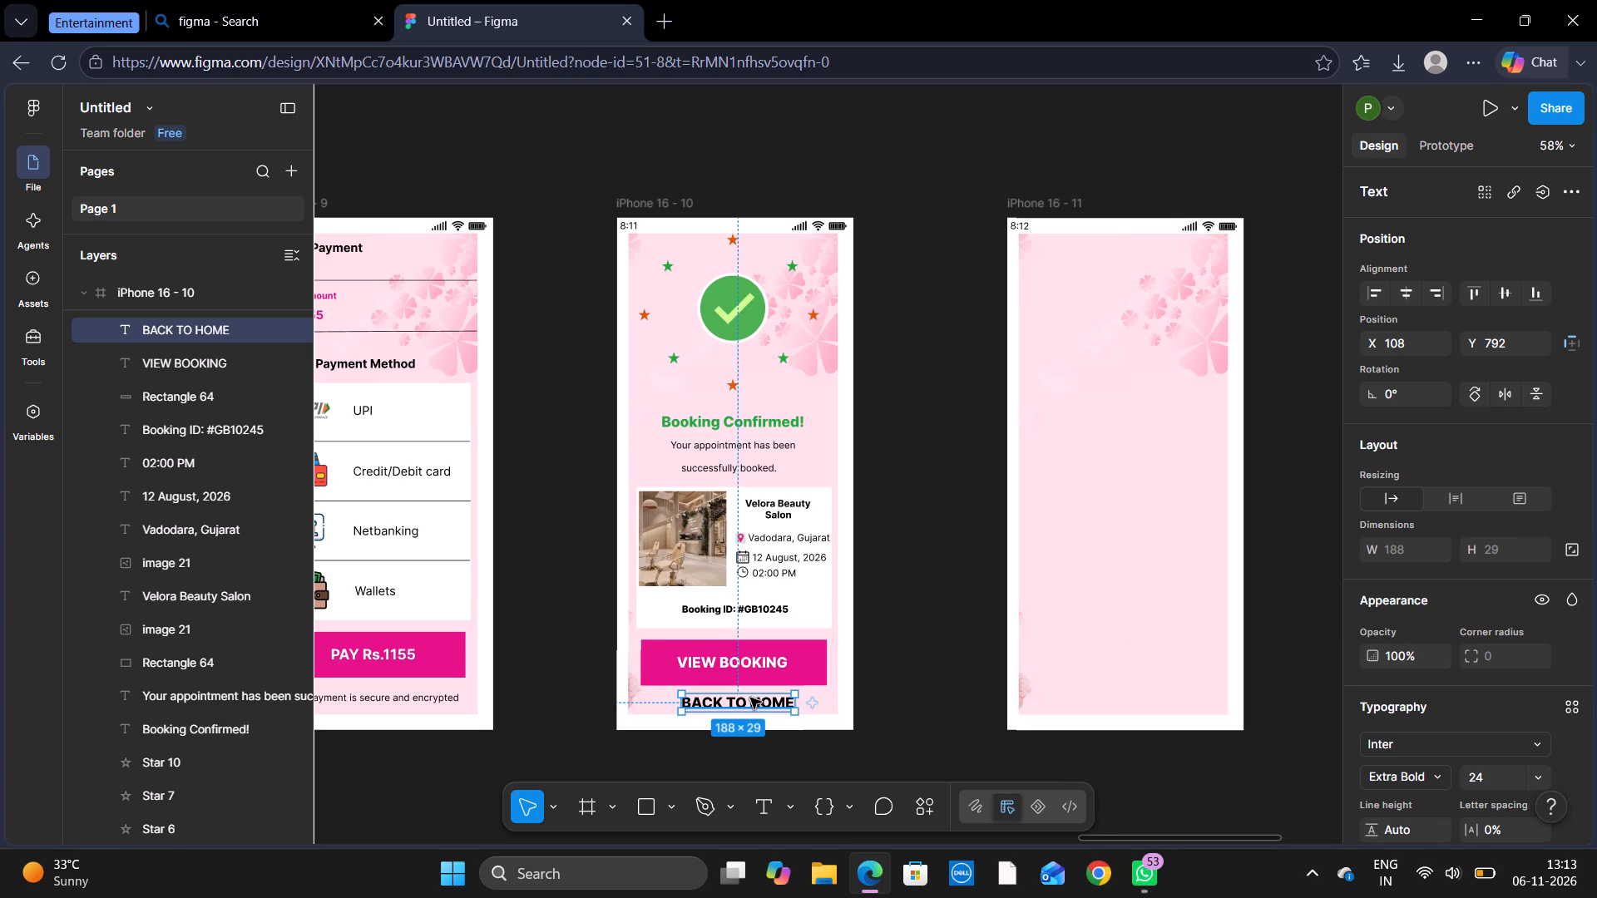
{"action": "left_click", "coordinate": [750, 698]}
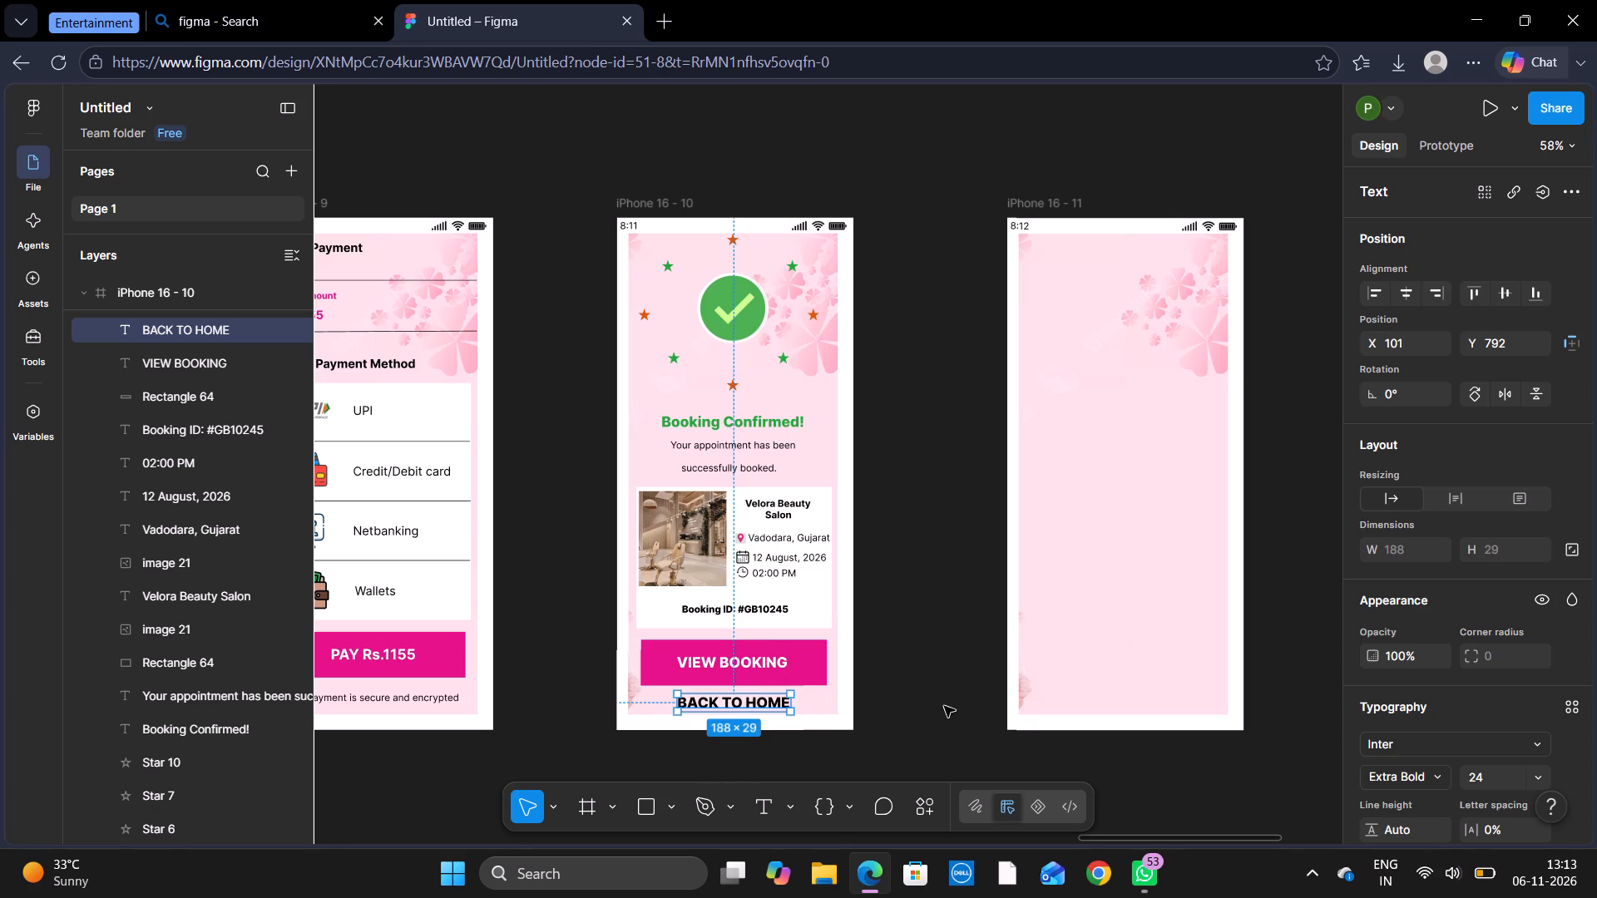
{"action": "left_click", "coordinate": [944, 706]}
{"action": "left_click", "coordinate": [785, 697]}
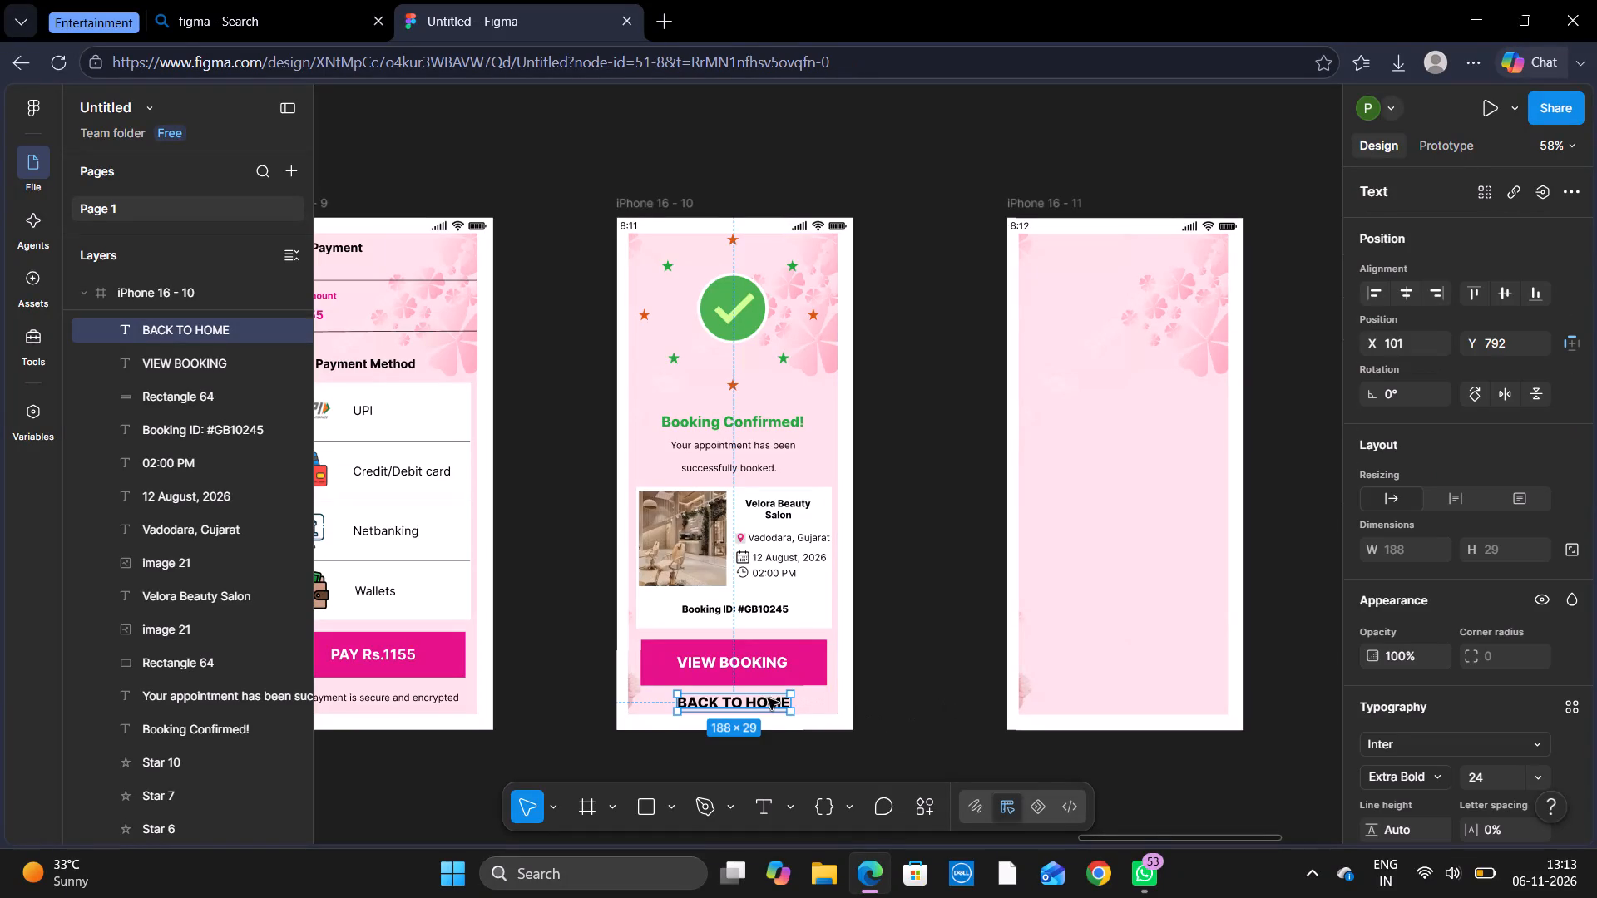
{"action": "left_click", "coordinate": [942, 635]}
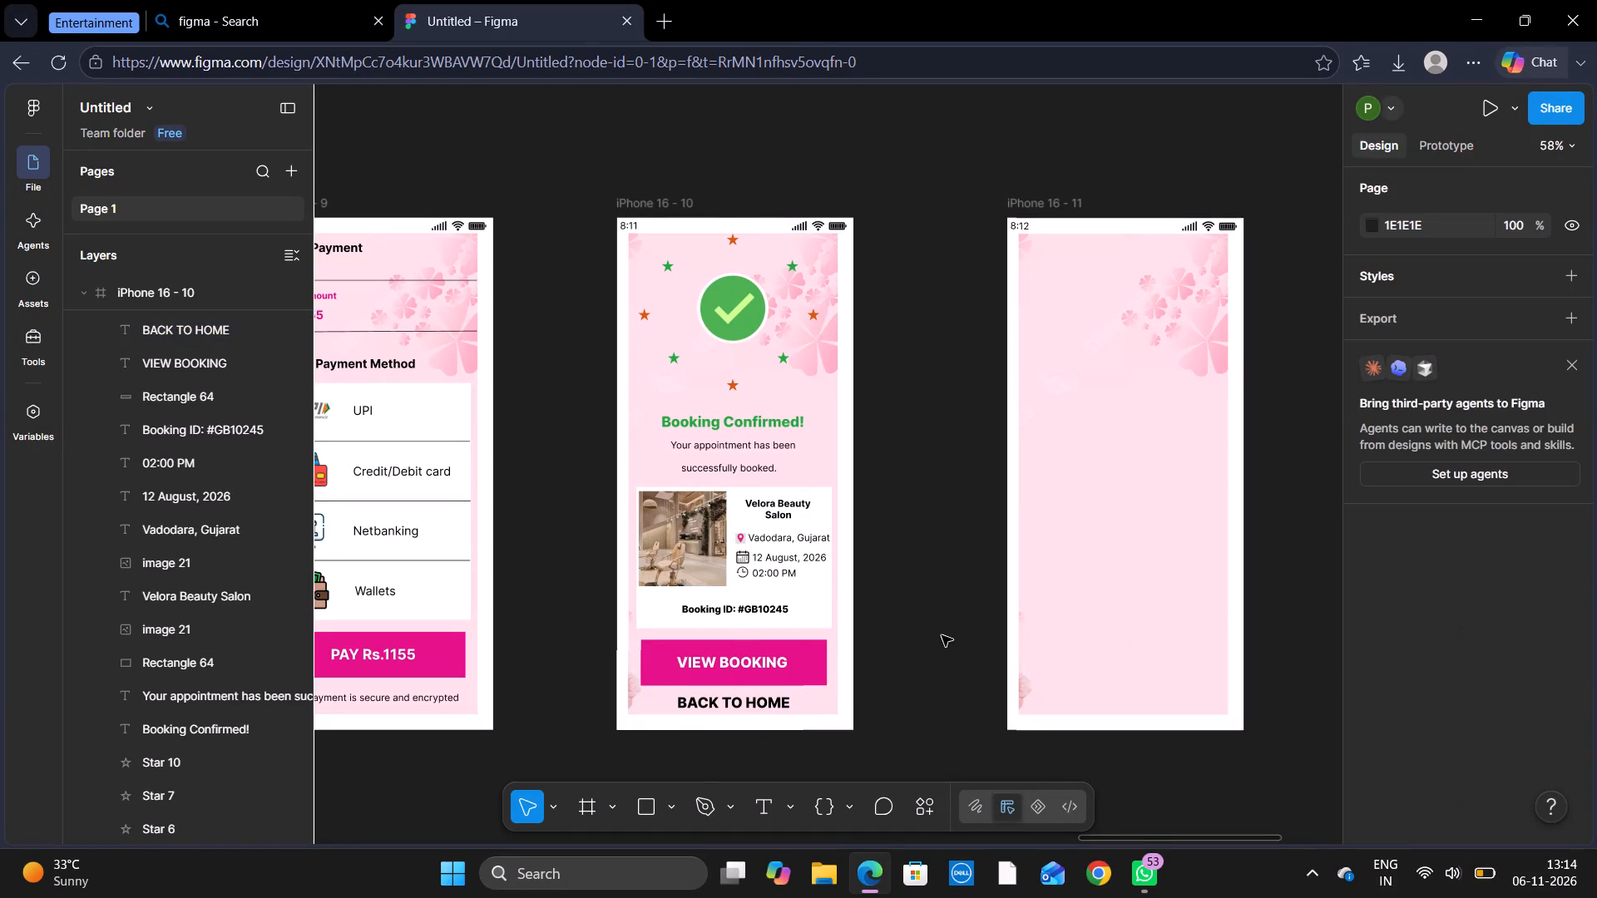
{"action": "left_click", "coordinate": [947, 590]}
Copy the back arrow from the Payment screen and place it at the top-left of the empty iPhone 16 - 11 screen.
{"action": "scroll", "coordinate": [430, 274], "scroll_direction": "right", "scroll_amount": 2}
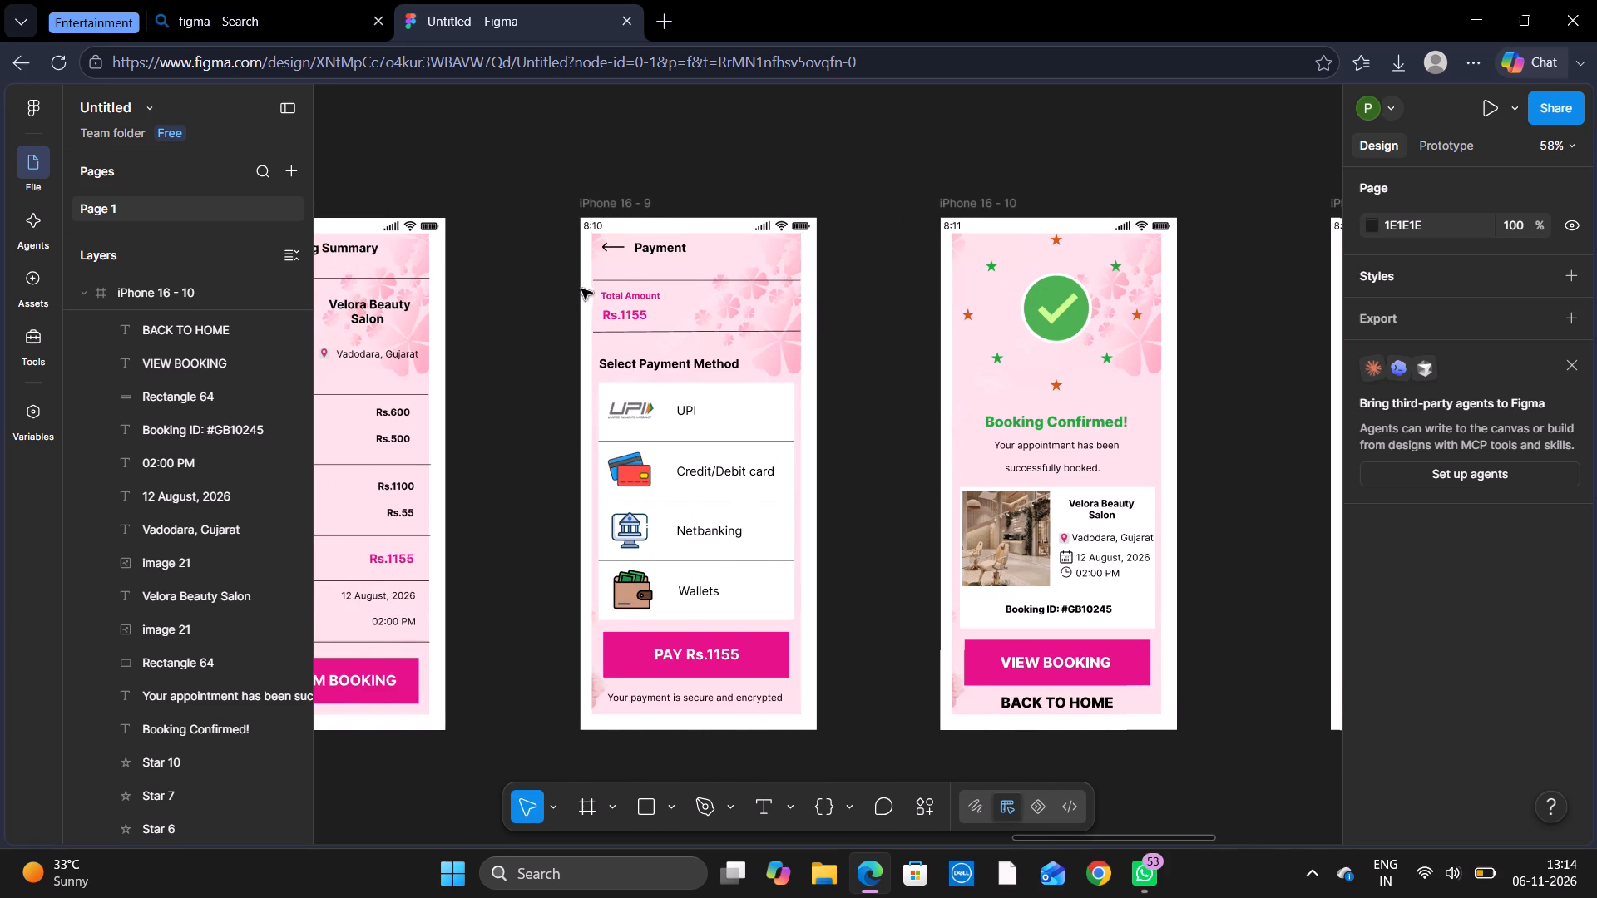
{"action": "left_click", "coordinate": [615, 249]}
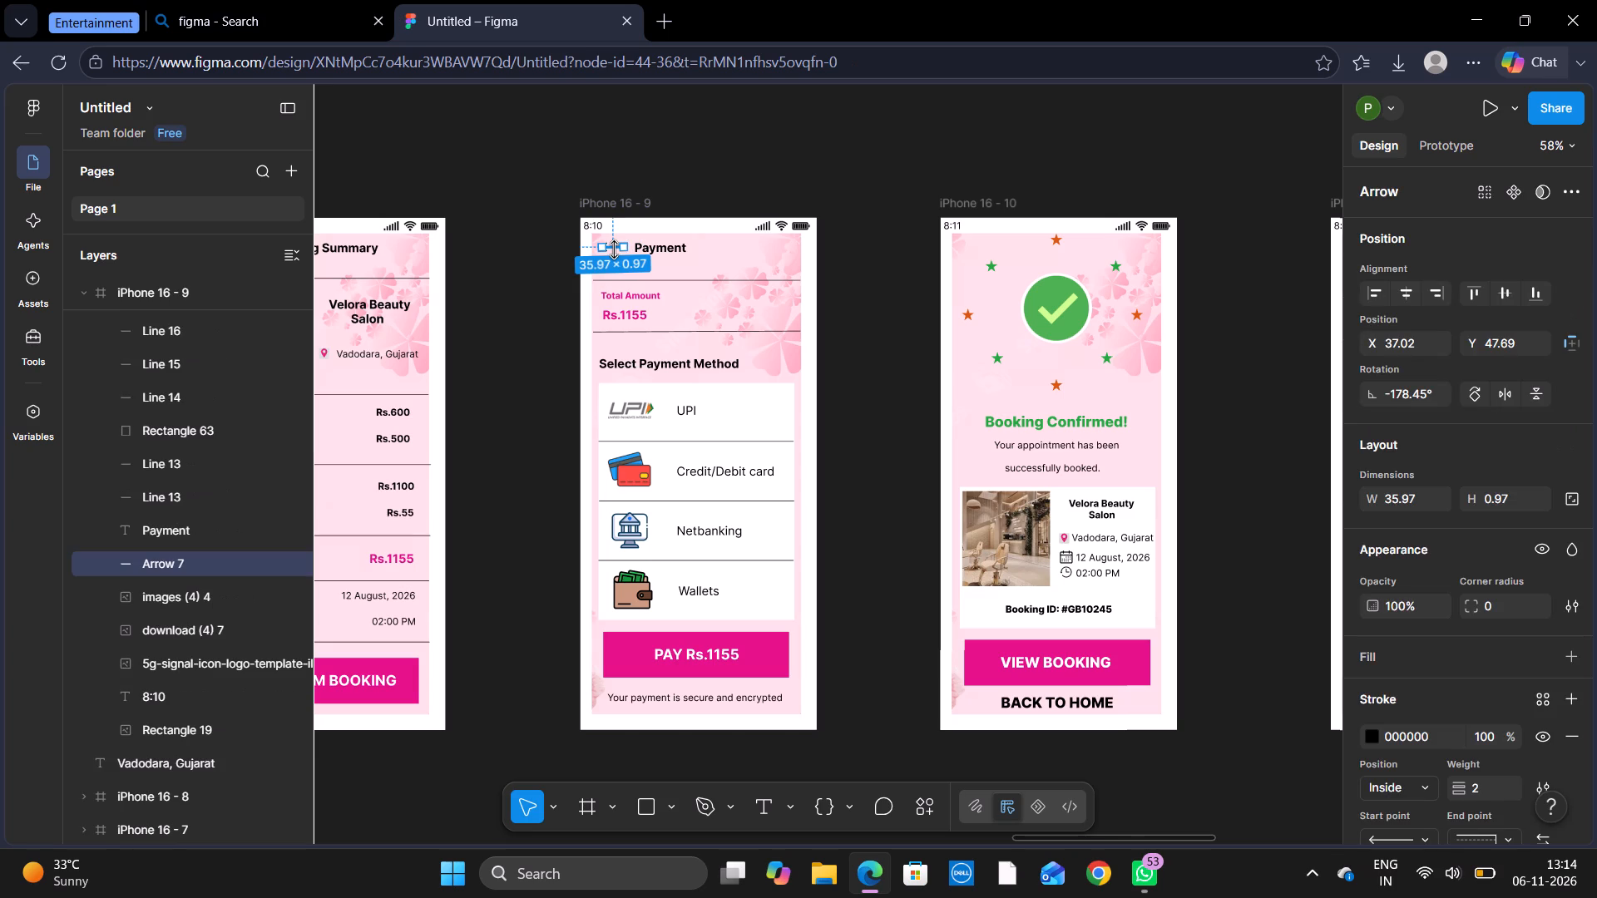
{"action": "key", "text": "ctrl+c"}
{"action": "key", "text": "ctrl+v"}
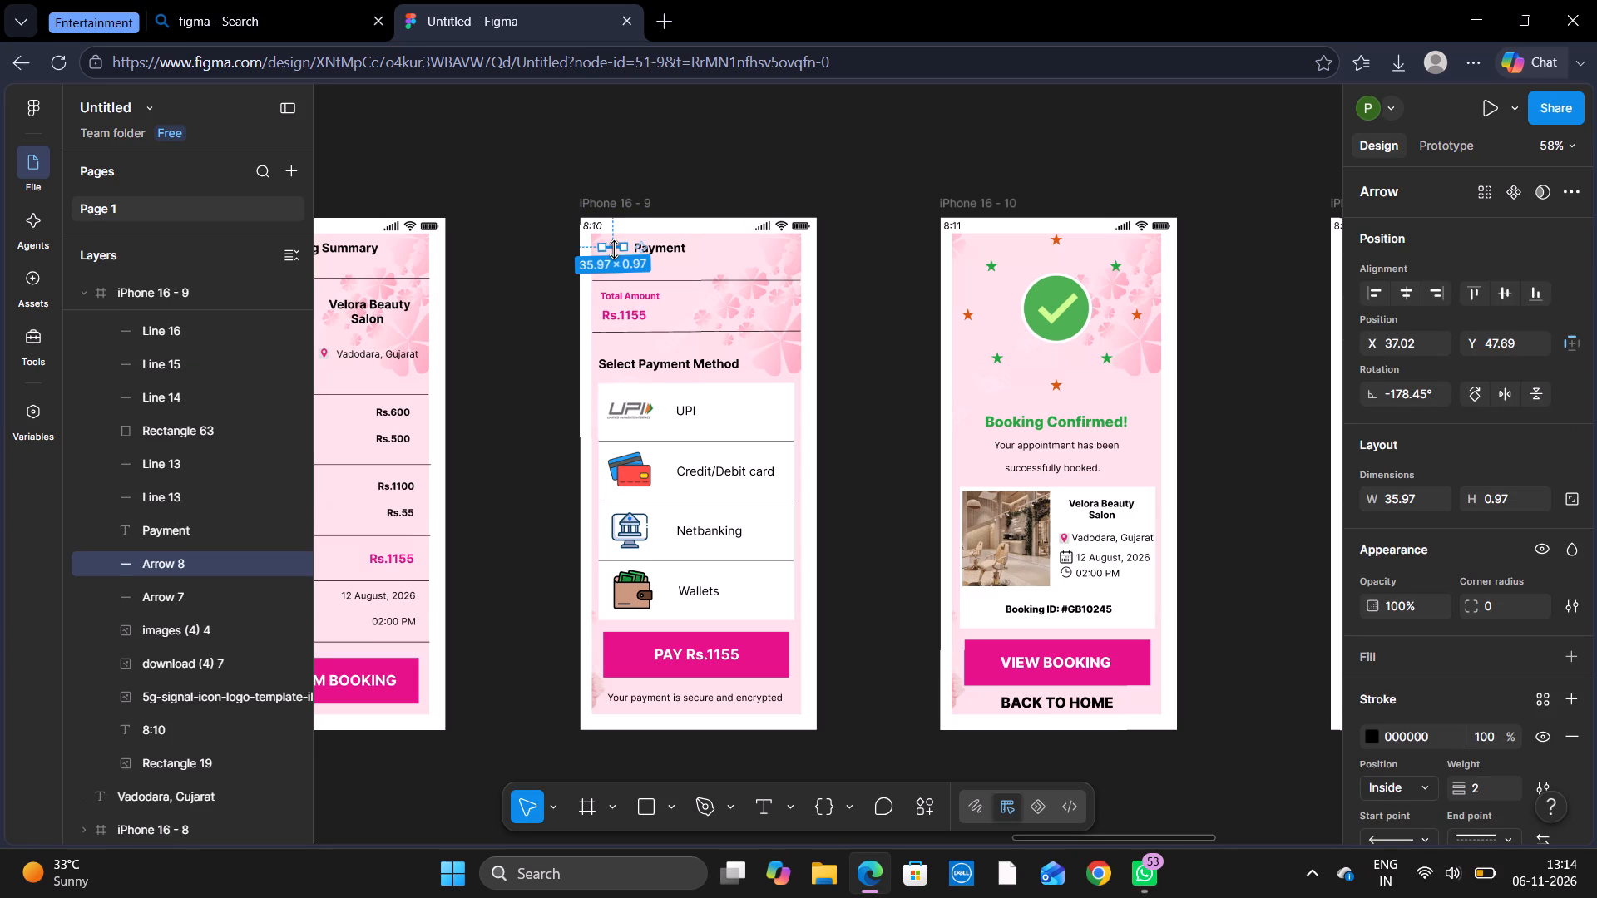
{"action": "left_click", "coordinate": [947, 131]}
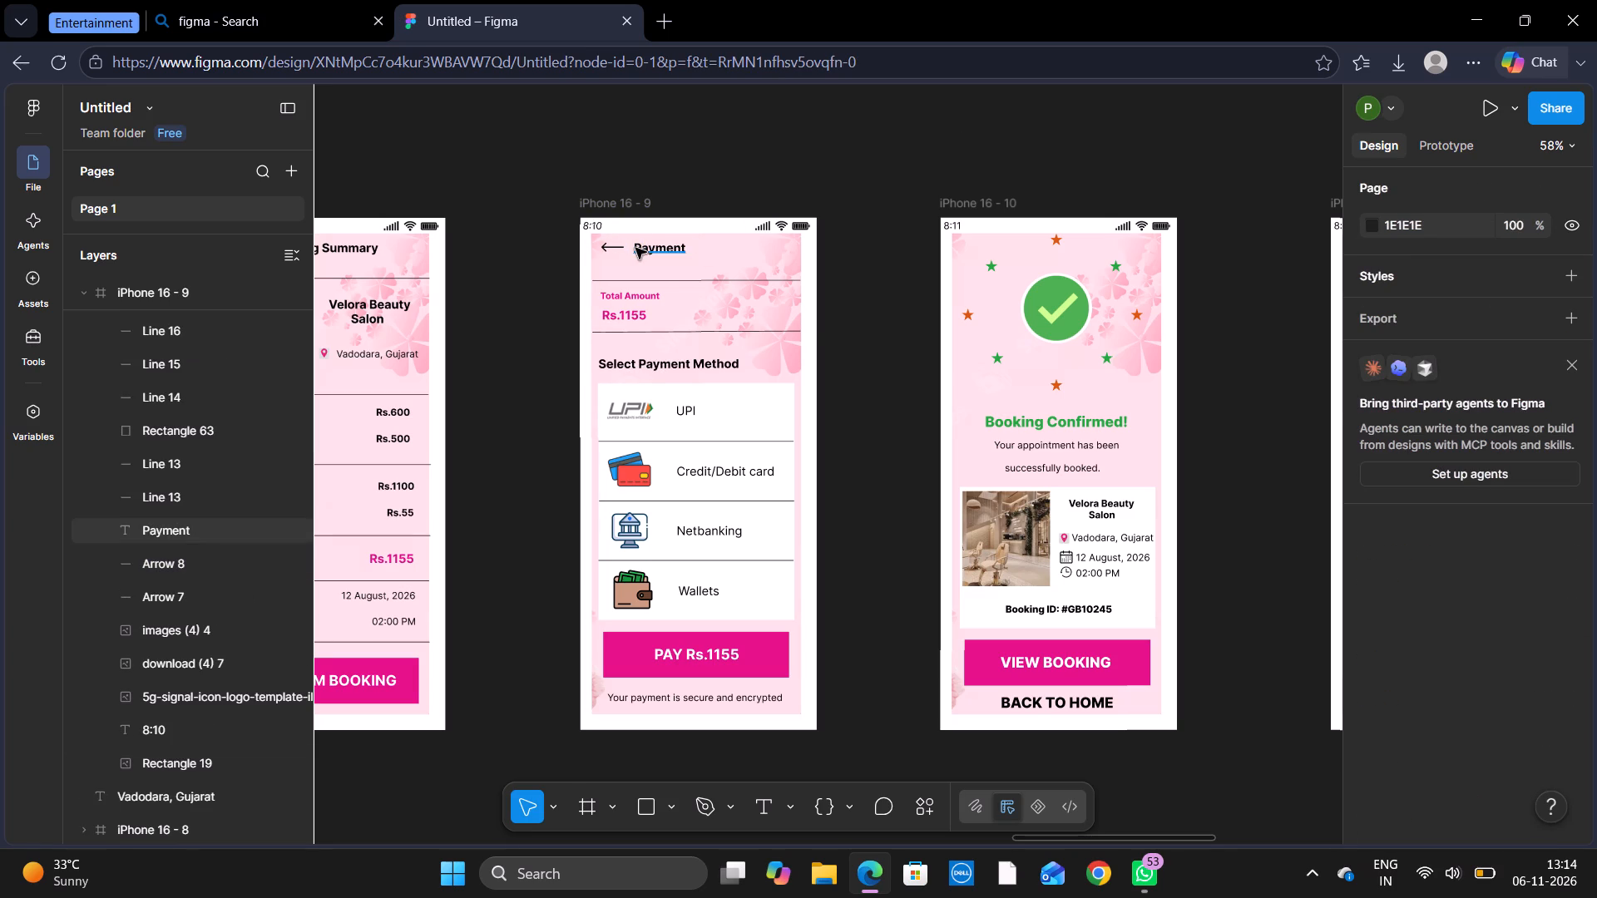
{"action": "left_click_drag", "start_coordinate": [611, 248], "coordinate": [1317, 236]}
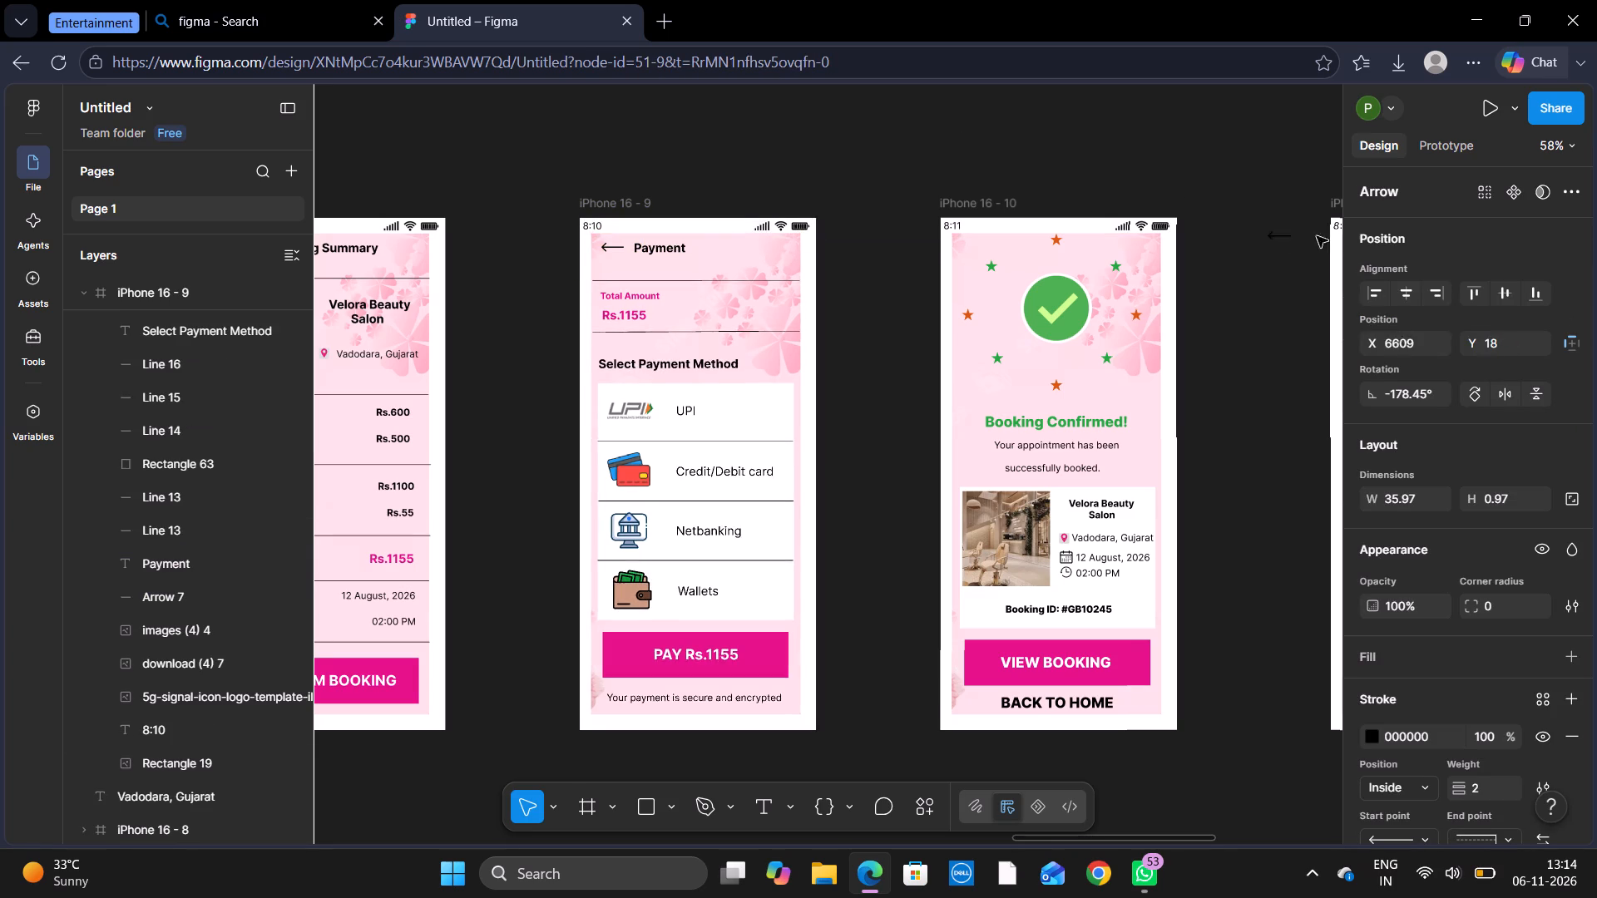
{"action": "left_click_drag", "start_coordinate": [1317, 236], "coordinate": [1347, 238]}
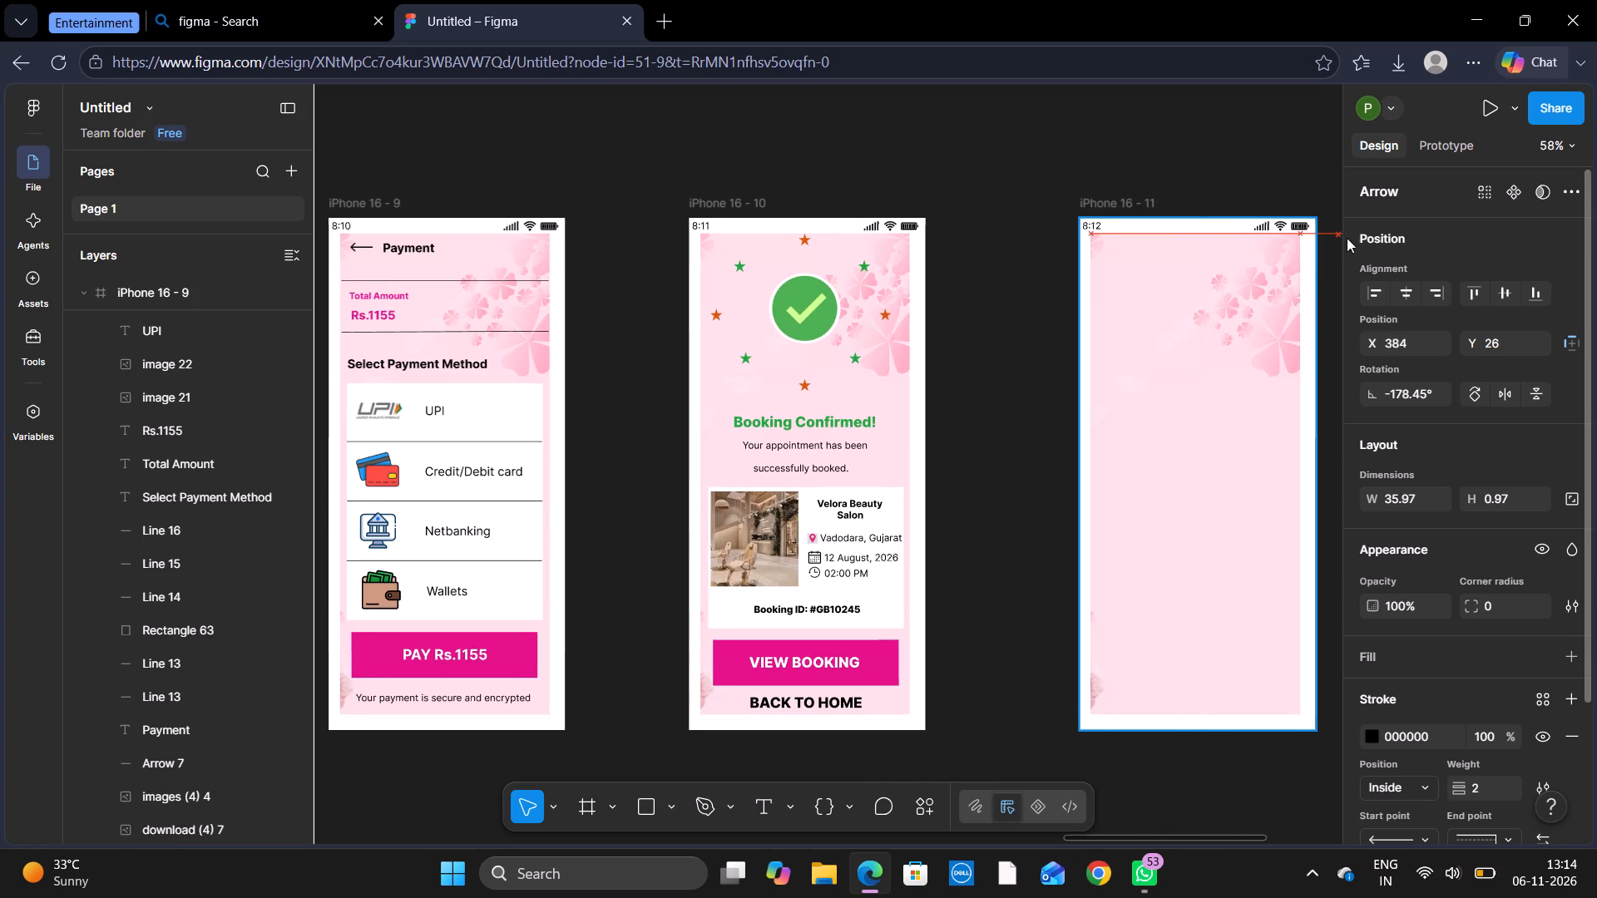
{"action": "left_click_drag", "start_coordinate": [1347, 238], "coordinate": [976, 245]}
{"action": "left_click", "coordinate": [1202, 128]}
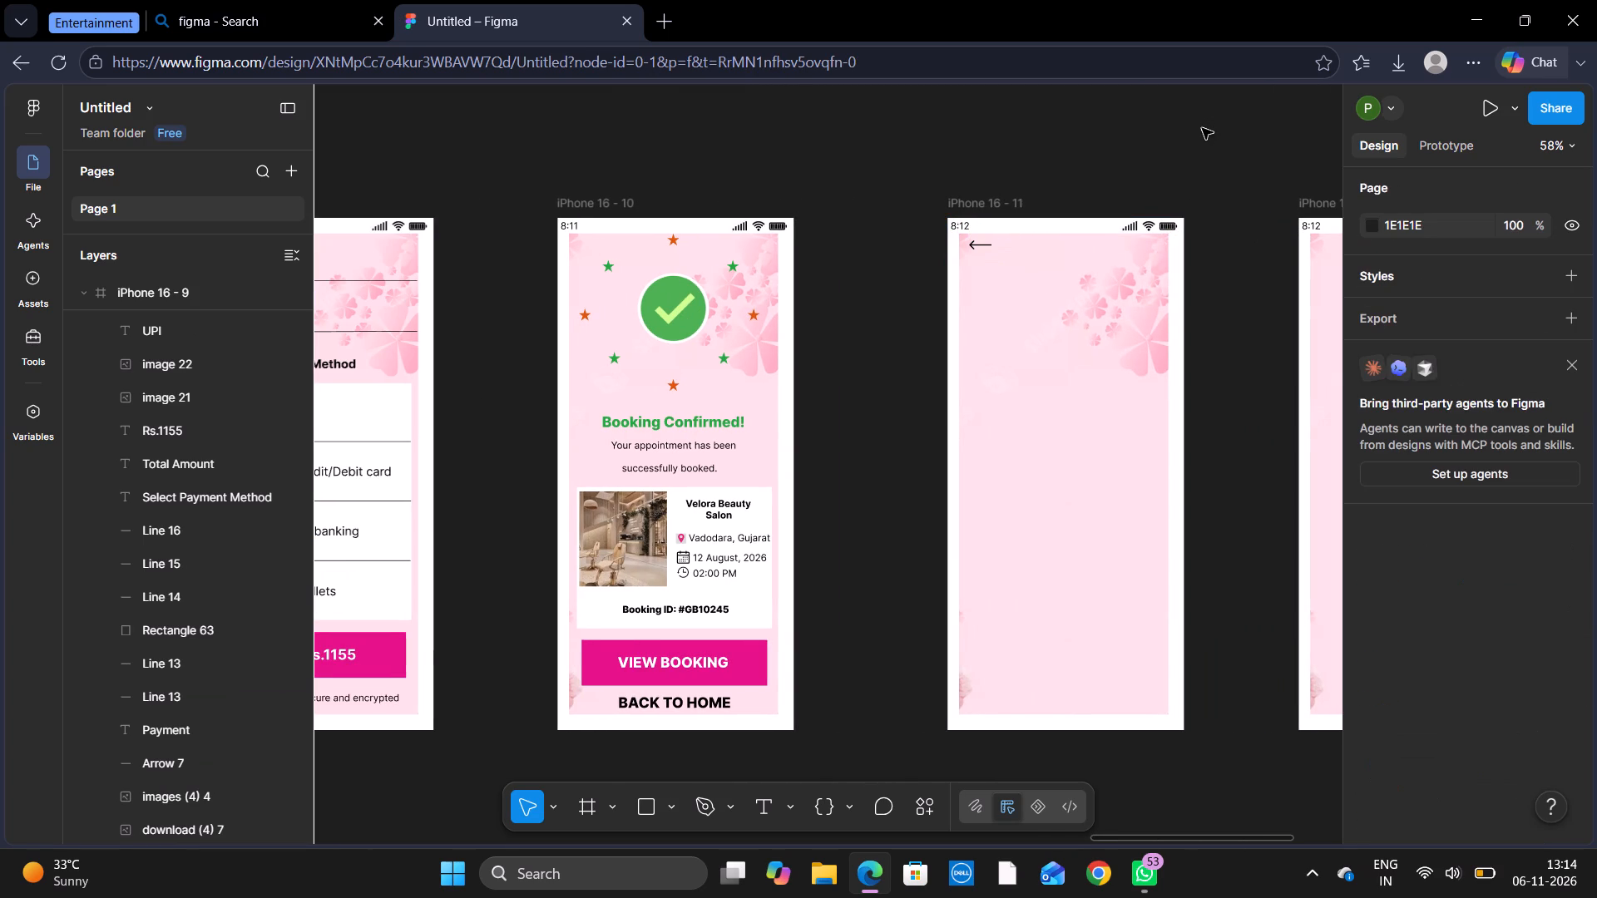
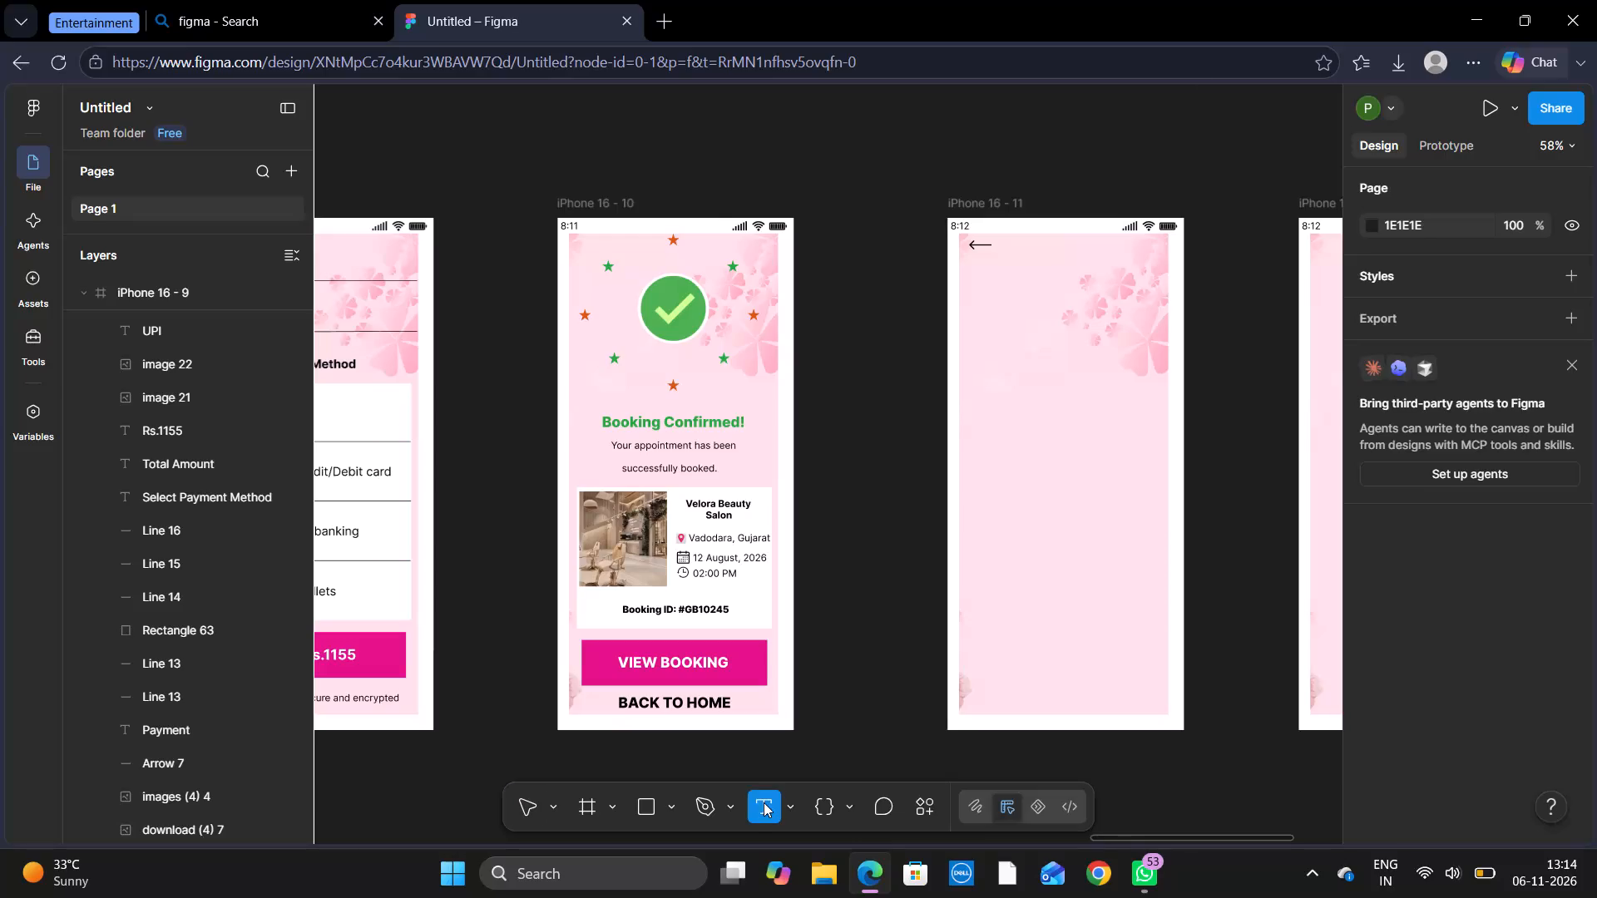
Add the title text "My Booking" beside the back arrow on the iPhone 16 - 11 screen, at about X 92, Y 31.
{"action": "left_click", "coordinate": [1010, 247]}
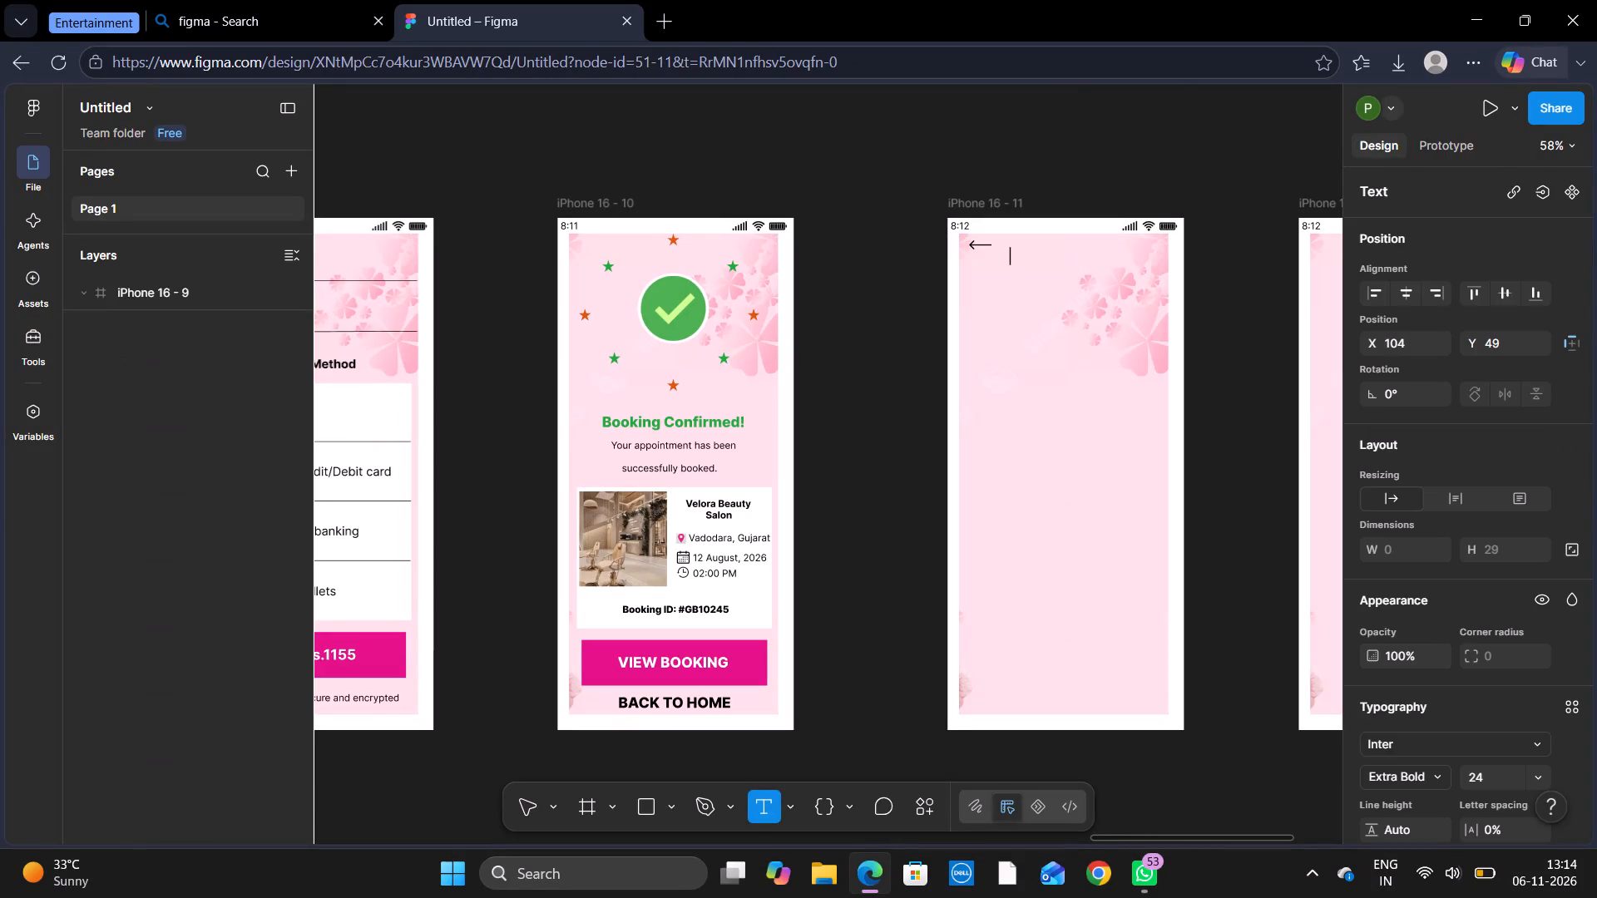
{"action": "type", "text": "<M"}
{"action": "key", "text": "BackSpace"}
{"action": "key", "text": "BackSpace"}
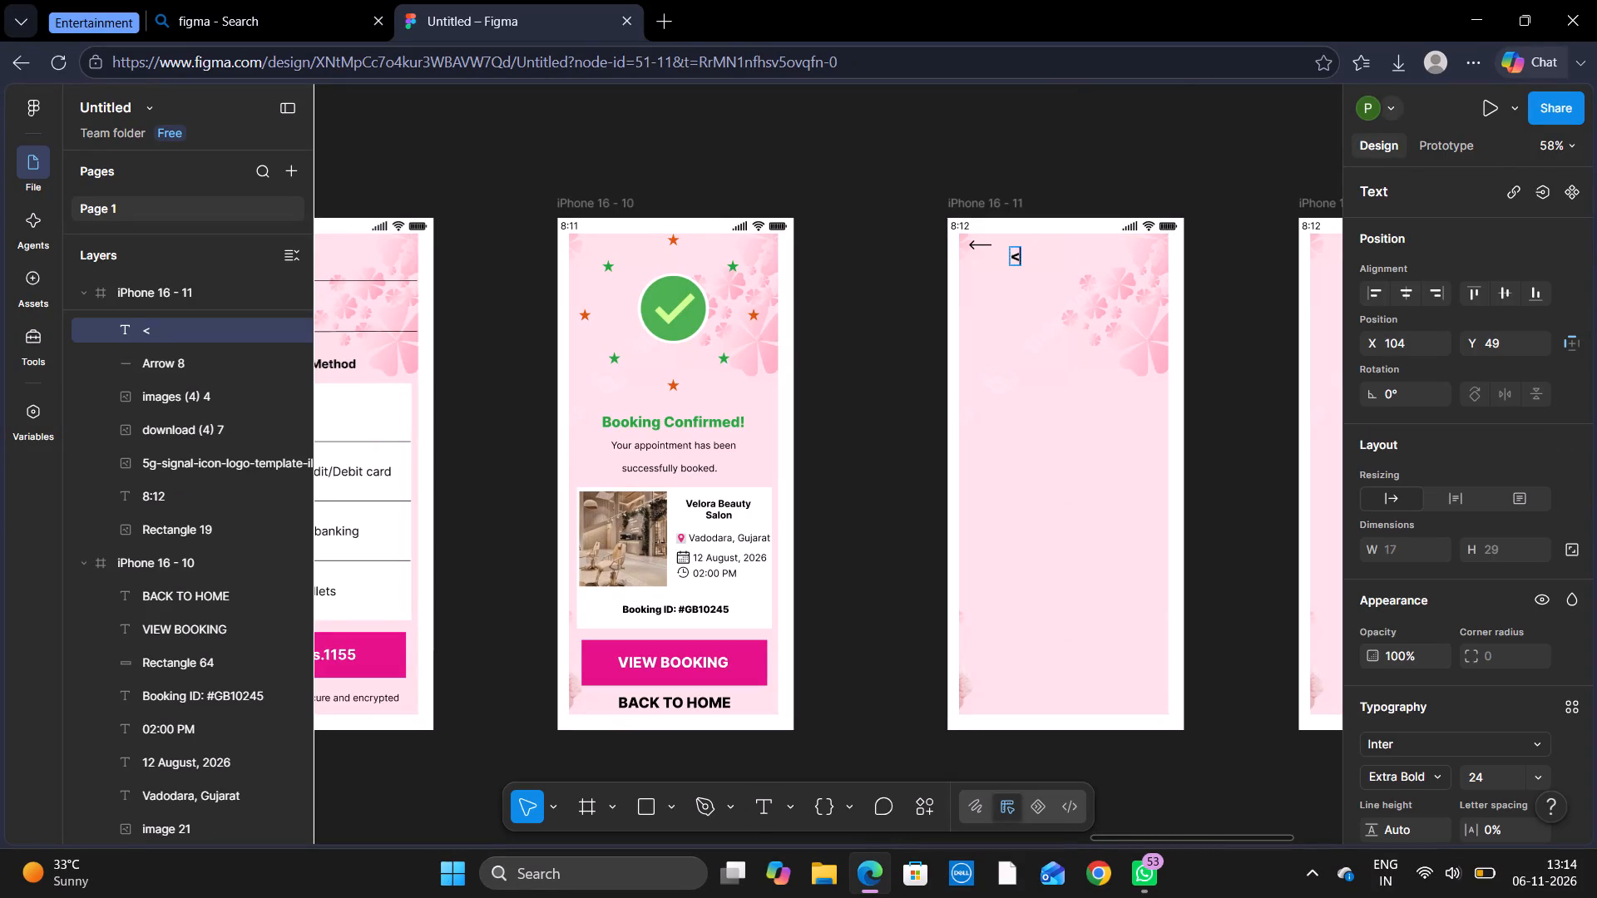
{"action": "type", "text": "My"}
{"action": "key", "text": "space"}
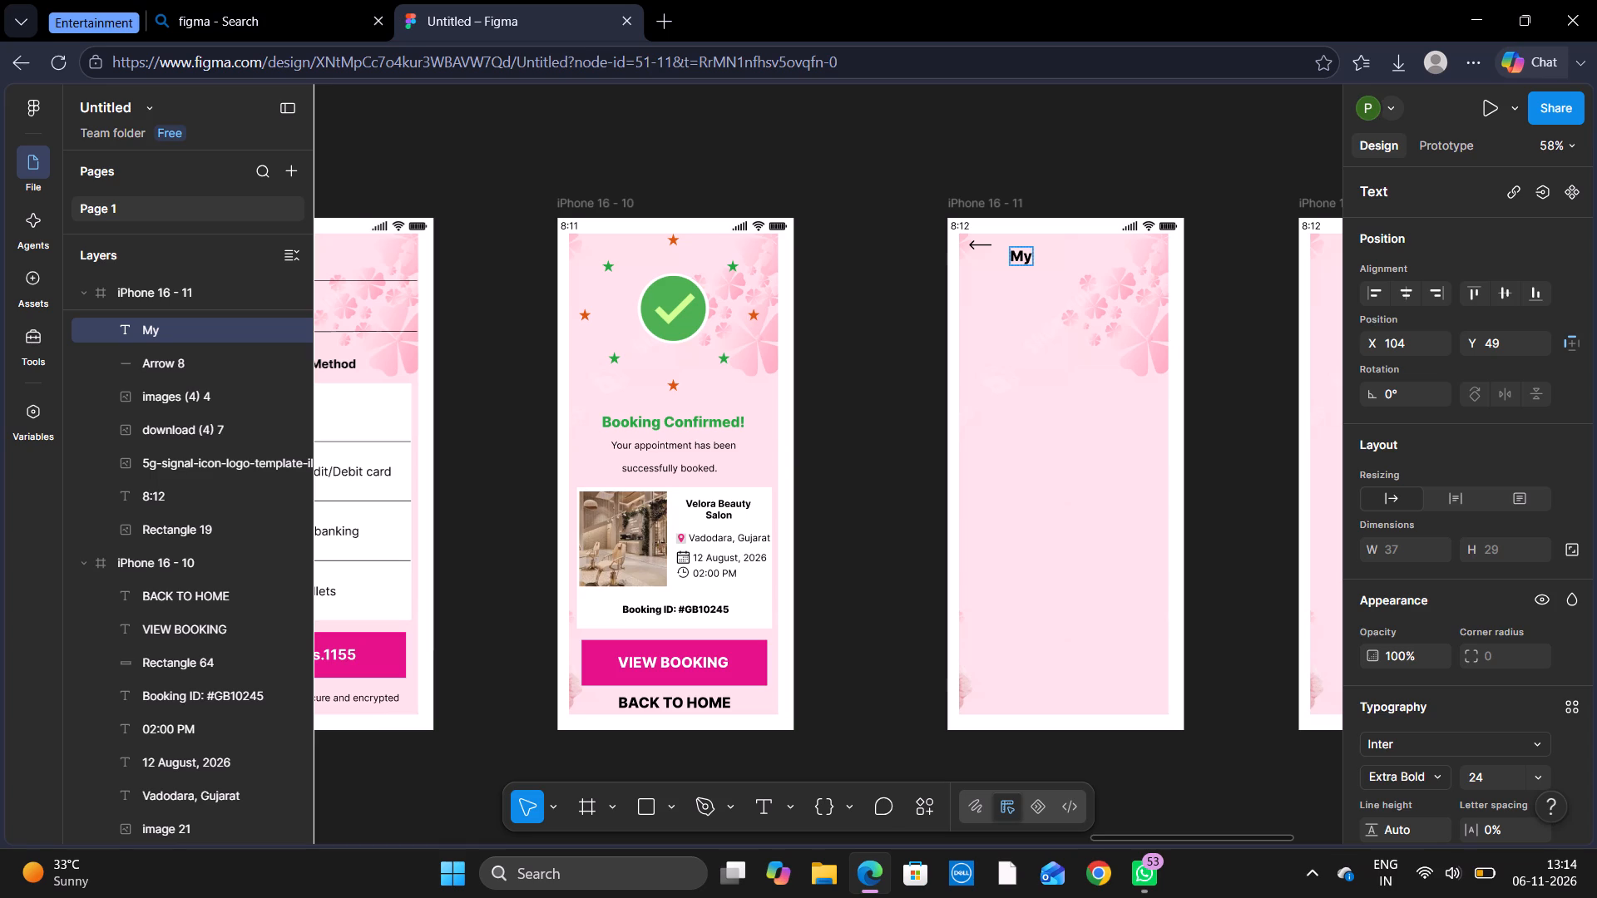
{"action": "type", "text": "Booking"}
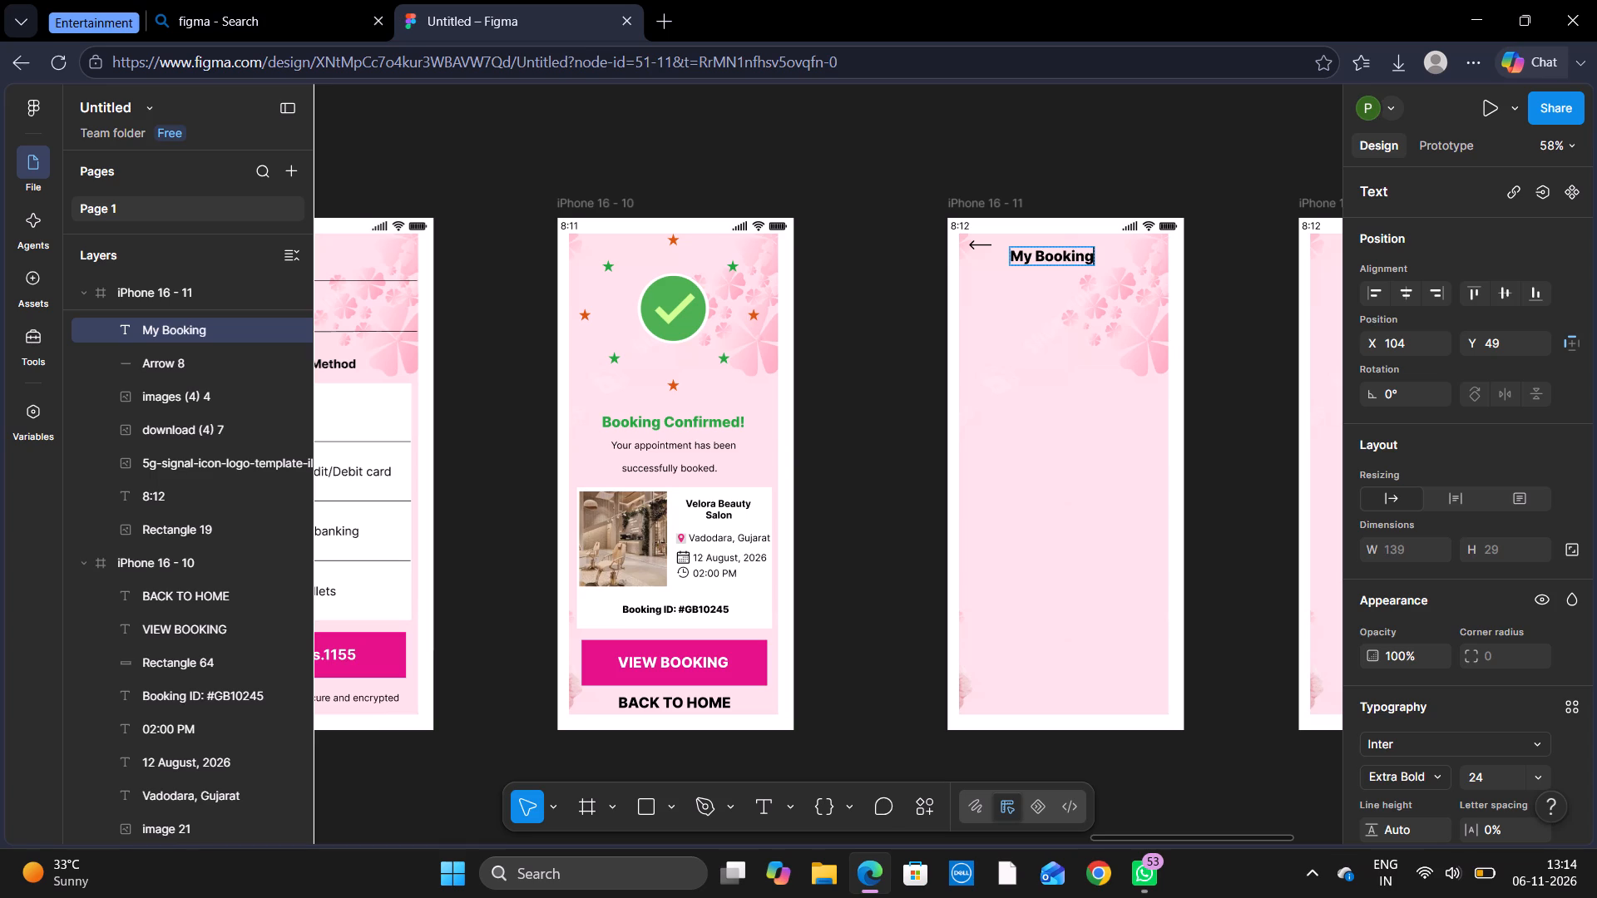
{"action": "left_click", "coordinate": [1119, 320]}
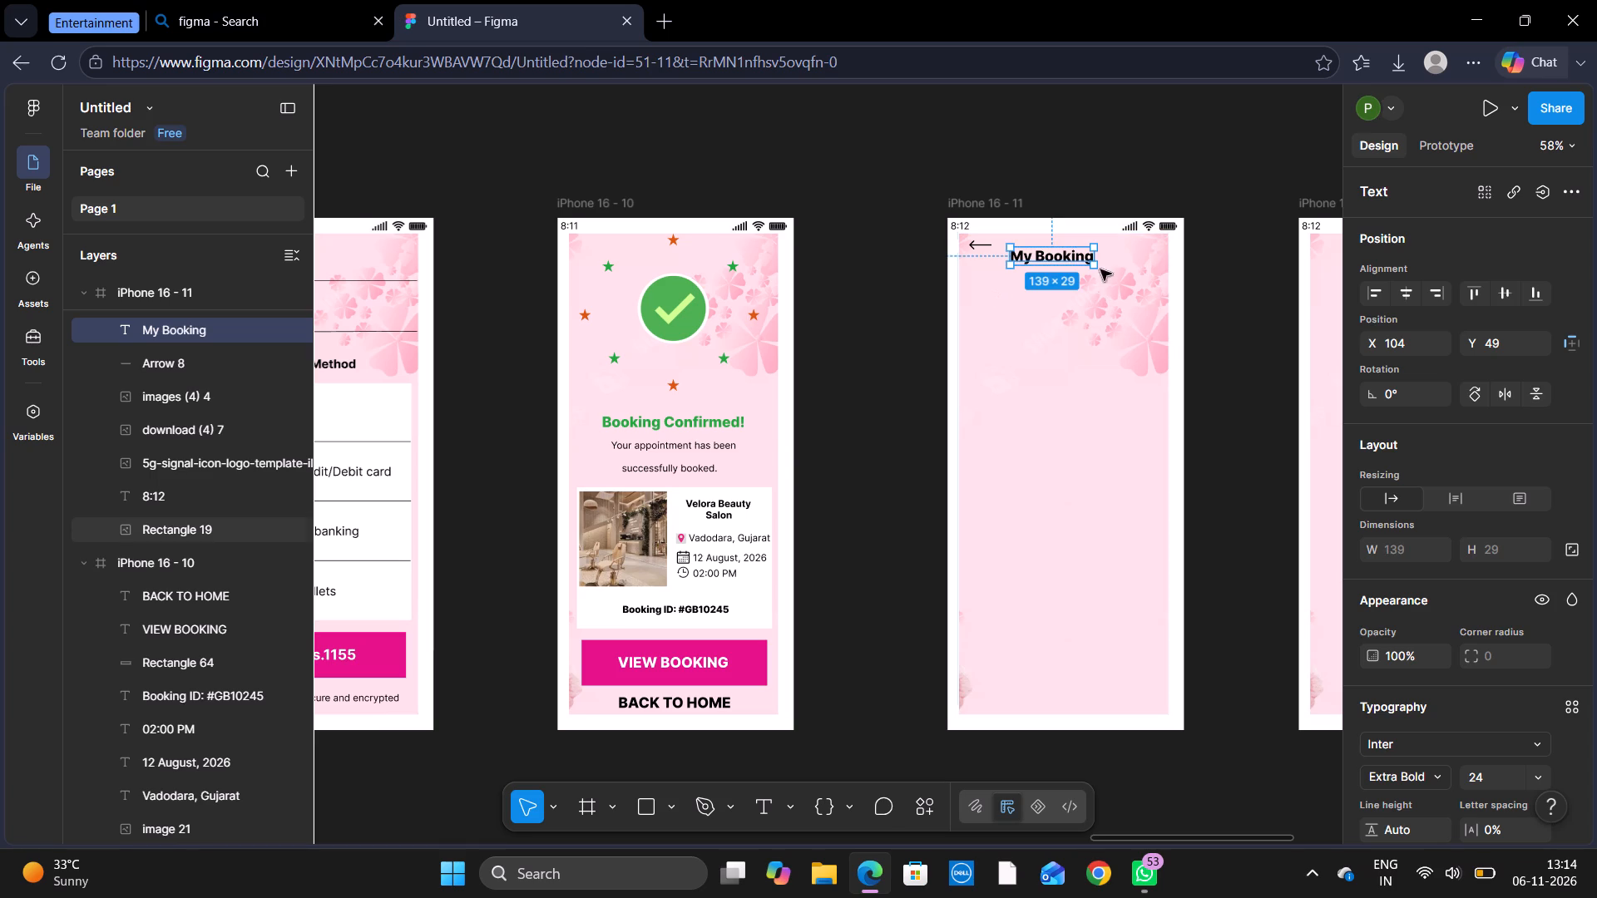
{"action": "left_click_drag", "start_coordinate": [1070, 255], "coordinate": [1062, 245]}
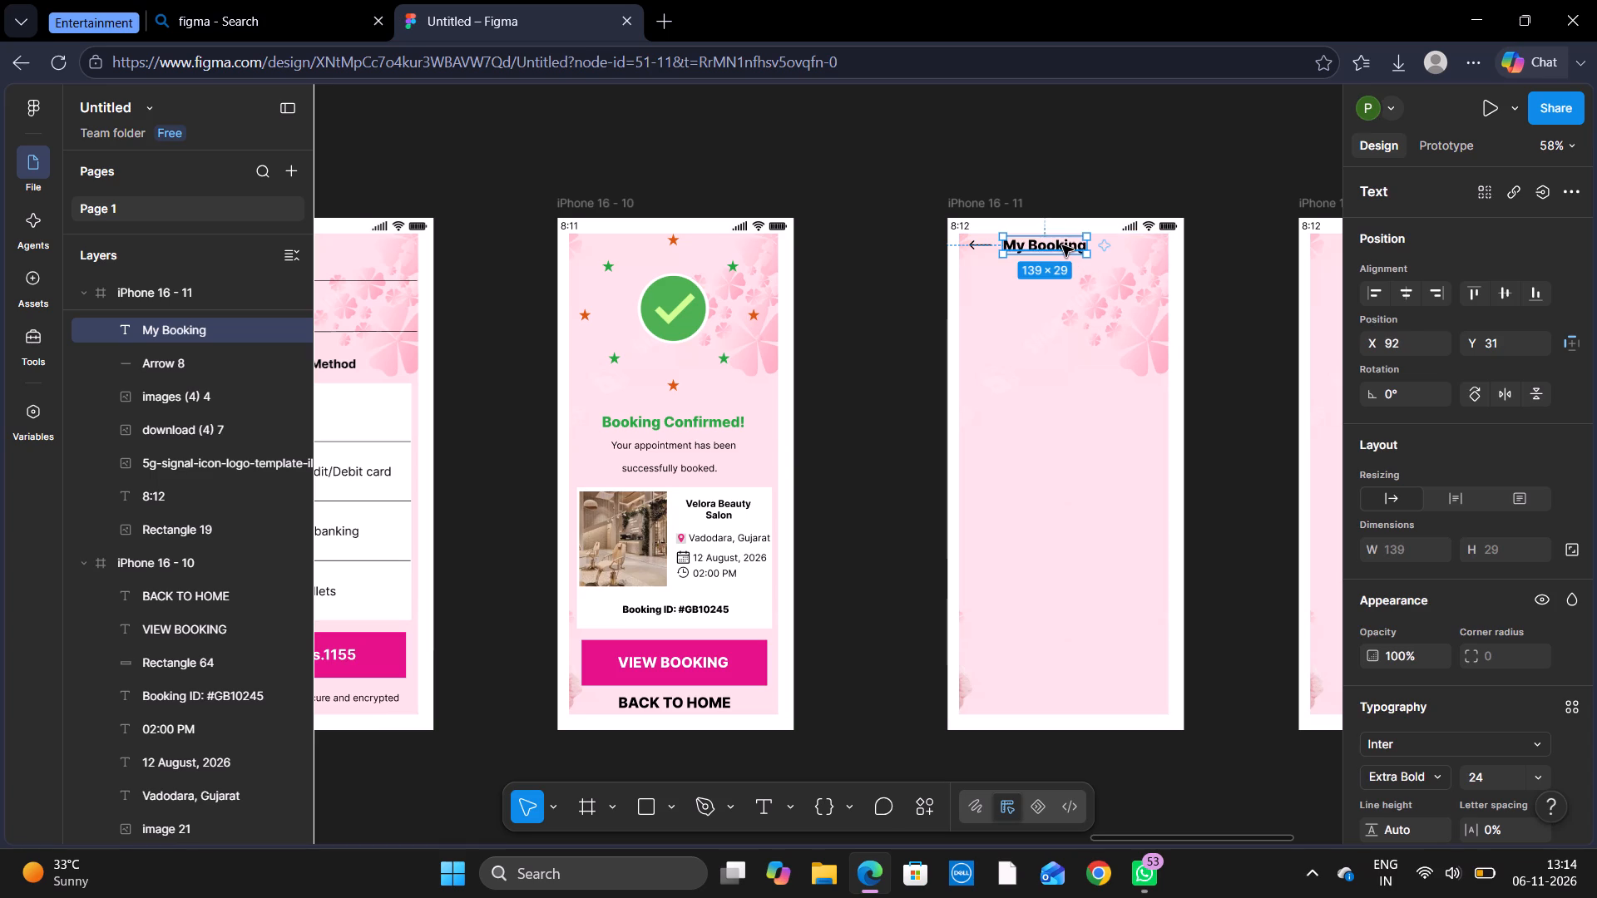
{"action": "left_click", "coordinate": [1062, 245]}
{"action": "left_click", "coordinate": [1194, 141]}
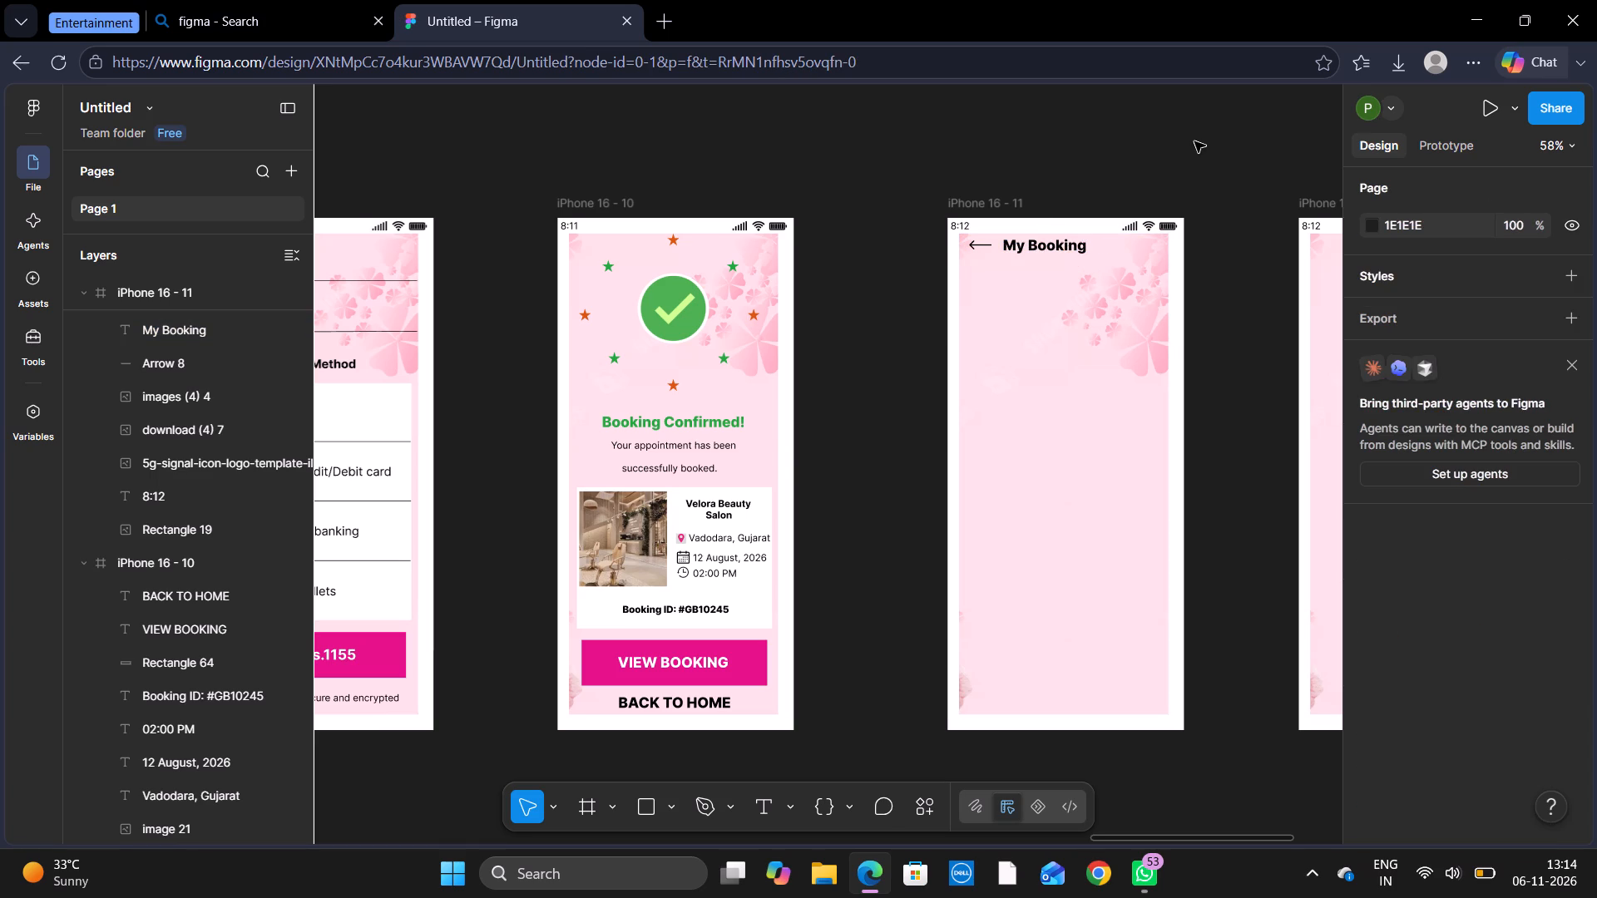
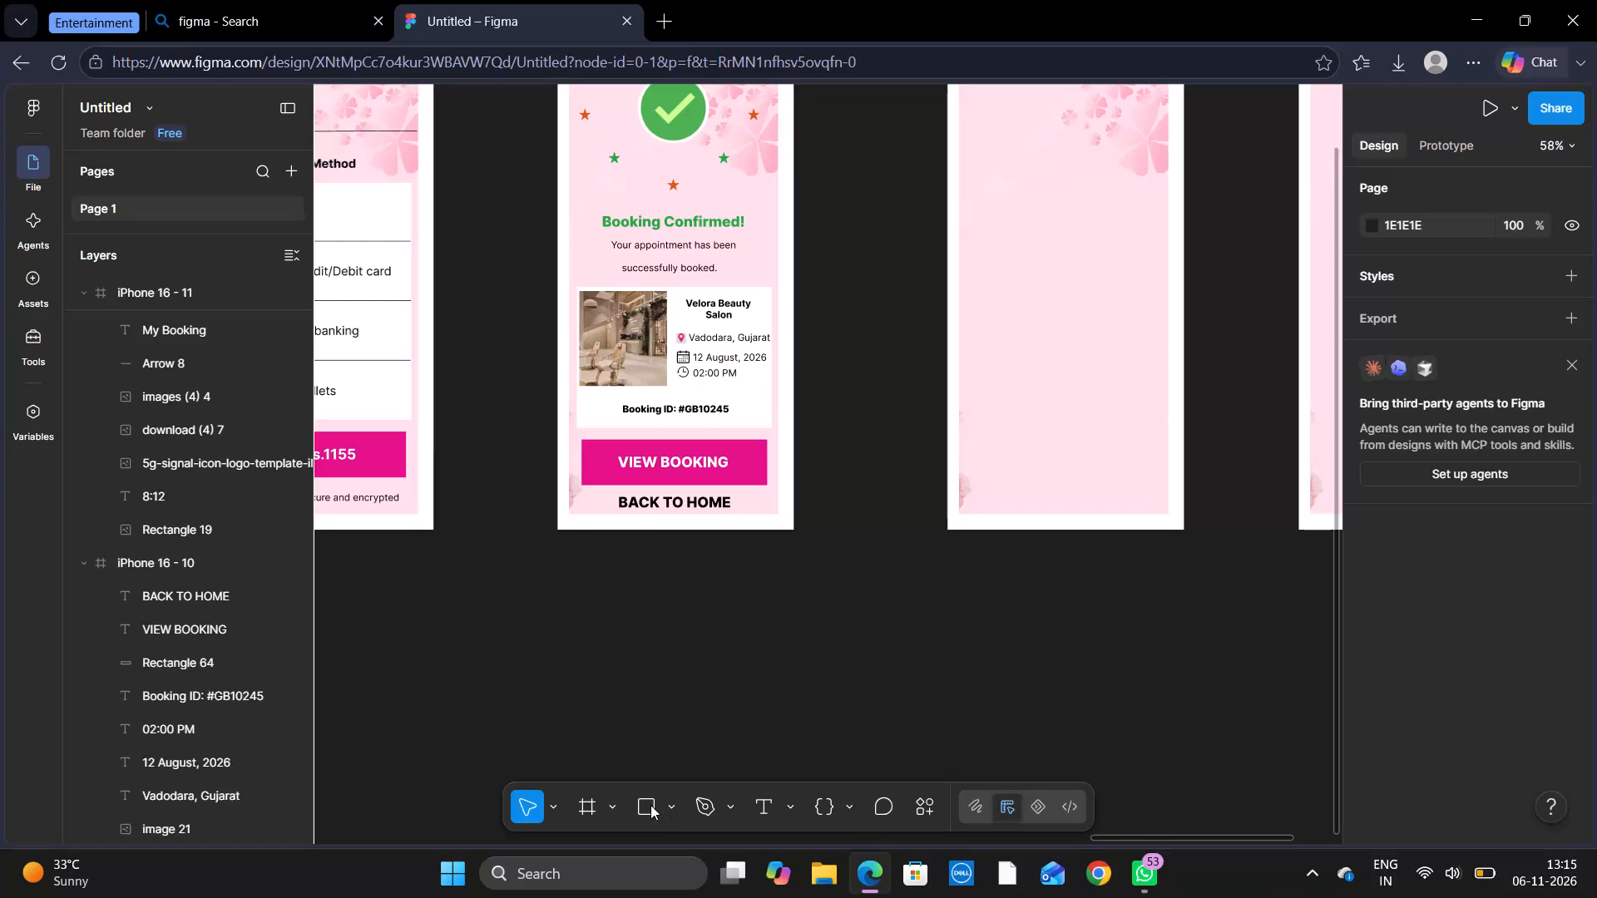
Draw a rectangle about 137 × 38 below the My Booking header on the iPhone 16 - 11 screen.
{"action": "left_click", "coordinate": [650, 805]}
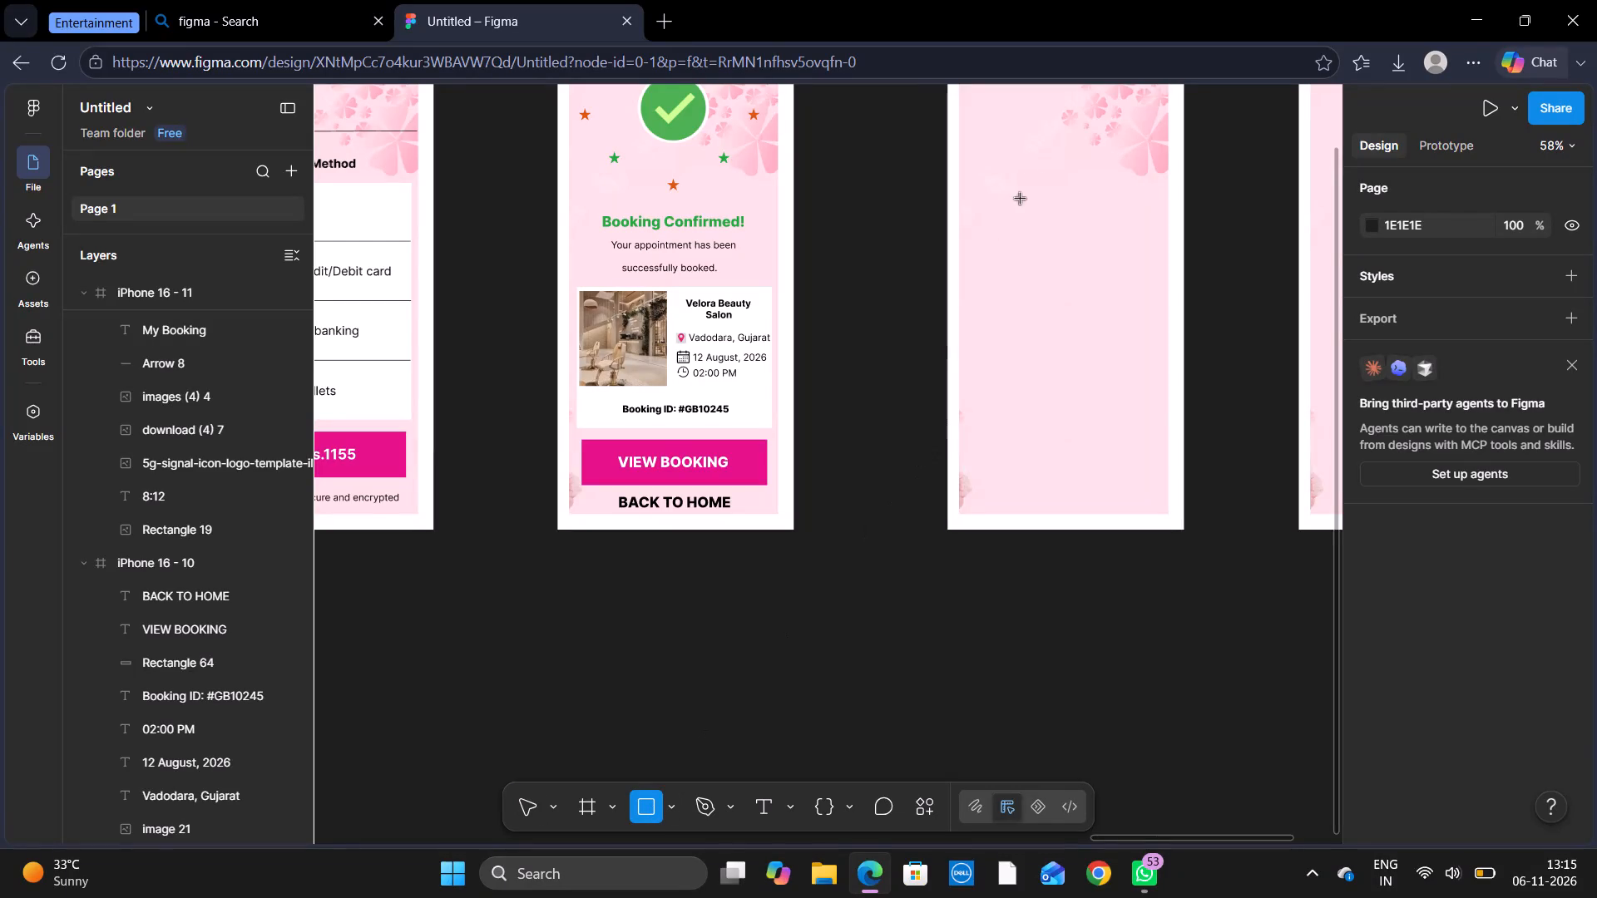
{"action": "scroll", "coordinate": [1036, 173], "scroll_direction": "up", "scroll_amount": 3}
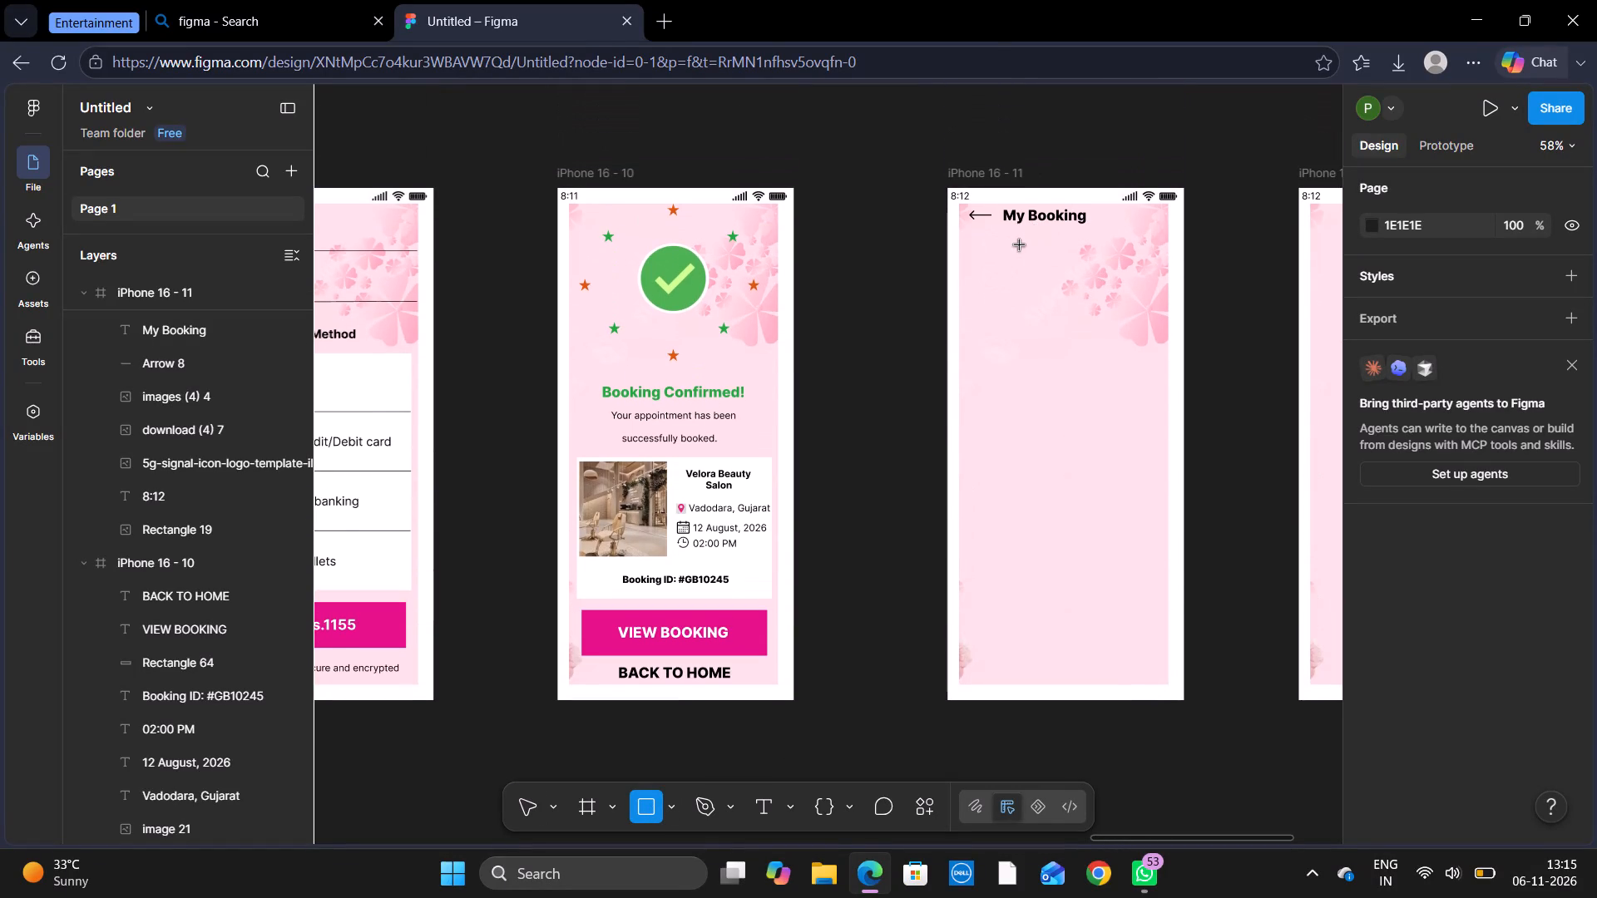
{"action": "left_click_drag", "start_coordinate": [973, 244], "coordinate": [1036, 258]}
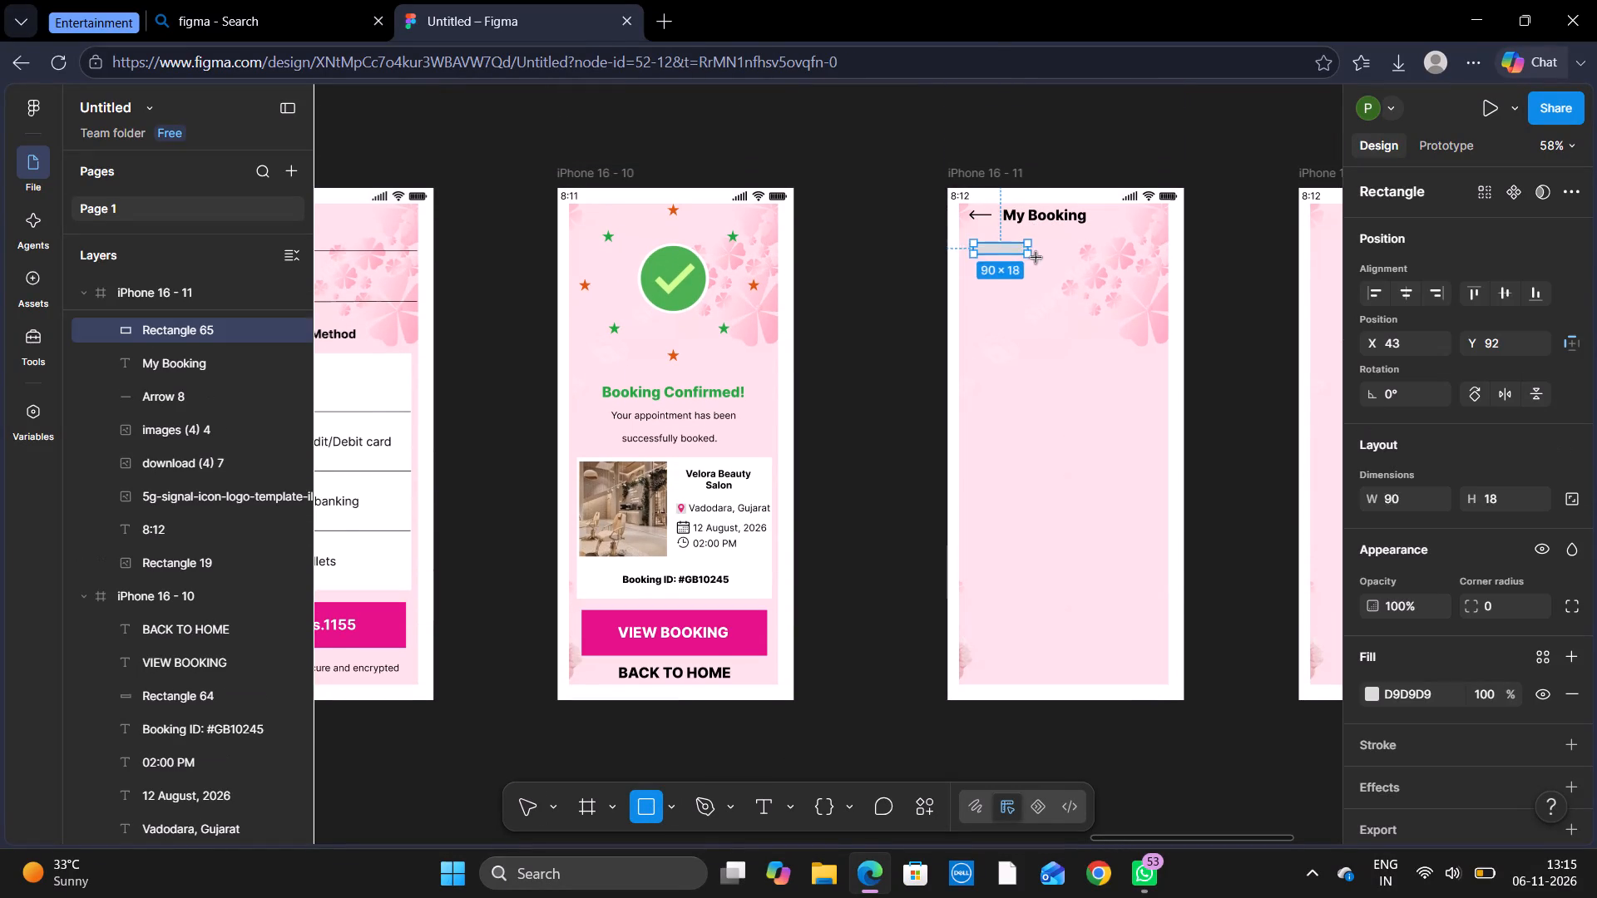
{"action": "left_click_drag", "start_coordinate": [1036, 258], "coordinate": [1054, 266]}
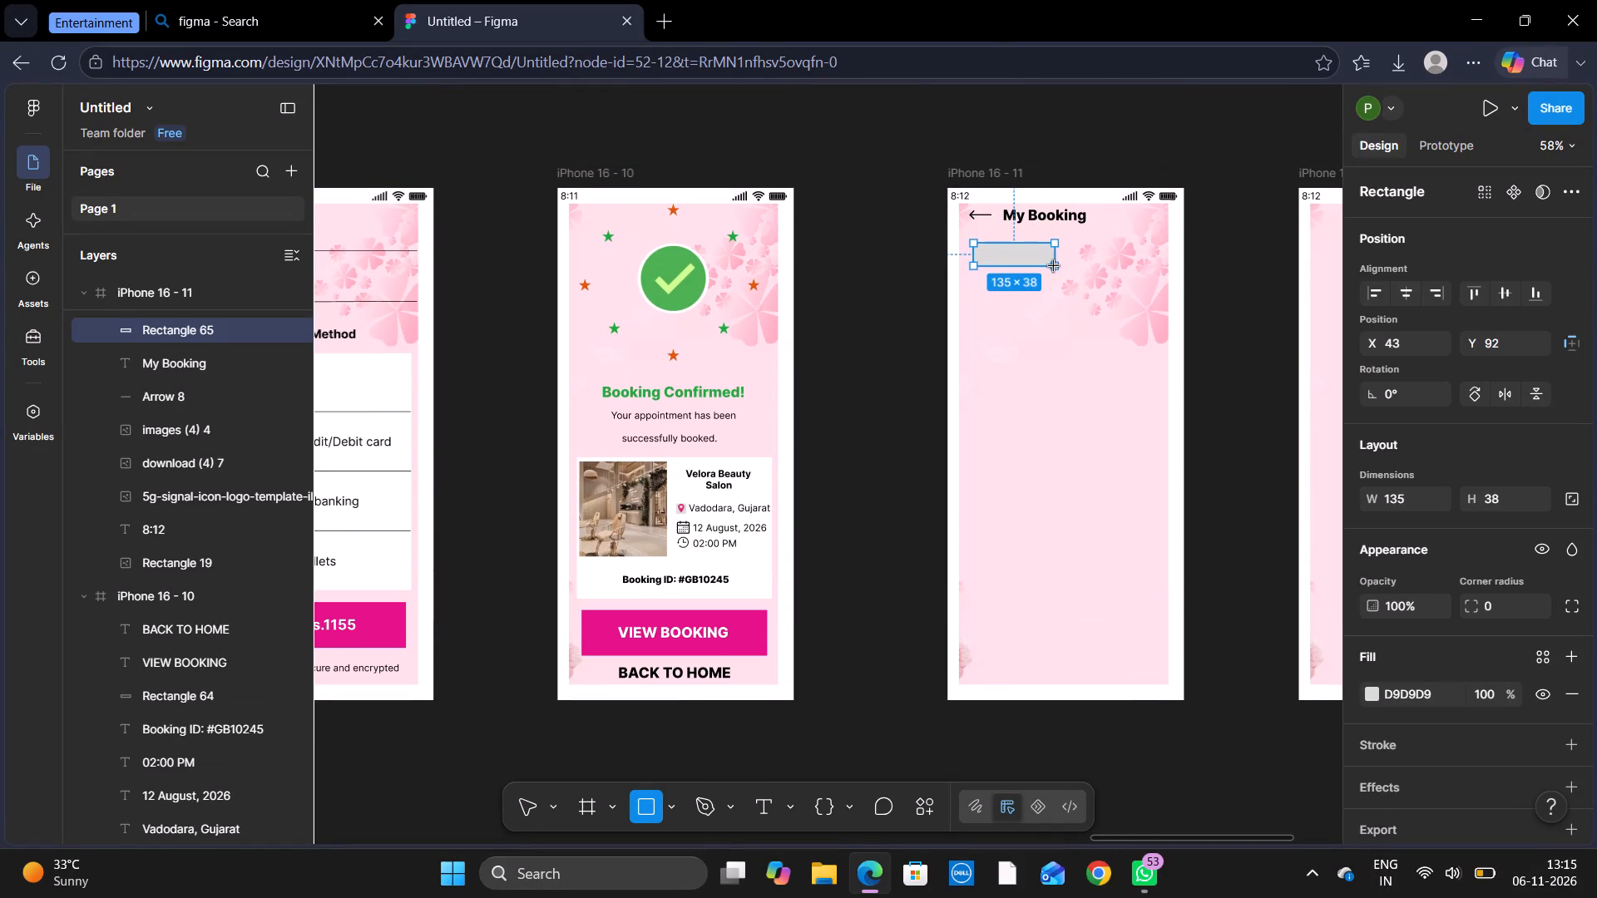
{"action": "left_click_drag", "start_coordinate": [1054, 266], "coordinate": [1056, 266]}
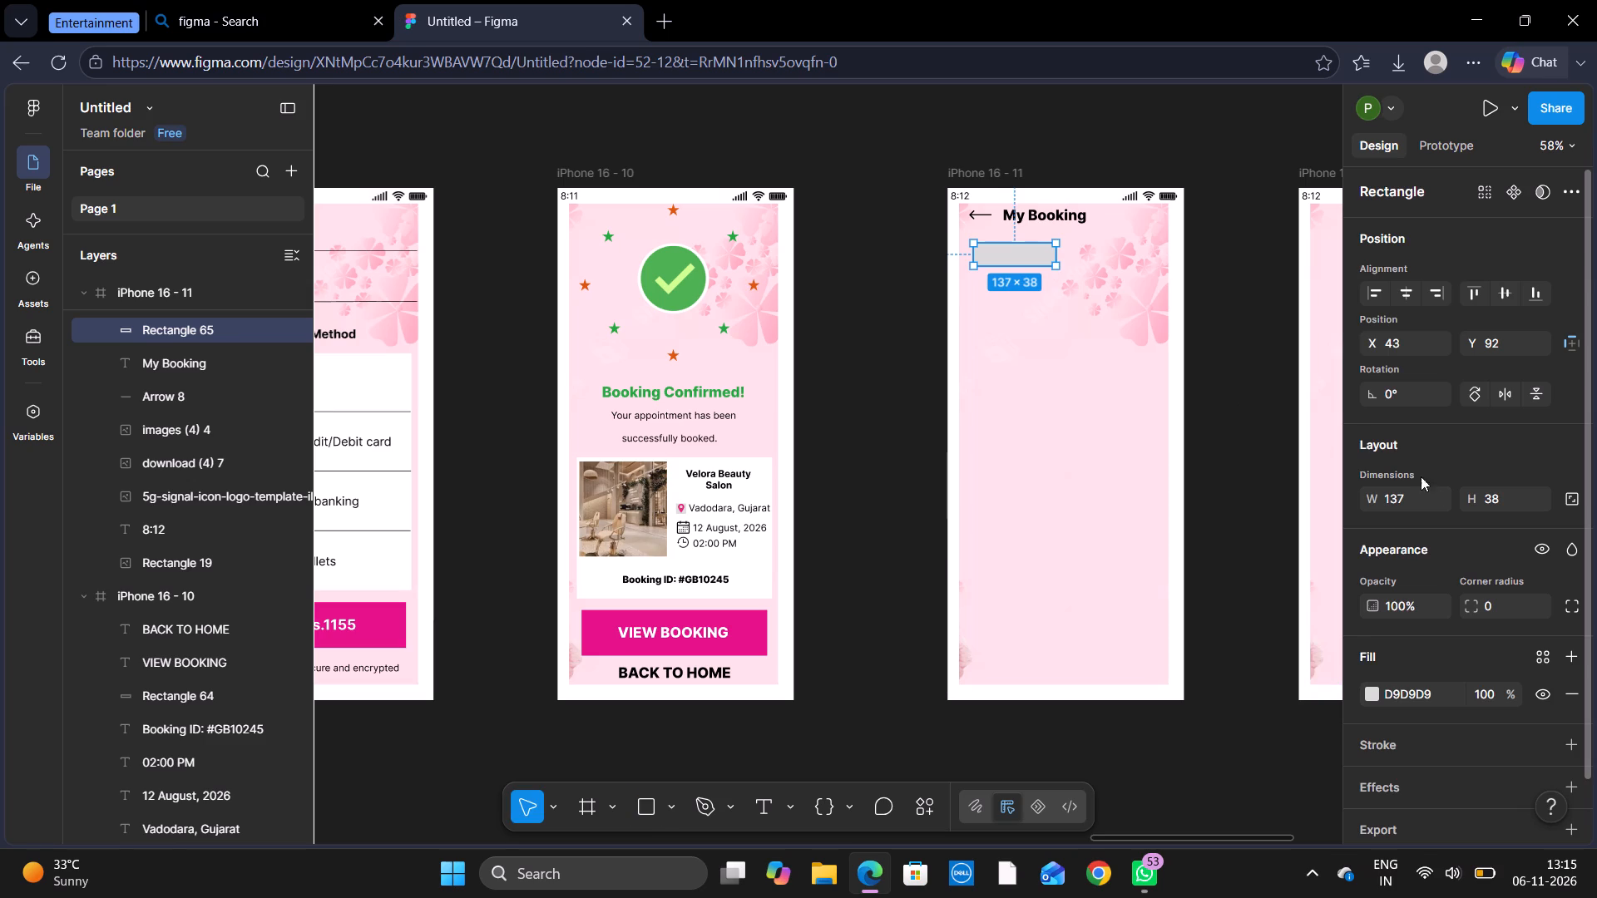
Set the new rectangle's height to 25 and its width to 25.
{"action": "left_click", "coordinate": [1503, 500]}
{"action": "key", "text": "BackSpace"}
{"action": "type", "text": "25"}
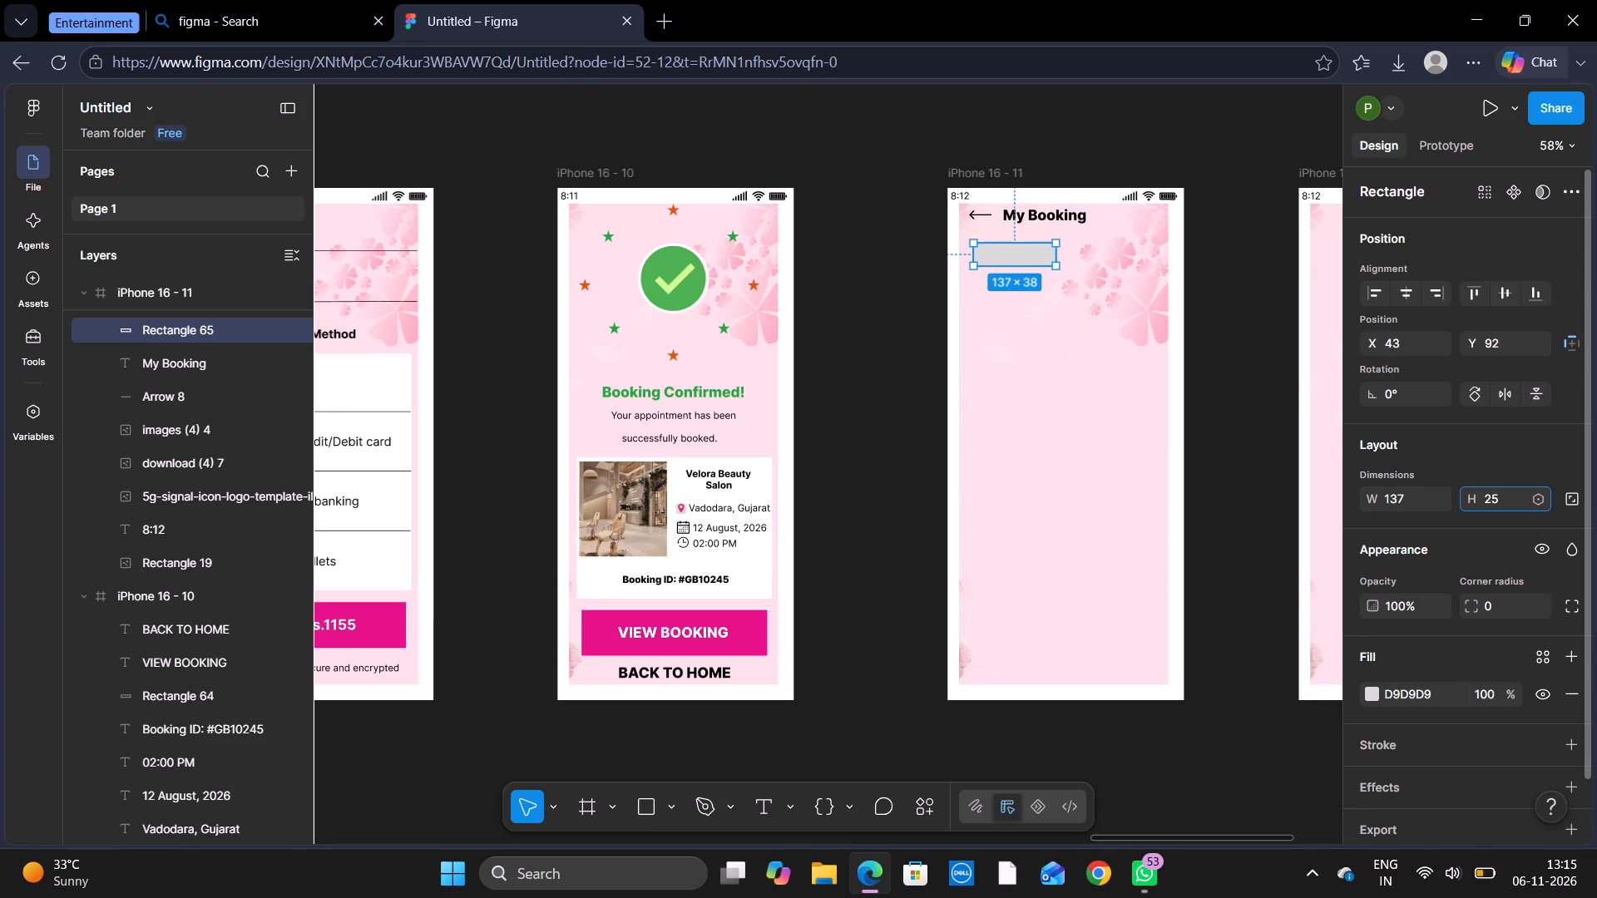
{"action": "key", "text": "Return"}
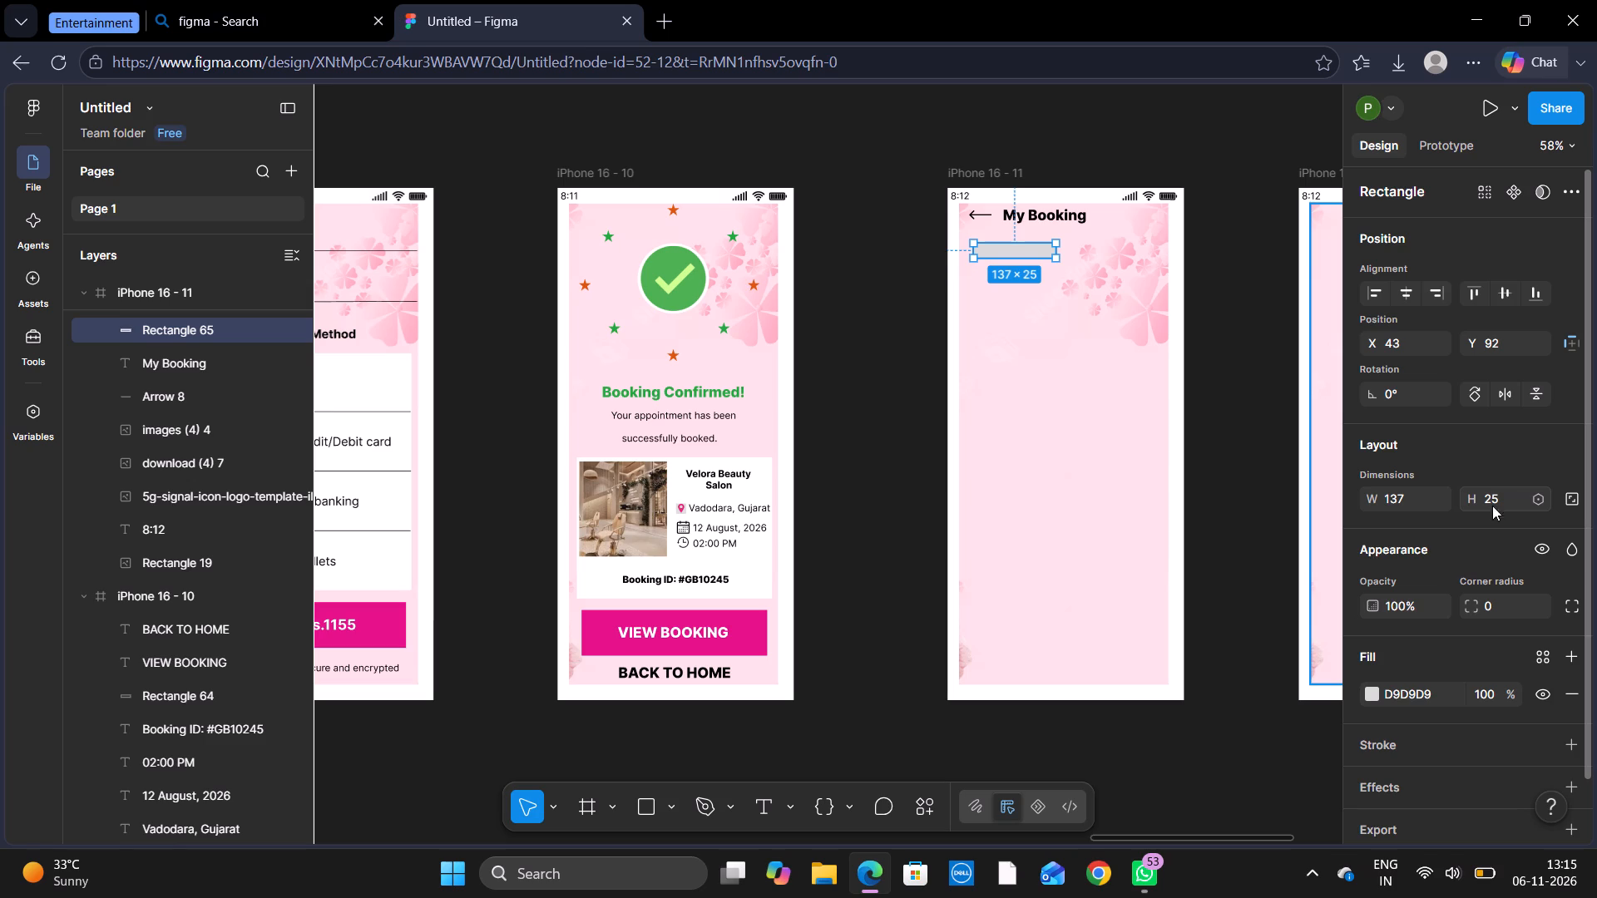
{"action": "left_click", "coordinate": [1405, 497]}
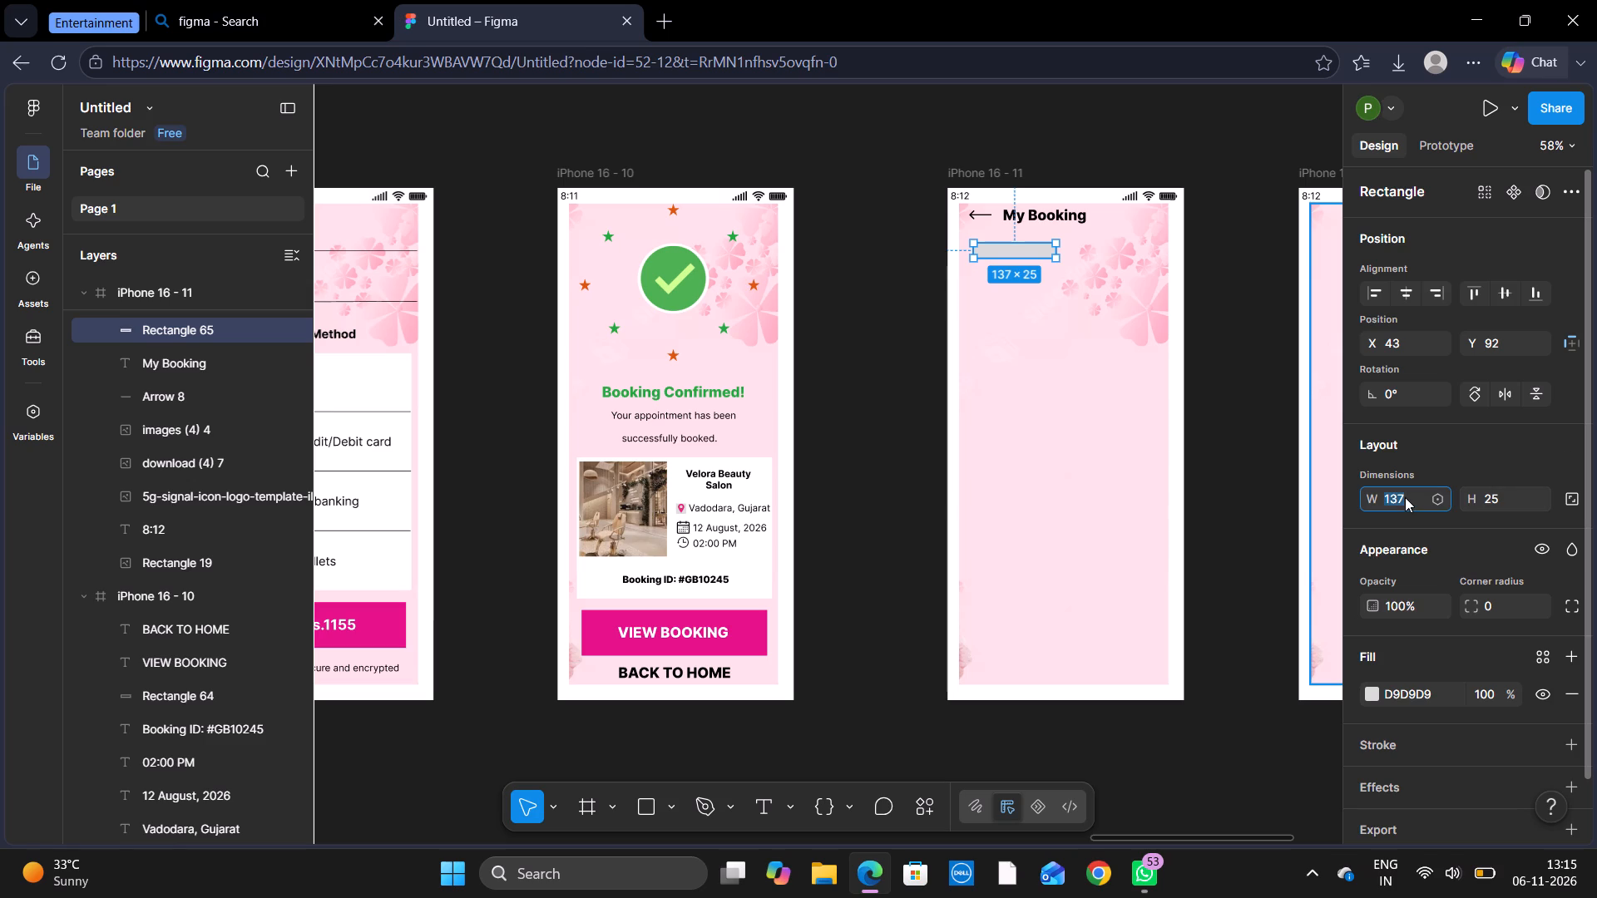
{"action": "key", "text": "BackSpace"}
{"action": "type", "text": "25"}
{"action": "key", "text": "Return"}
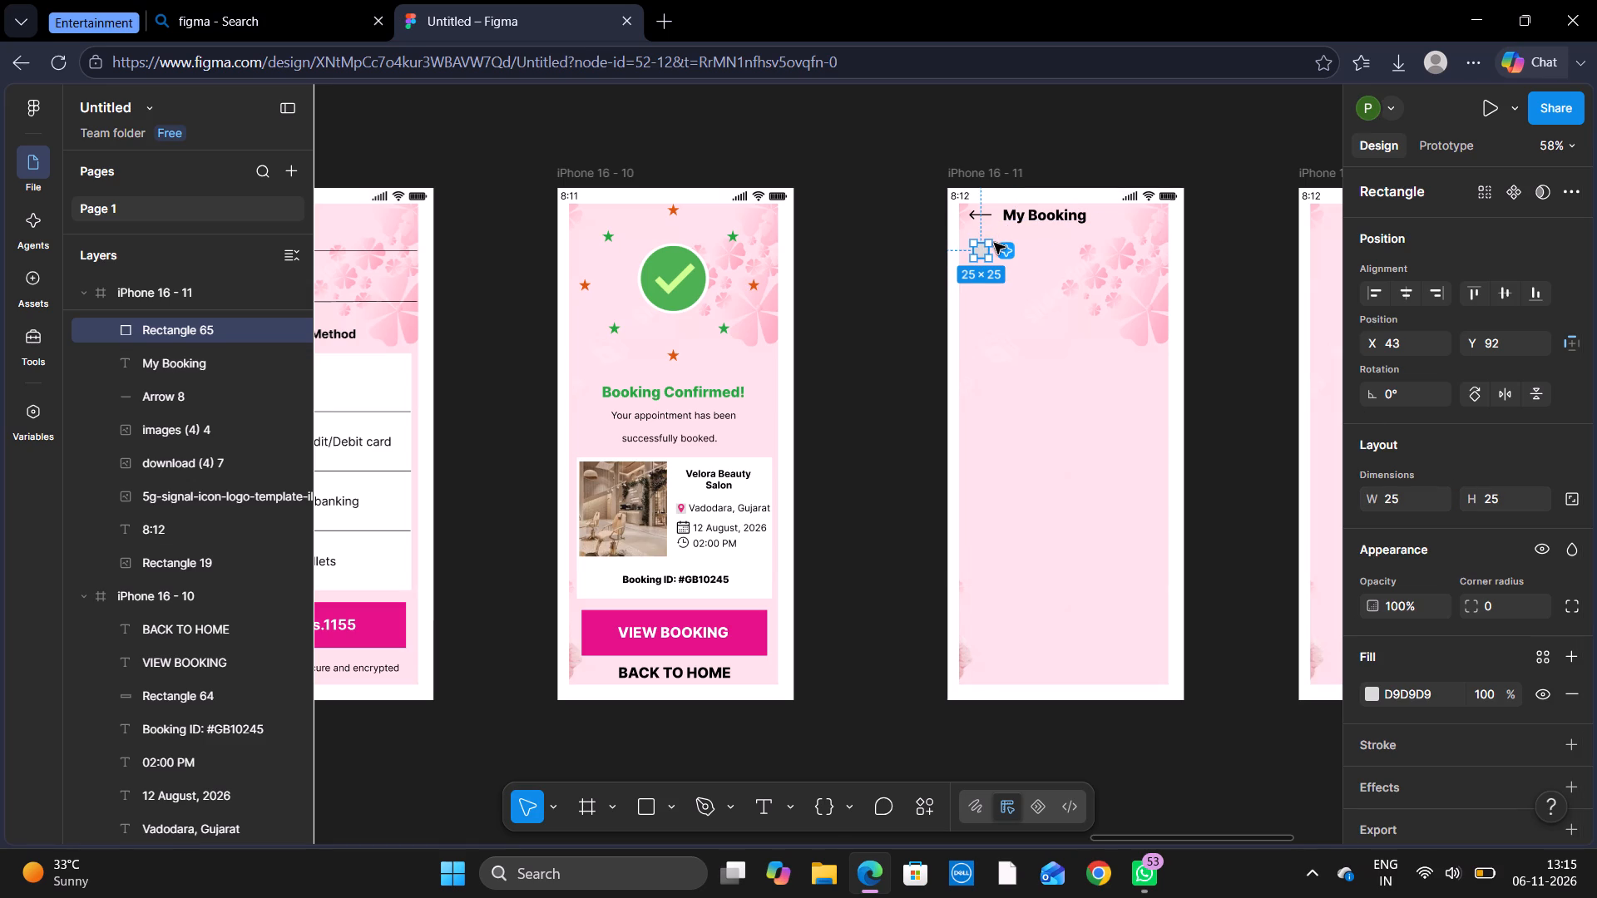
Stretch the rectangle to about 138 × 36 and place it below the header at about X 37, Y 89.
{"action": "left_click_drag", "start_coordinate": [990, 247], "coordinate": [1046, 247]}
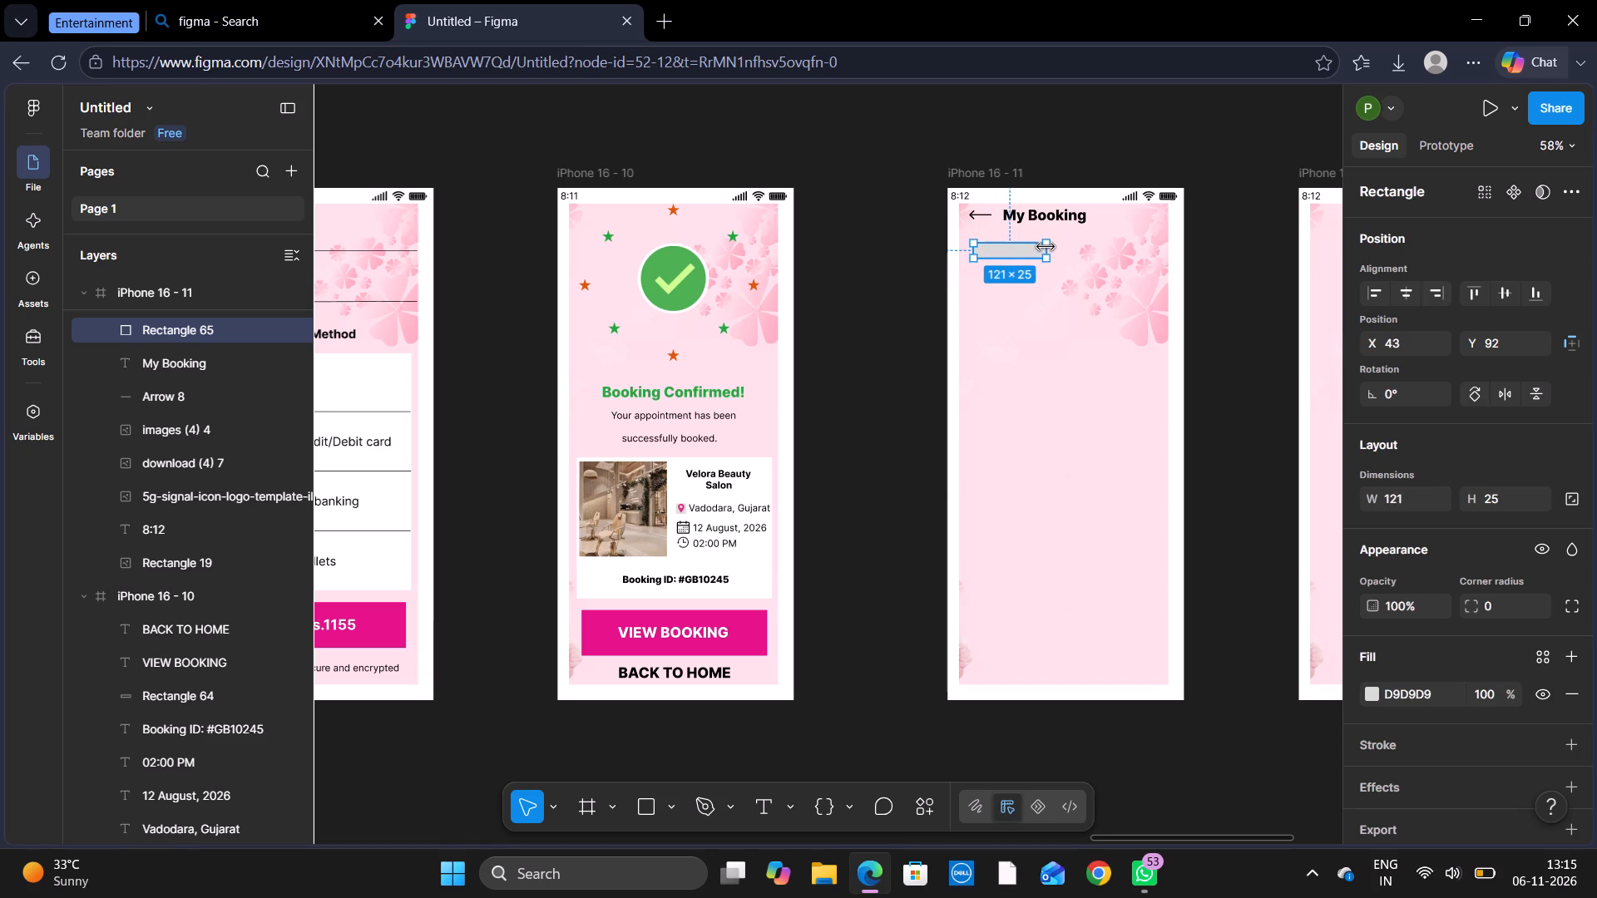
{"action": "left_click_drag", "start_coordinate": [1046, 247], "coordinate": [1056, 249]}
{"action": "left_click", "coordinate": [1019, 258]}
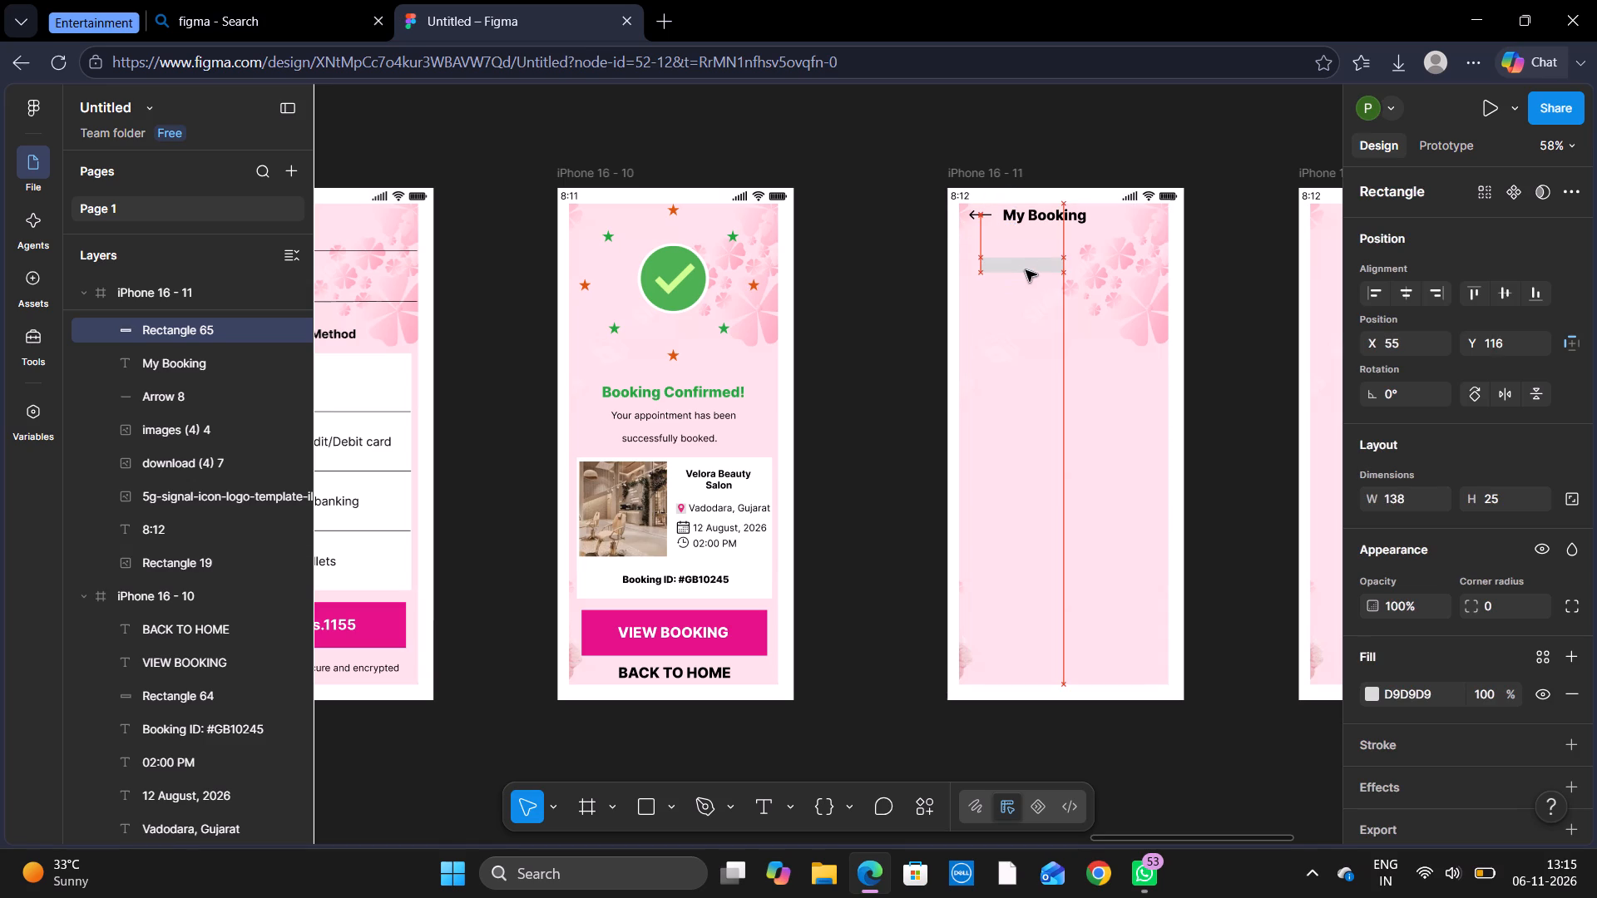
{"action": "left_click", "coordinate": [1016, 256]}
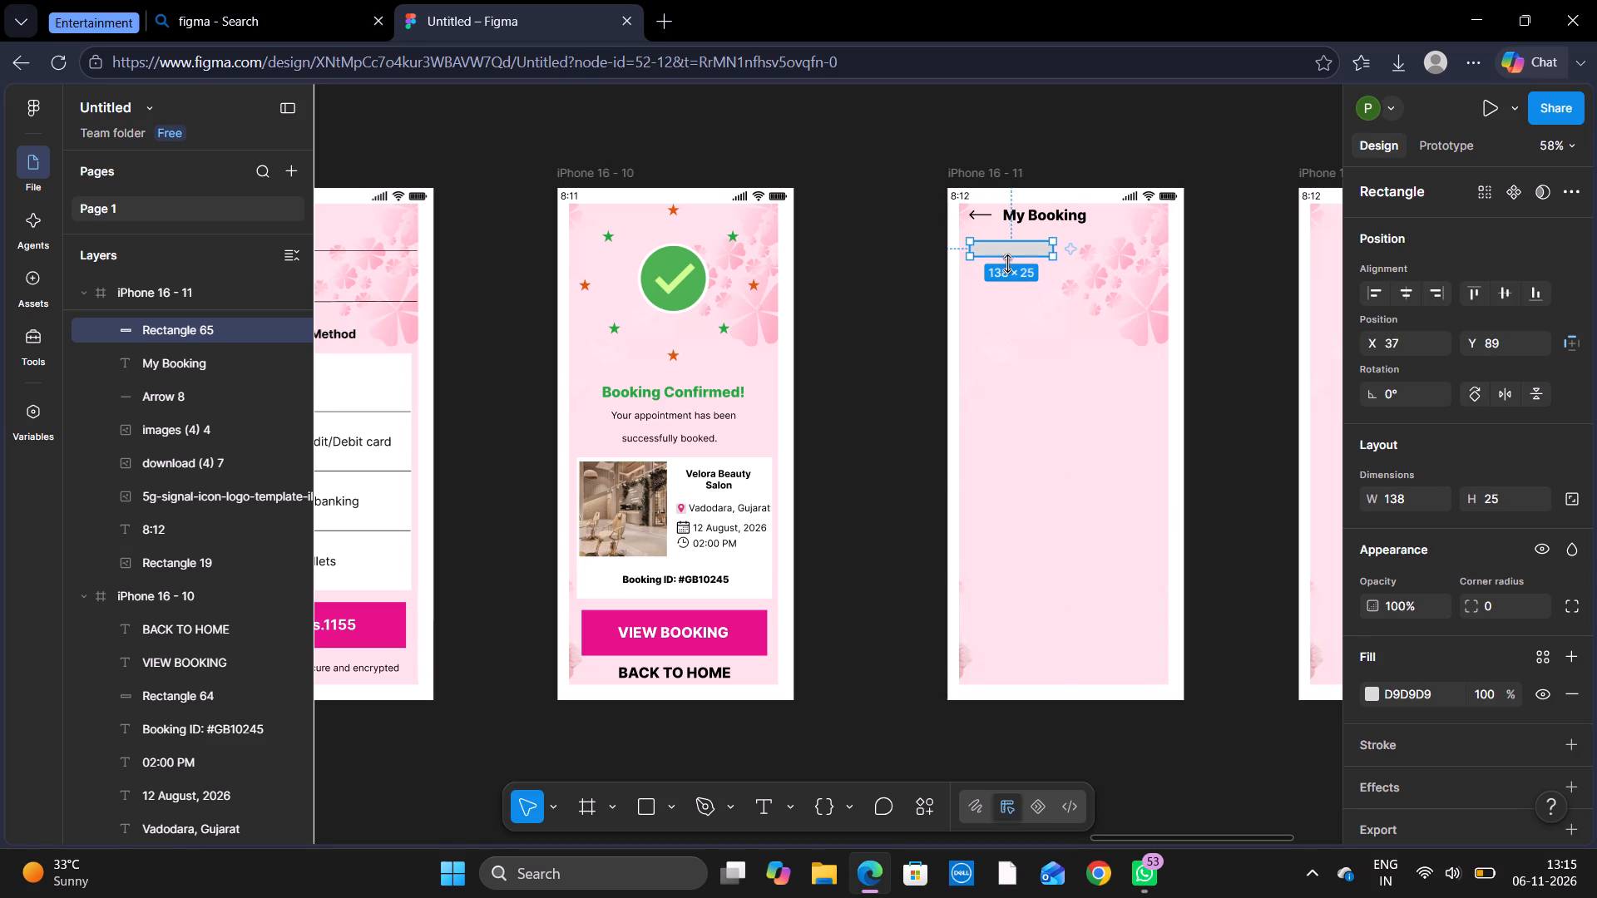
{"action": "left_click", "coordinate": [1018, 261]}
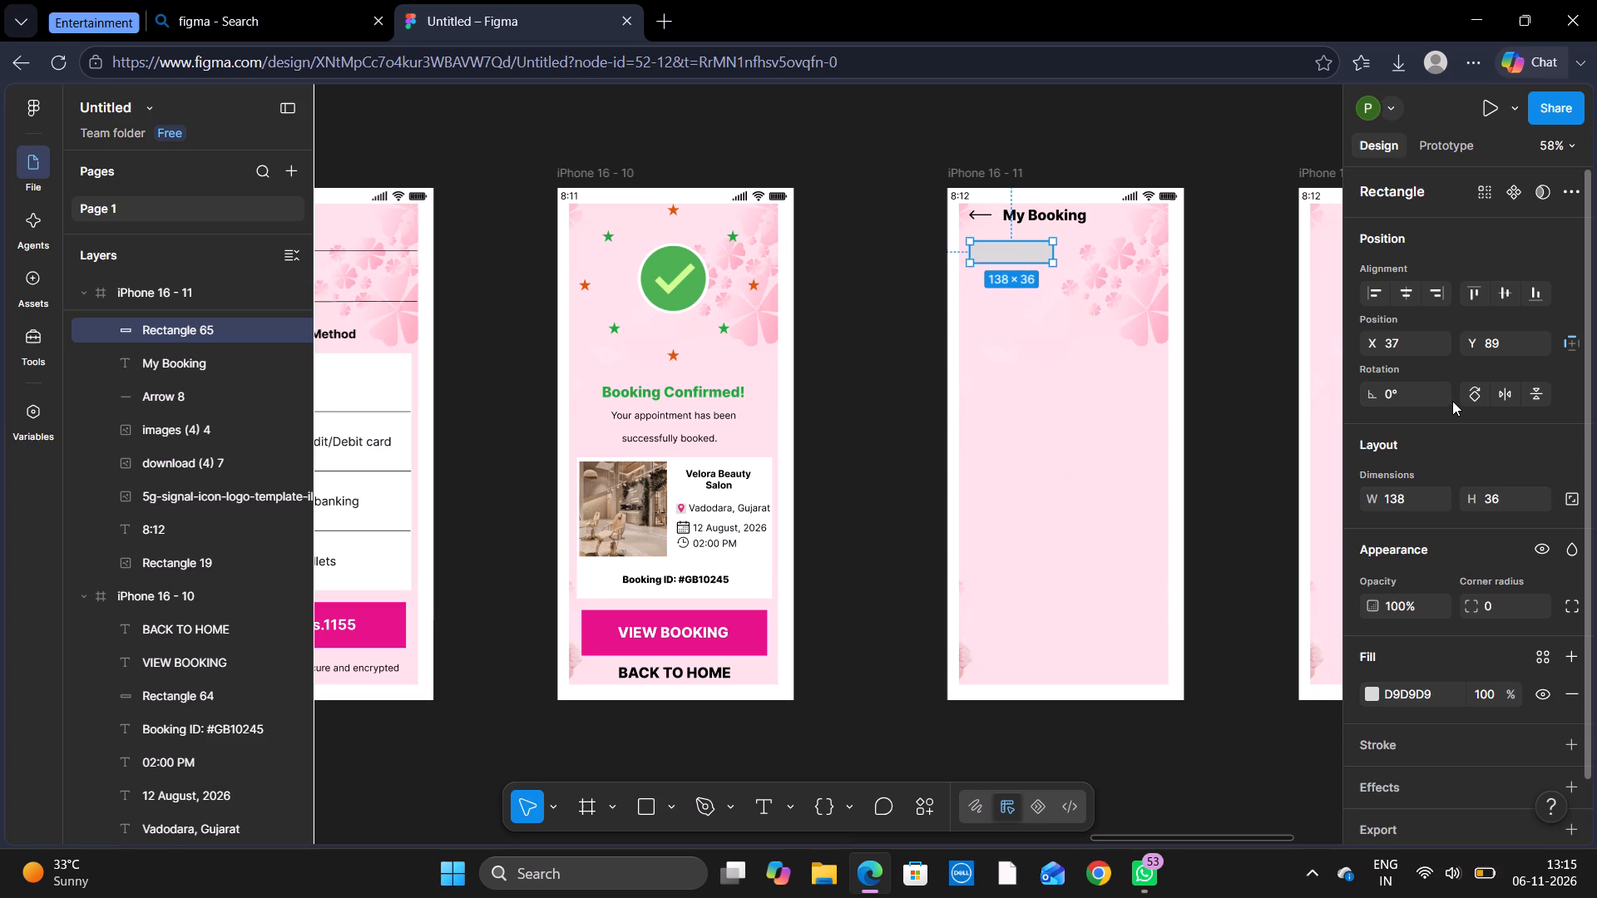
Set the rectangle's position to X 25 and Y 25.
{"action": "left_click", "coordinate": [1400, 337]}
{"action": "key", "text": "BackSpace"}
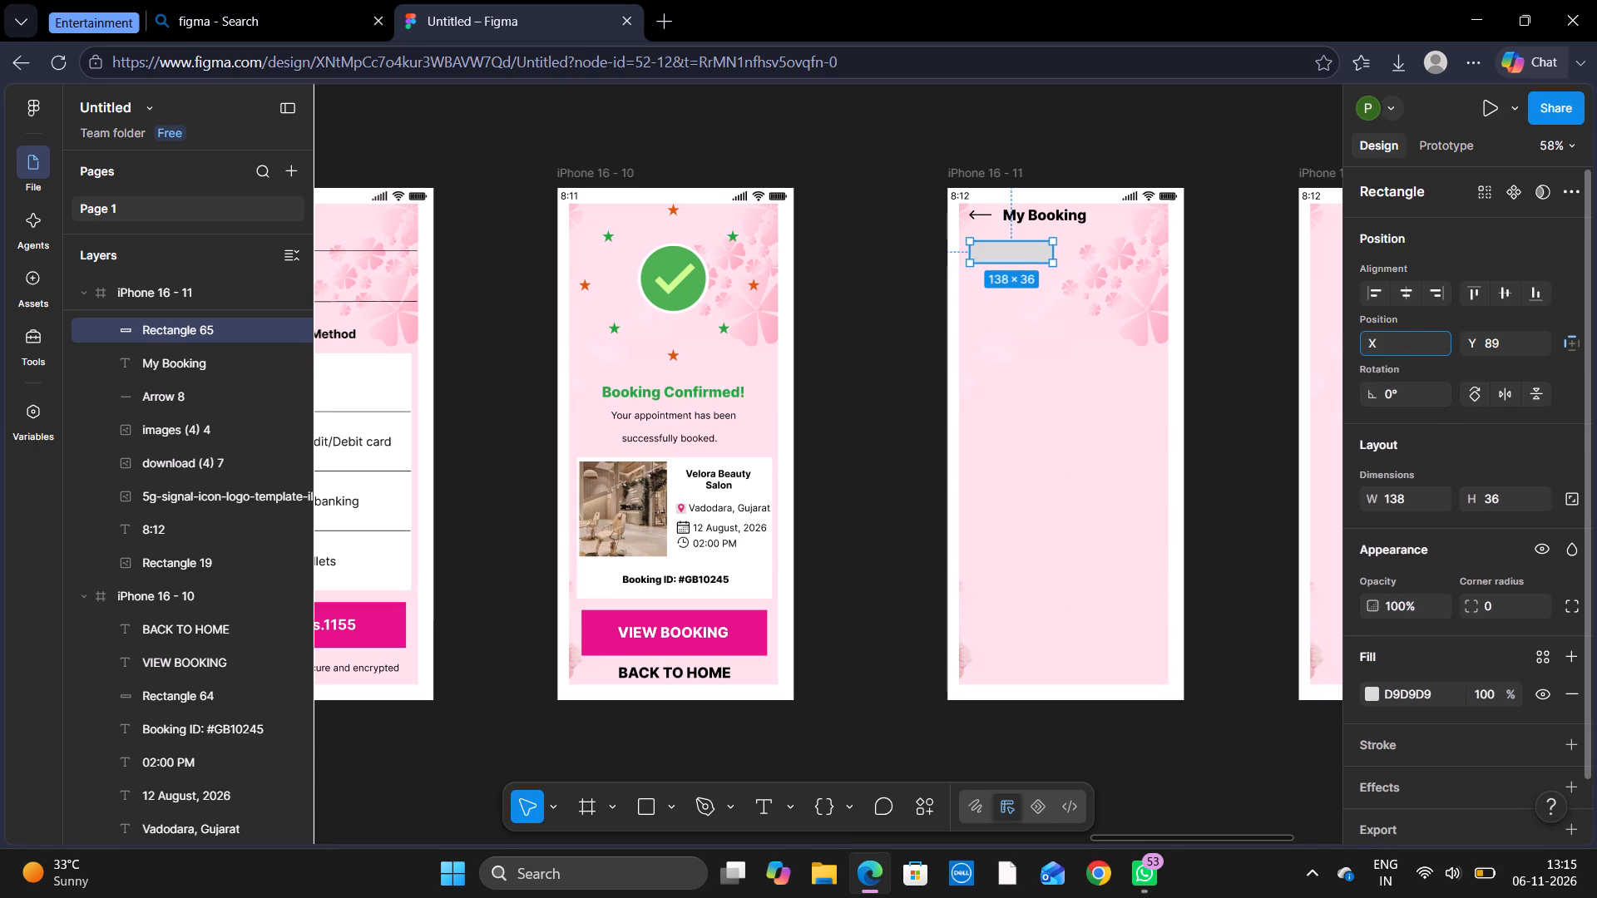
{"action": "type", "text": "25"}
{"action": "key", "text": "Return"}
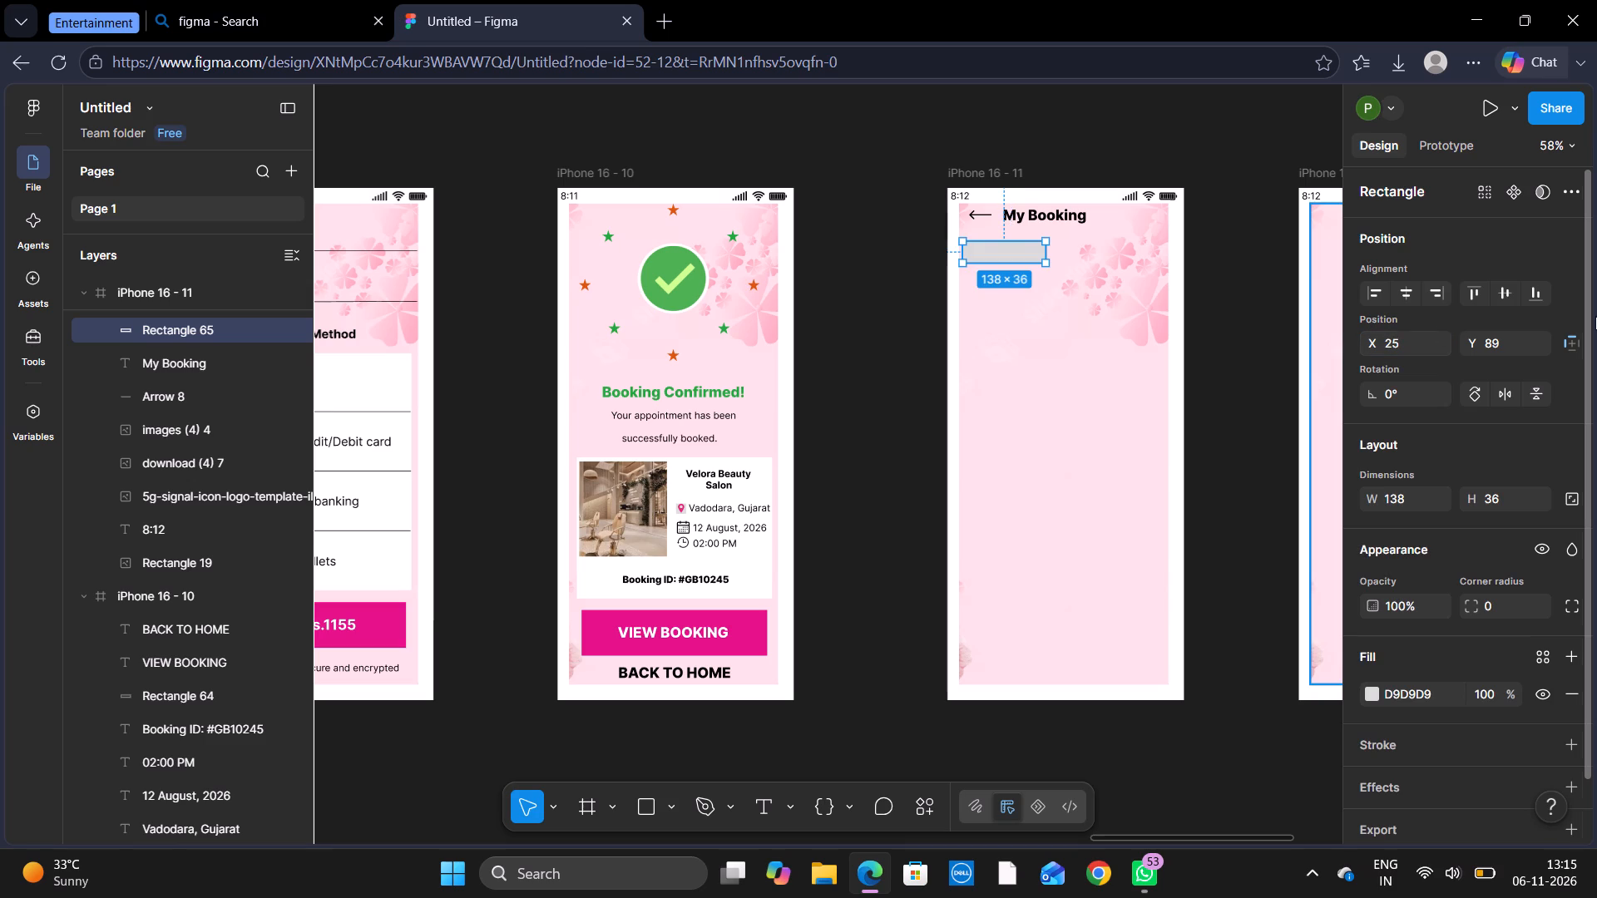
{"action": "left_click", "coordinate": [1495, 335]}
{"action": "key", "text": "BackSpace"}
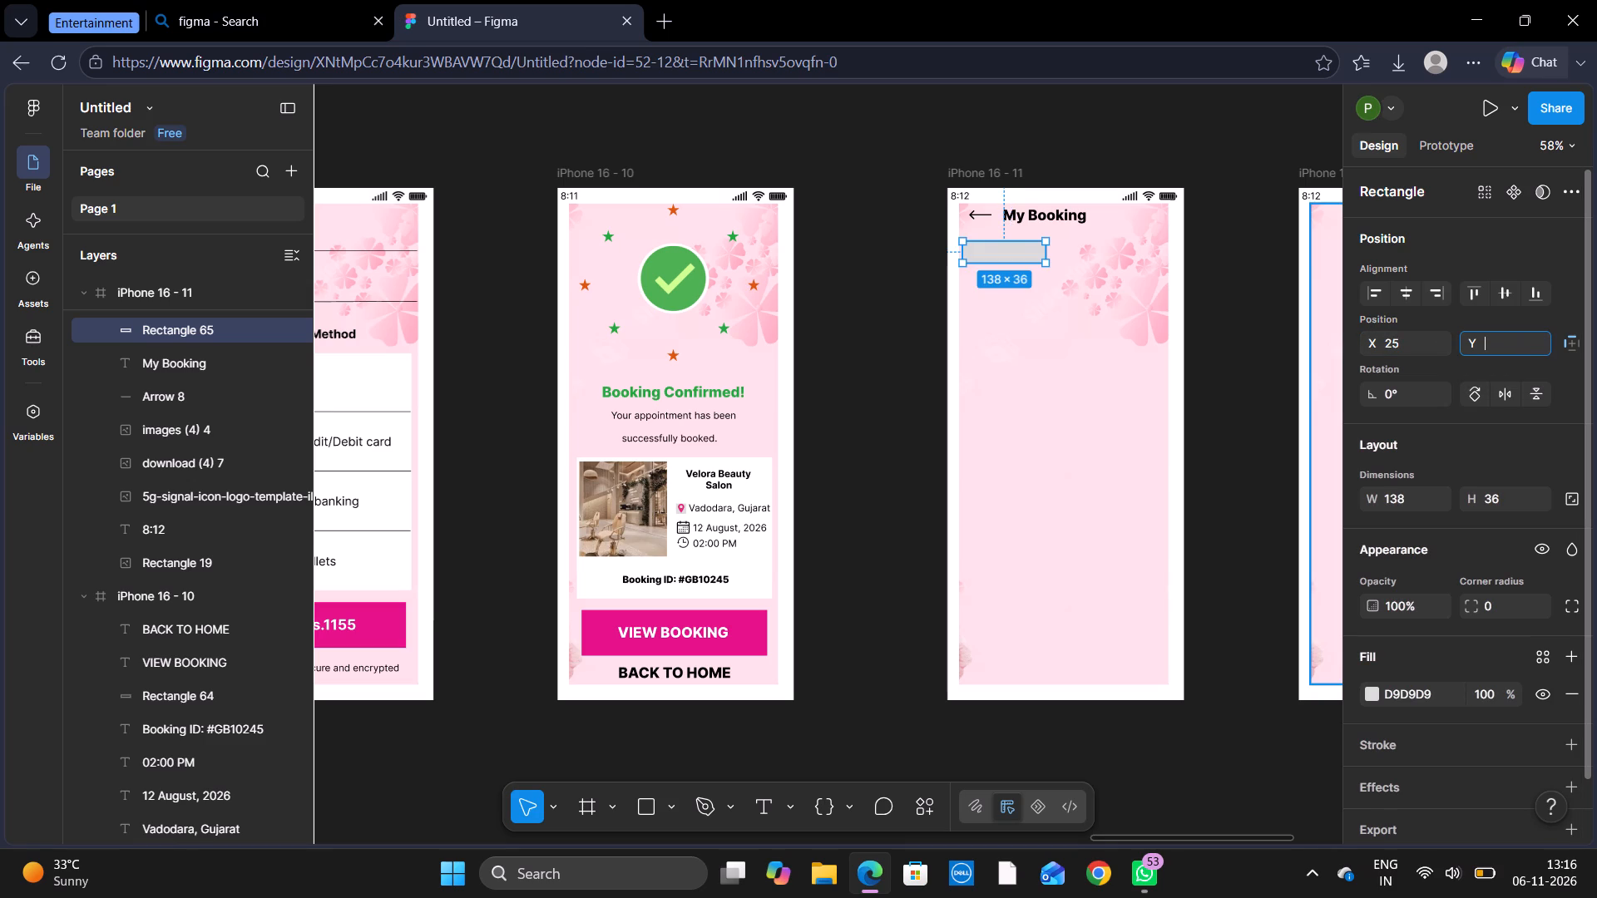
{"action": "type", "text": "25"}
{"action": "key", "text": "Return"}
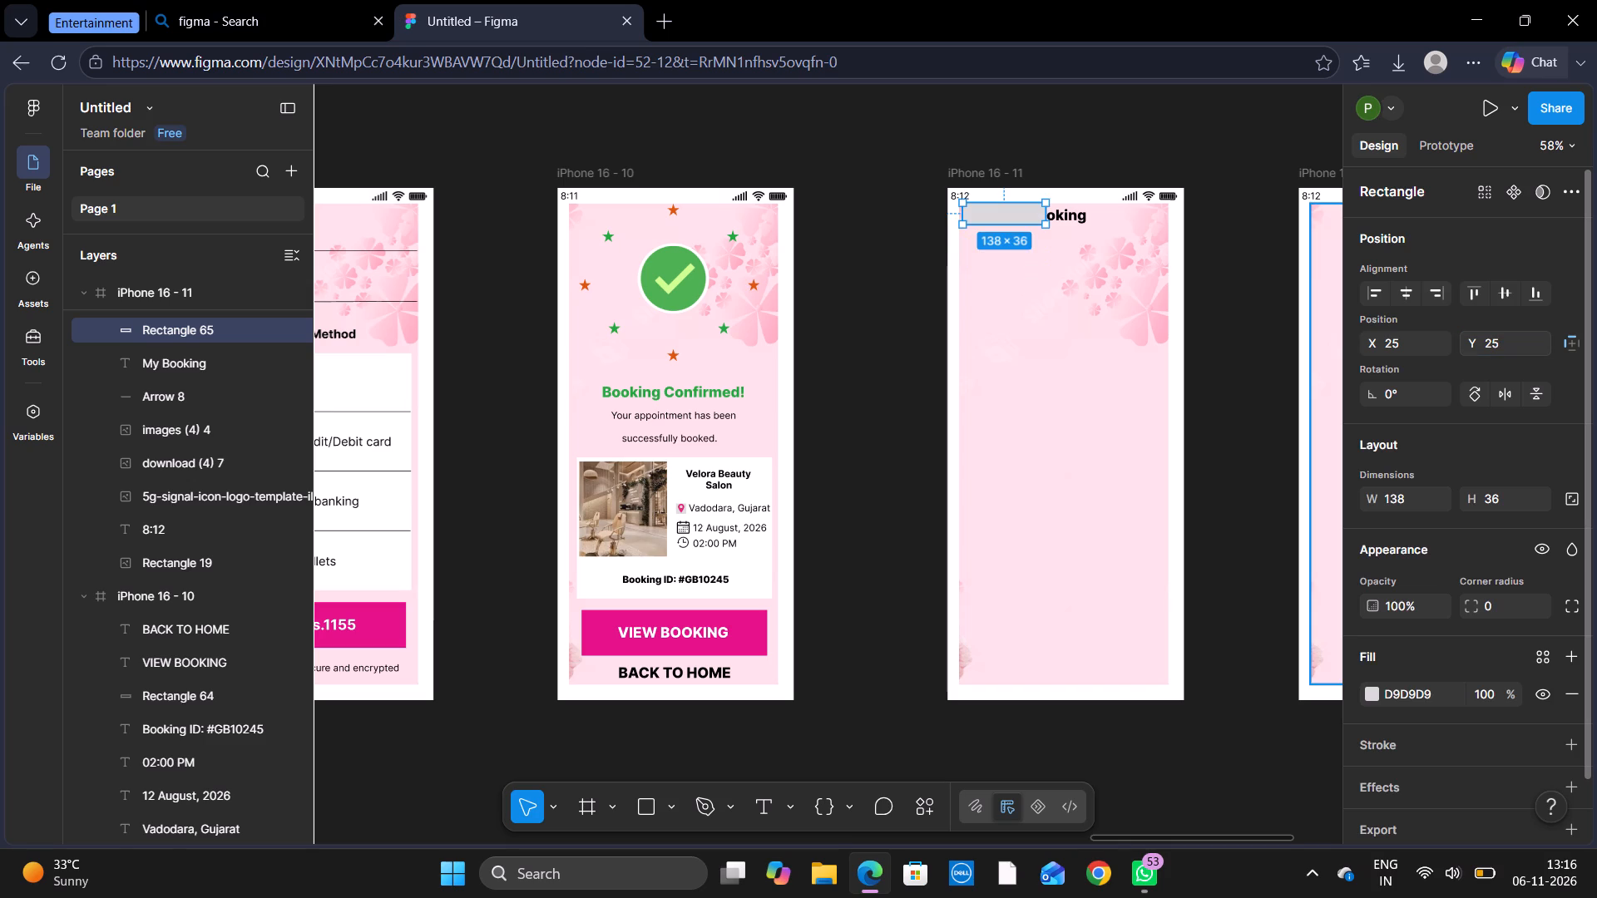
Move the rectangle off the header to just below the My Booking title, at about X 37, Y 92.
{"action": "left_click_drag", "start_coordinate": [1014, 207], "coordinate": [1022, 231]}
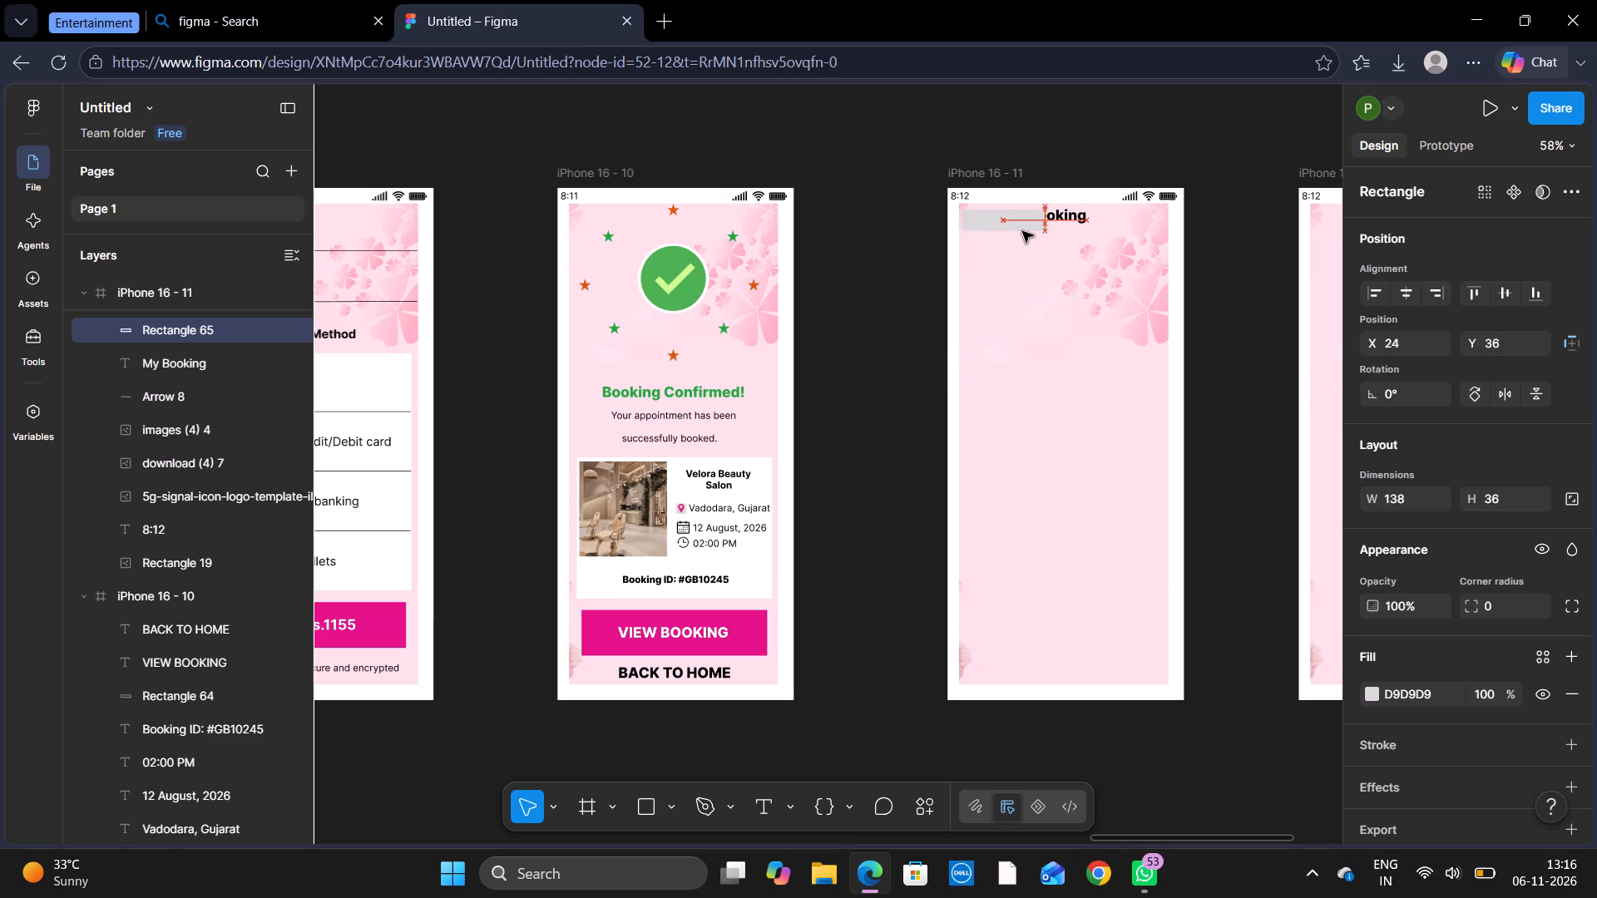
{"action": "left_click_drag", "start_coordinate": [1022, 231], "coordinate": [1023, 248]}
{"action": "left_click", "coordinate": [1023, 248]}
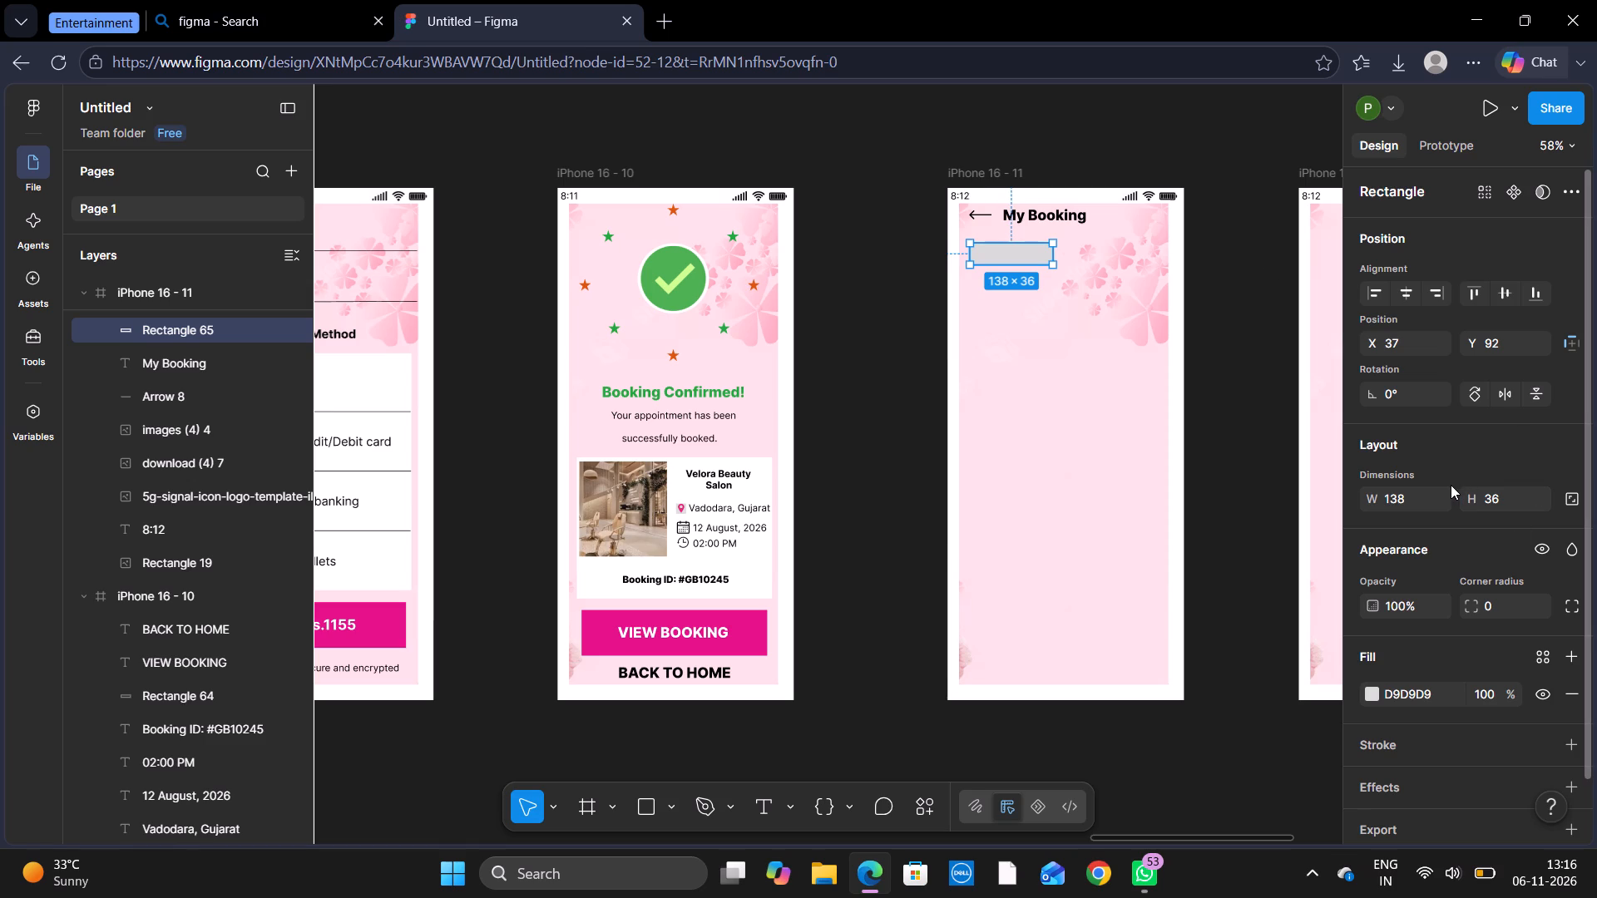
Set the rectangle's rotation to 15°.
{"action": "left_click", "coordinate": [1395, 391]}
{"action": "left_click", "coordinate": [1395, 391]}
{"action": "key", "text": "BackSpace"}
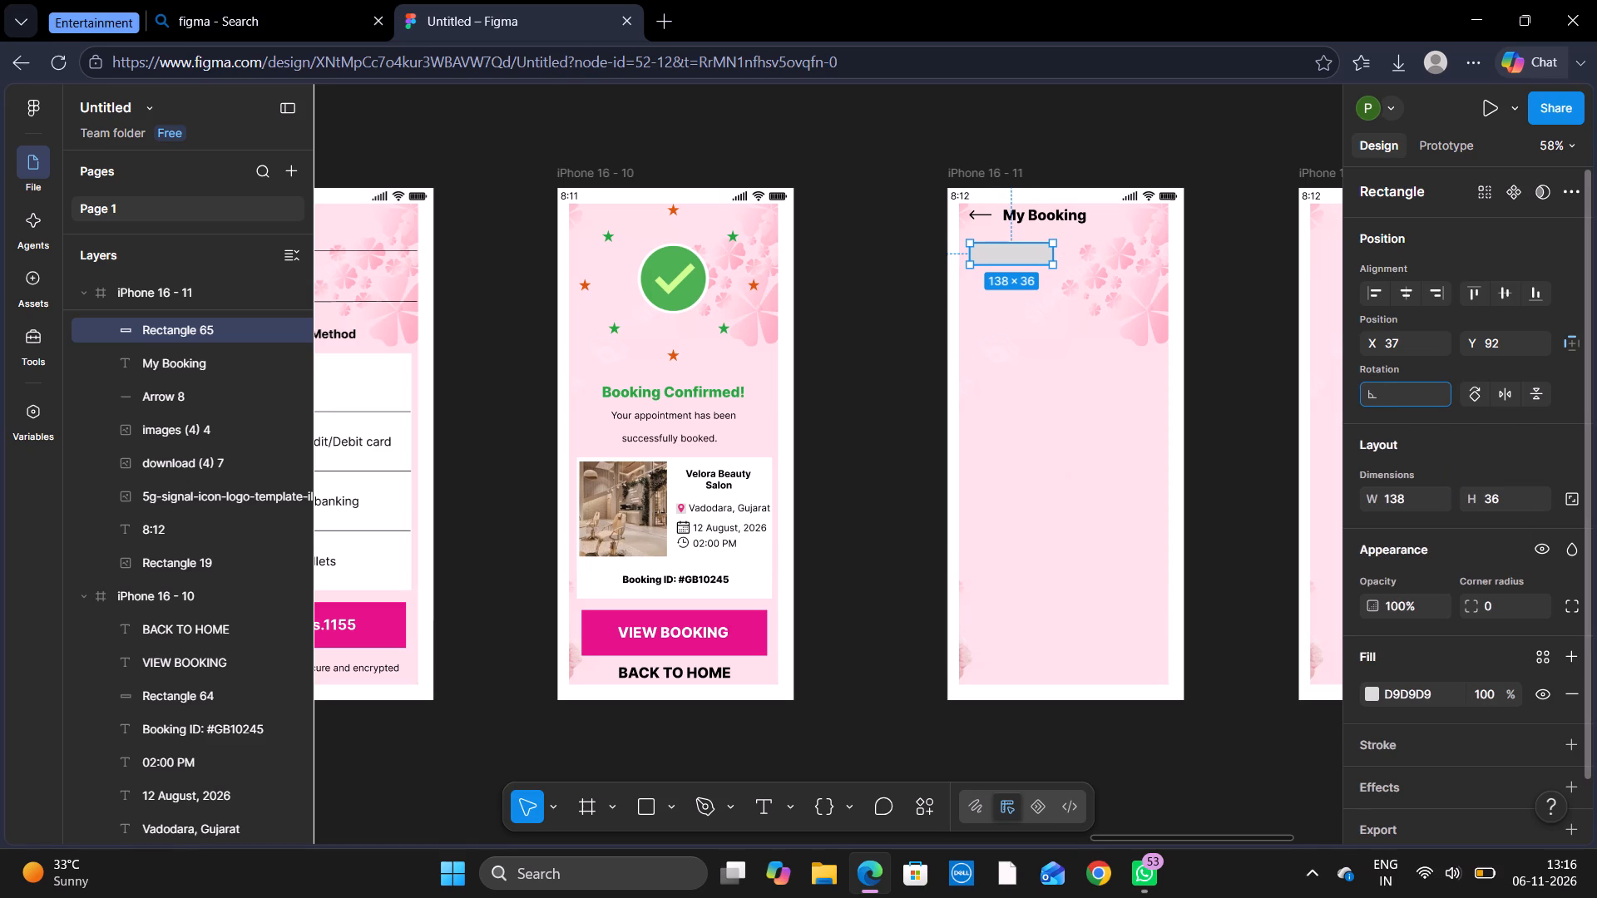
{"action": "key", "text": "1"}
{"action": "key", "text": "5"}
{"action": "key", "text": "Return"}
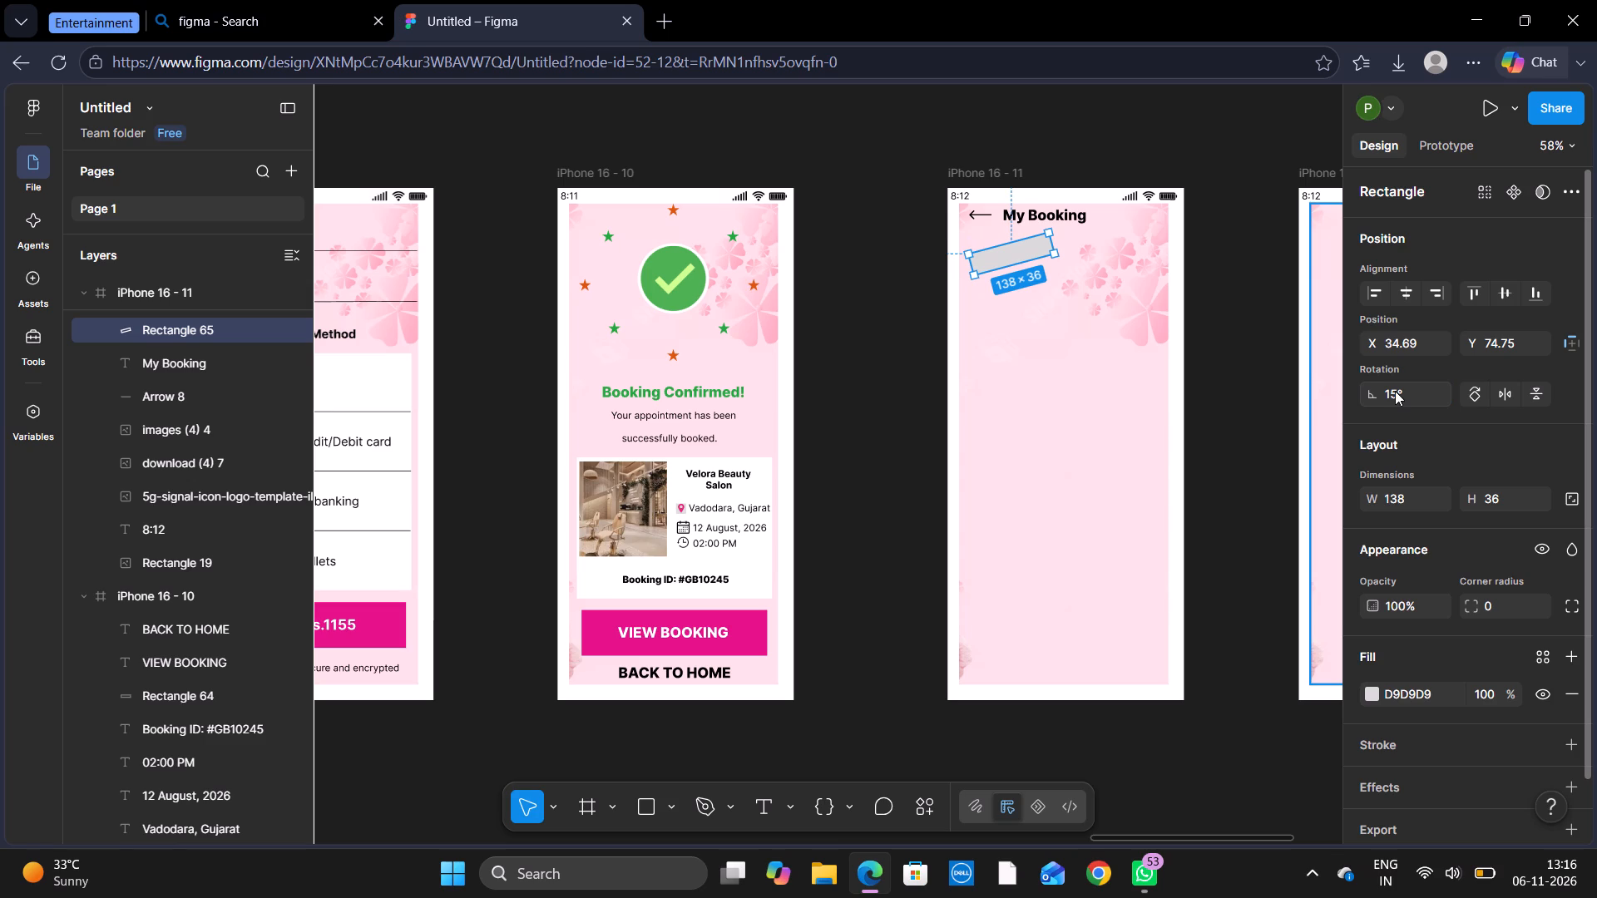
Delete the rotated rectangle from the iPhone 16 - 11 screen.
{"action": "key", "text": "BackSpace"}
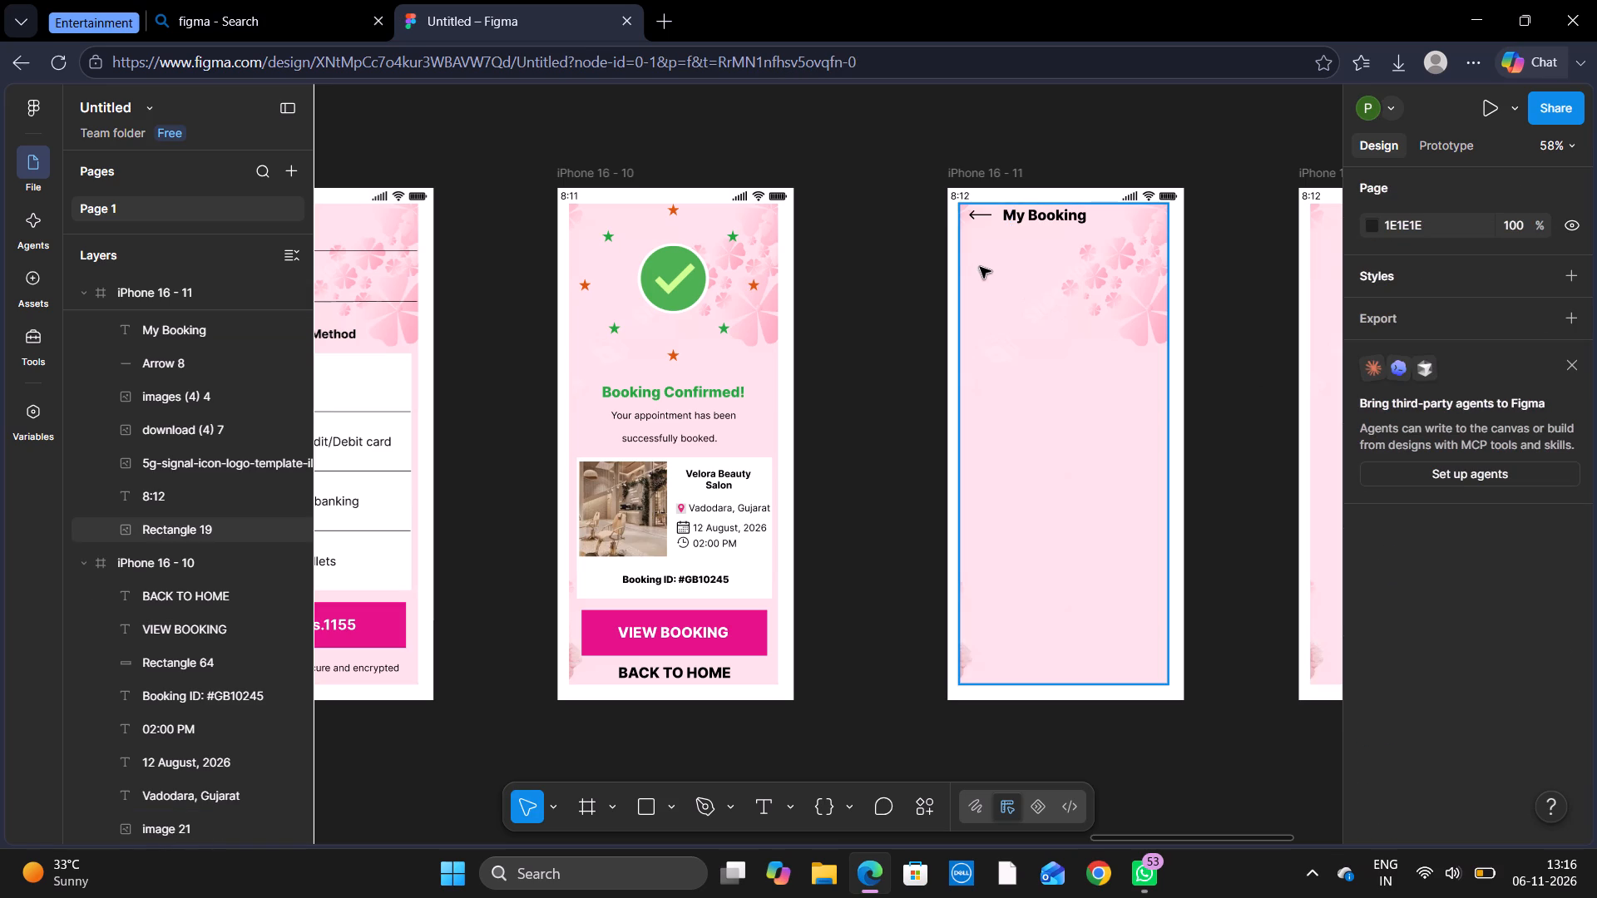
Draw a rectangle about 141 × 52 below the My Booking title on iPhone 16 - 11, at about X 52, Y 108.
{"action": "left_click", "coordinate": [648, 817]}
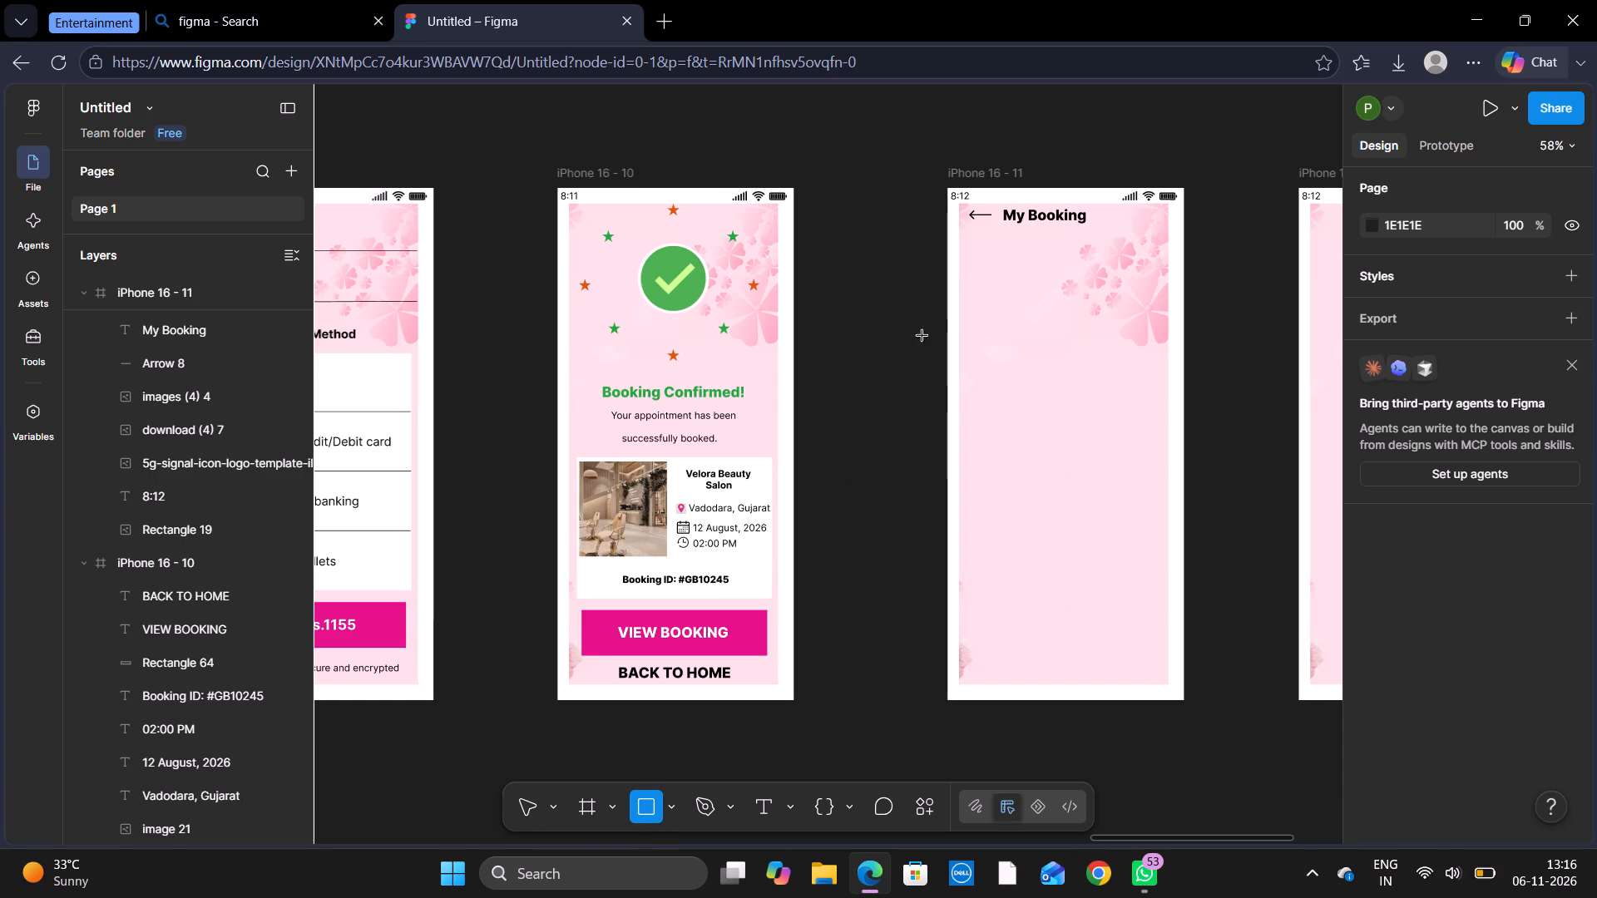
{"action": "left_click_drag", "start_coordinate": [978, 253], "coordinate": [1041, 276]}
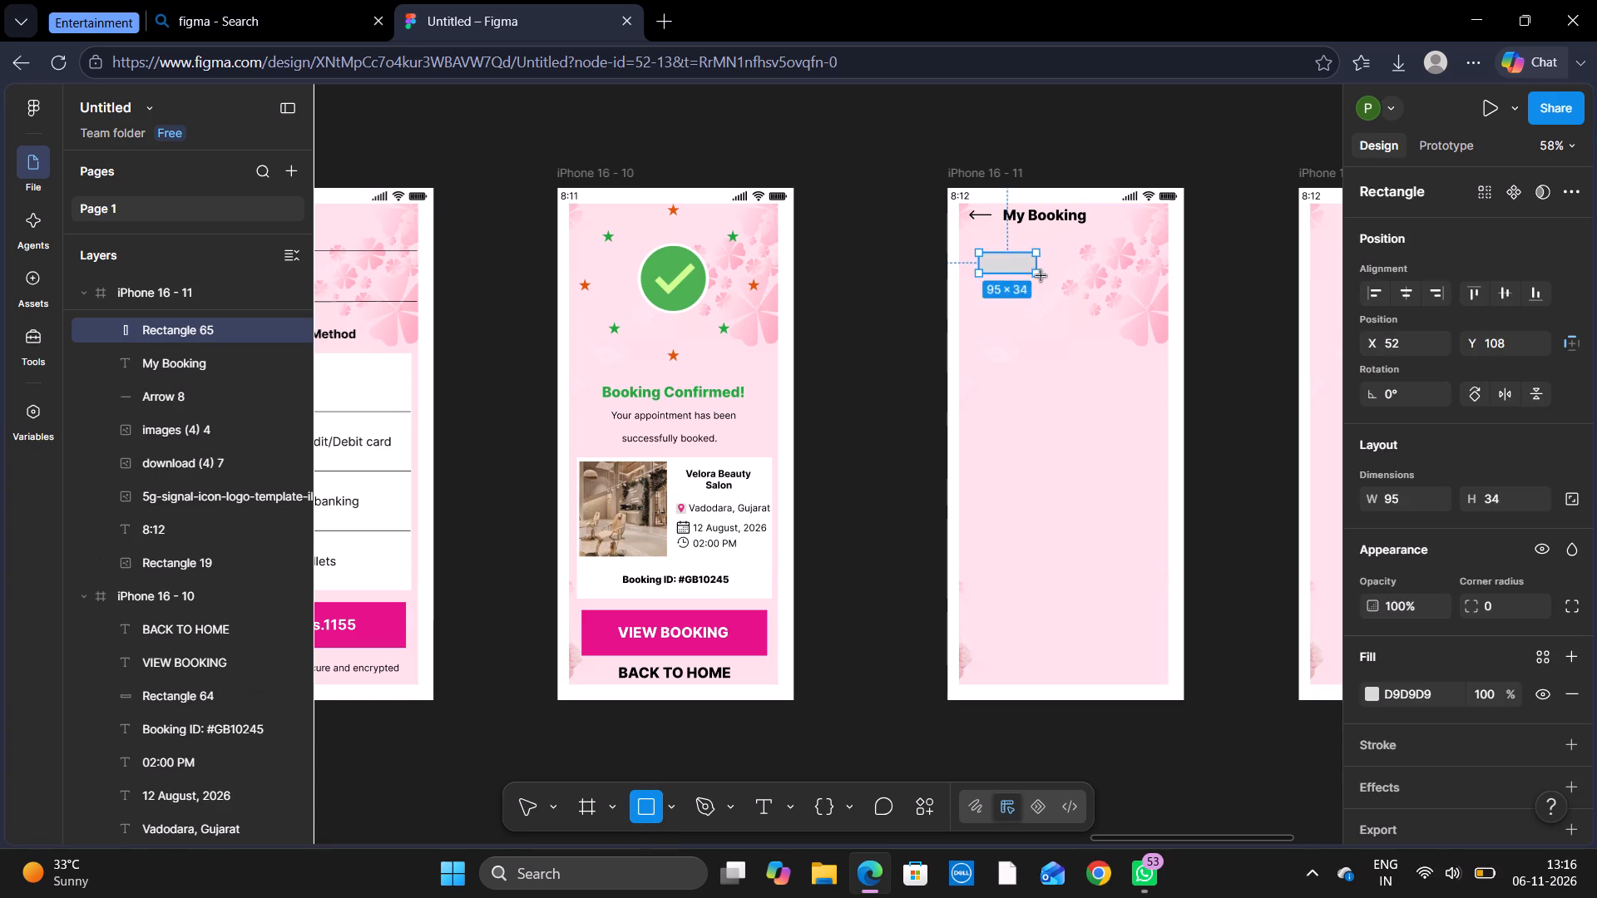
{"action": "left_click_drag", "start_coordinate": [1041, 276], "coordinate": [1061, 284]}
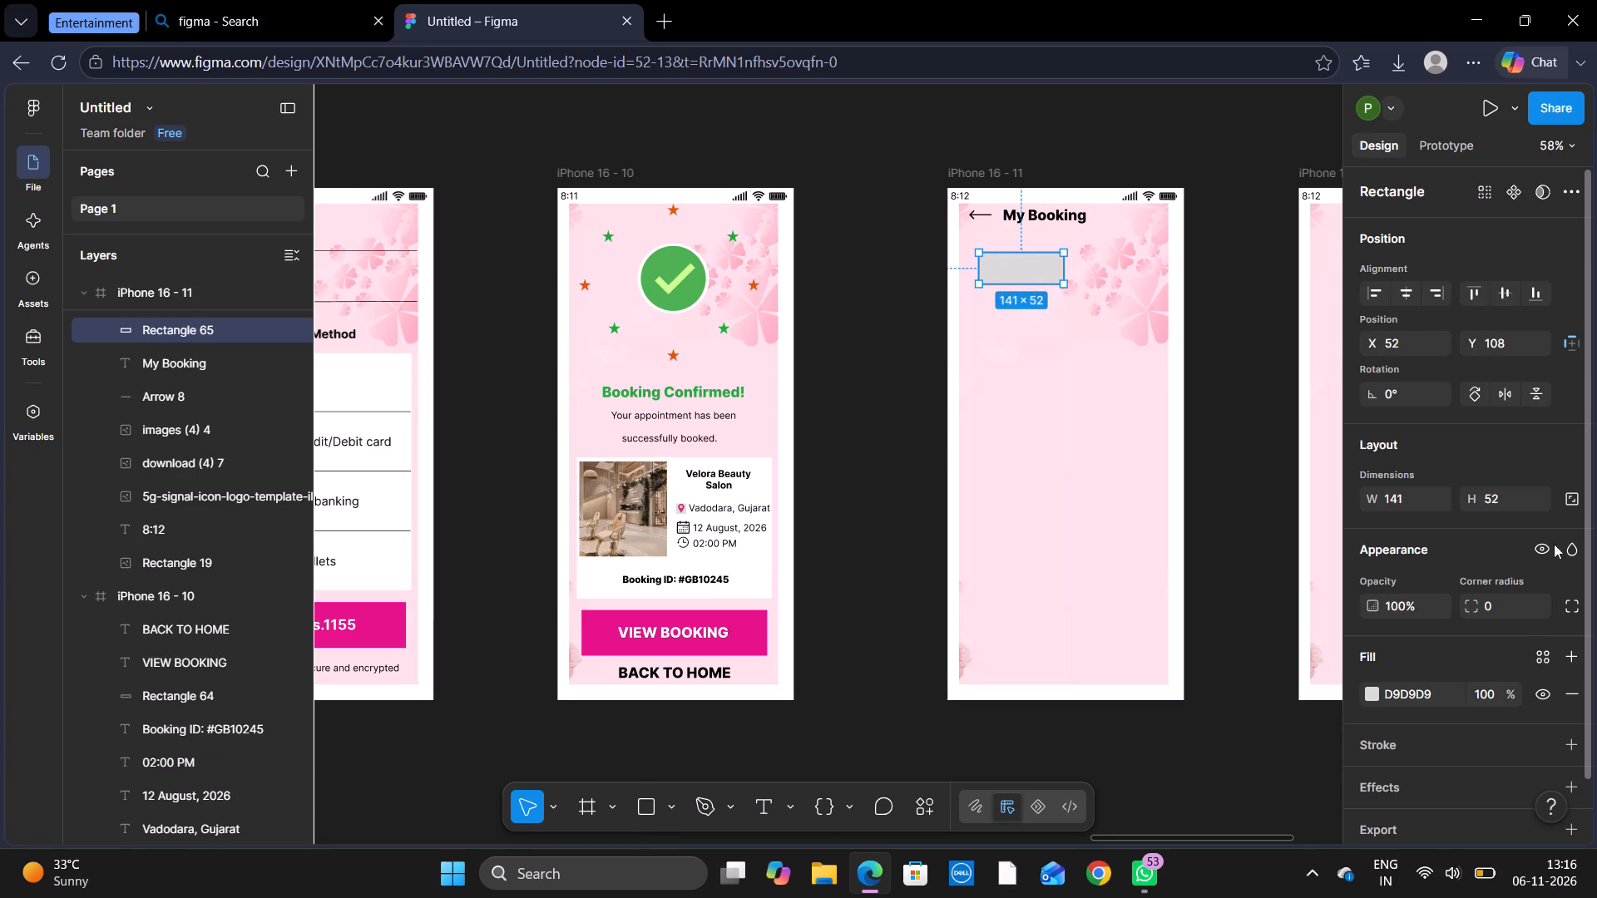
Set the new rectangle's corner radius to 5.
{"action": "left_click", "coordinate": [1494, 602]}
{"action": "key", "text": "BackSpace"}
{"action": "key", "text": "5"}
{"action": "key", "text": "Return"}
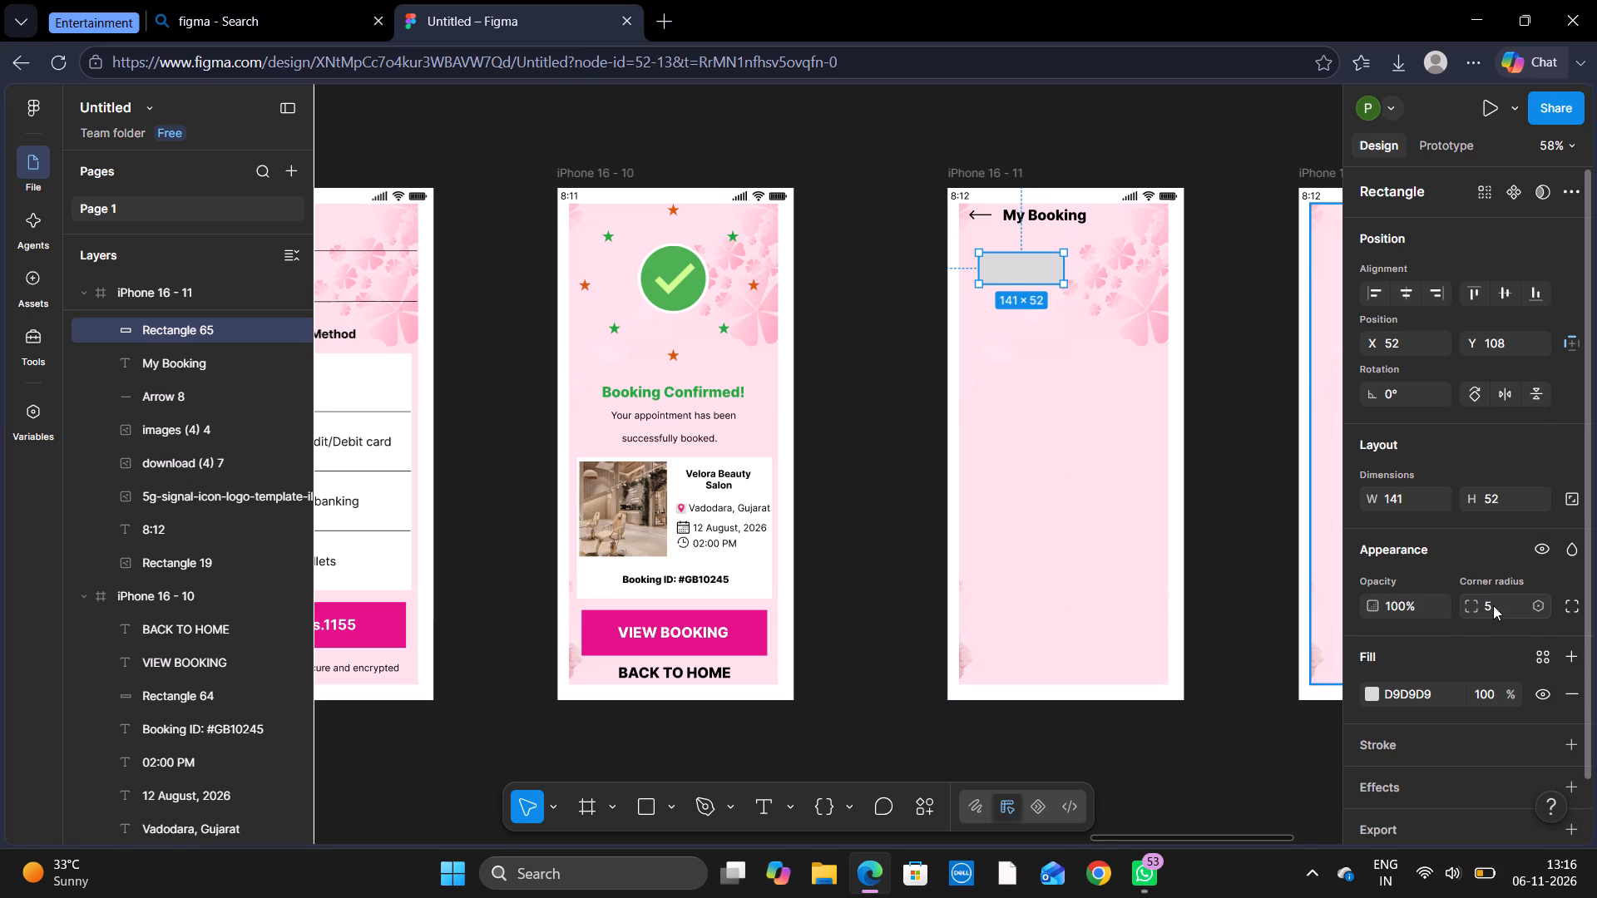
Set the corner radius of the rectangle below the My Booking title to 25.
{"action": "left_click", "coordinate": [1493, 605]}
{"action": "key", "text": "BackSpace"}
{"action": "type", "text": "25"}
{"action": "key", "text": "Return"}
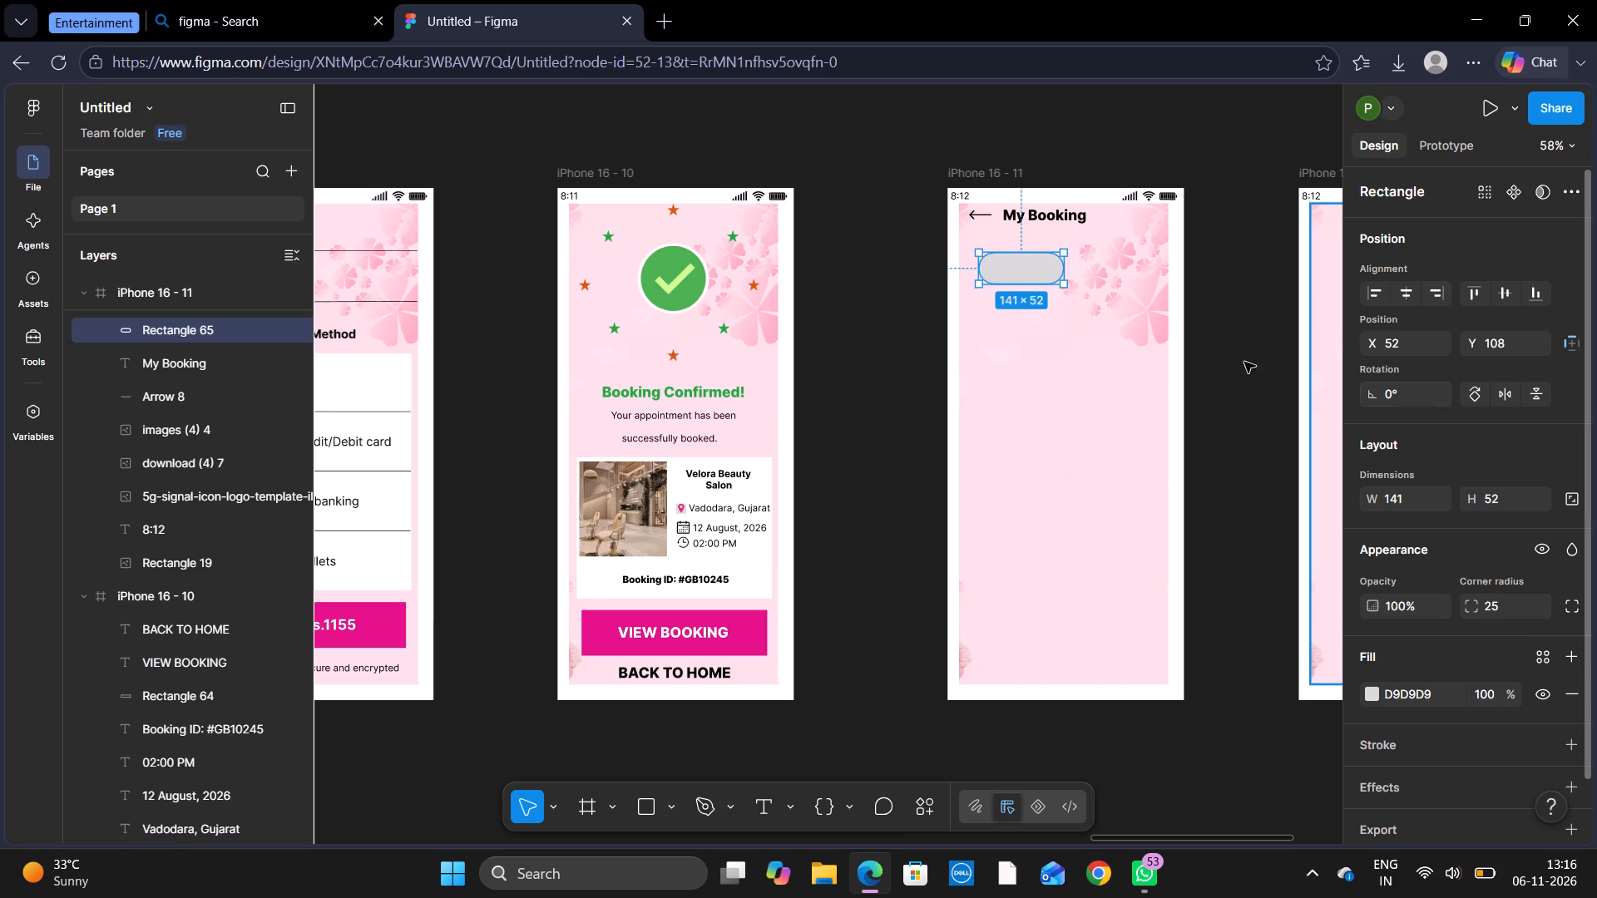
Move the rounded rectangle to about X 37, Y 92 and widen it to about 155.
{"action": "left_click_drag", "start_coordinate": [1043, 269], "coordinate": [1031, 260]}
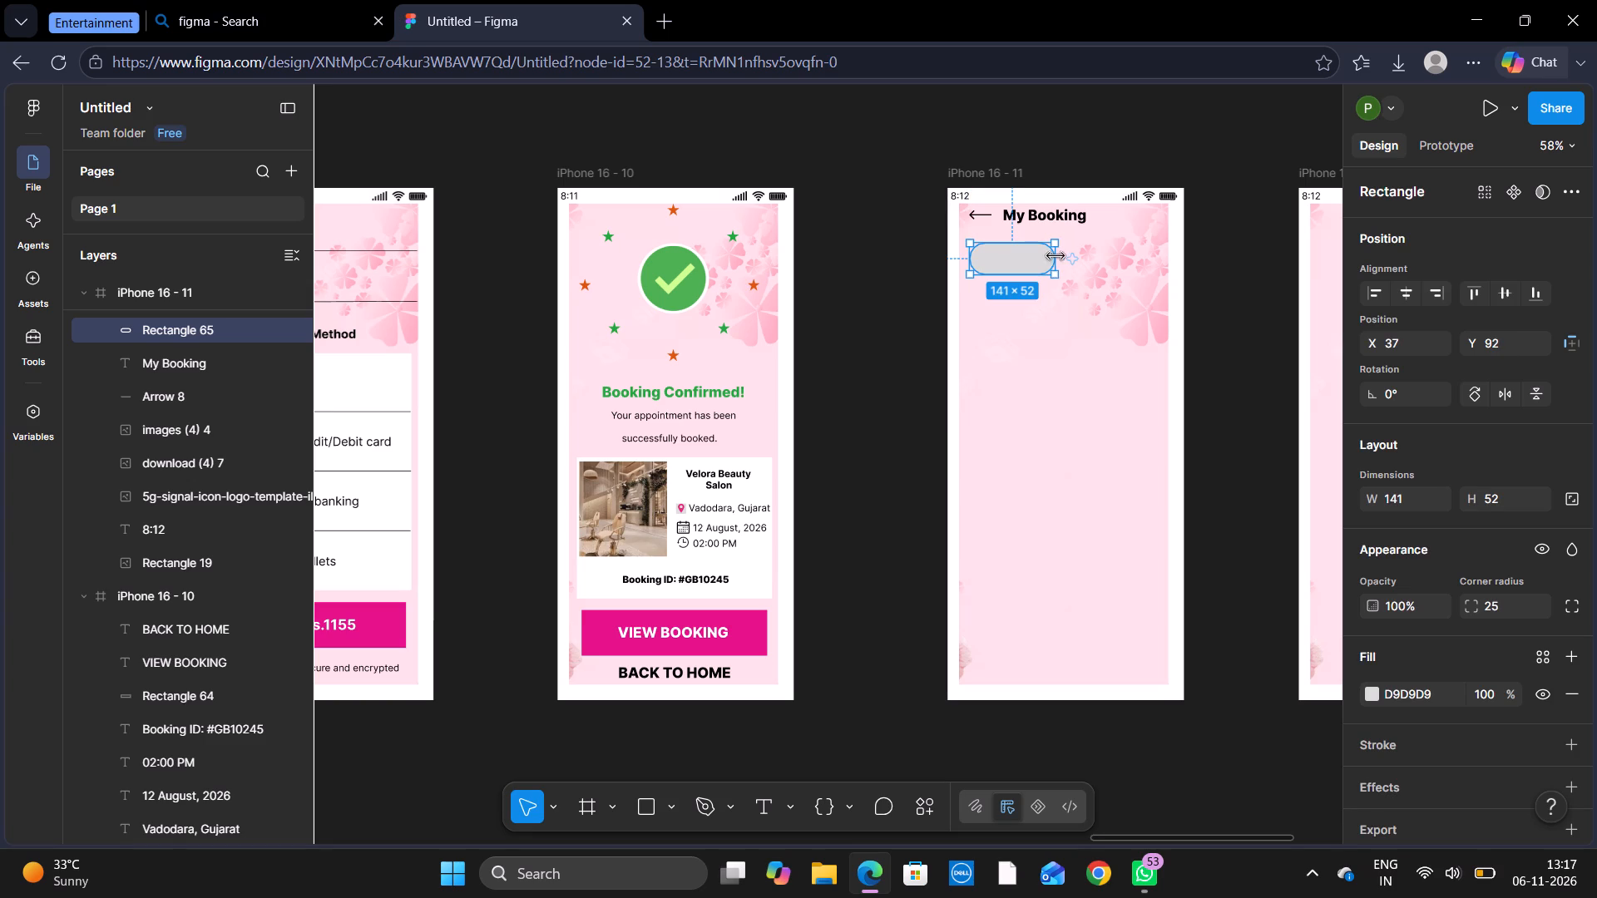
{"action": "left_click_drag", "start_coordinate": [1054, 257], "coordinate": [1063, 256]}
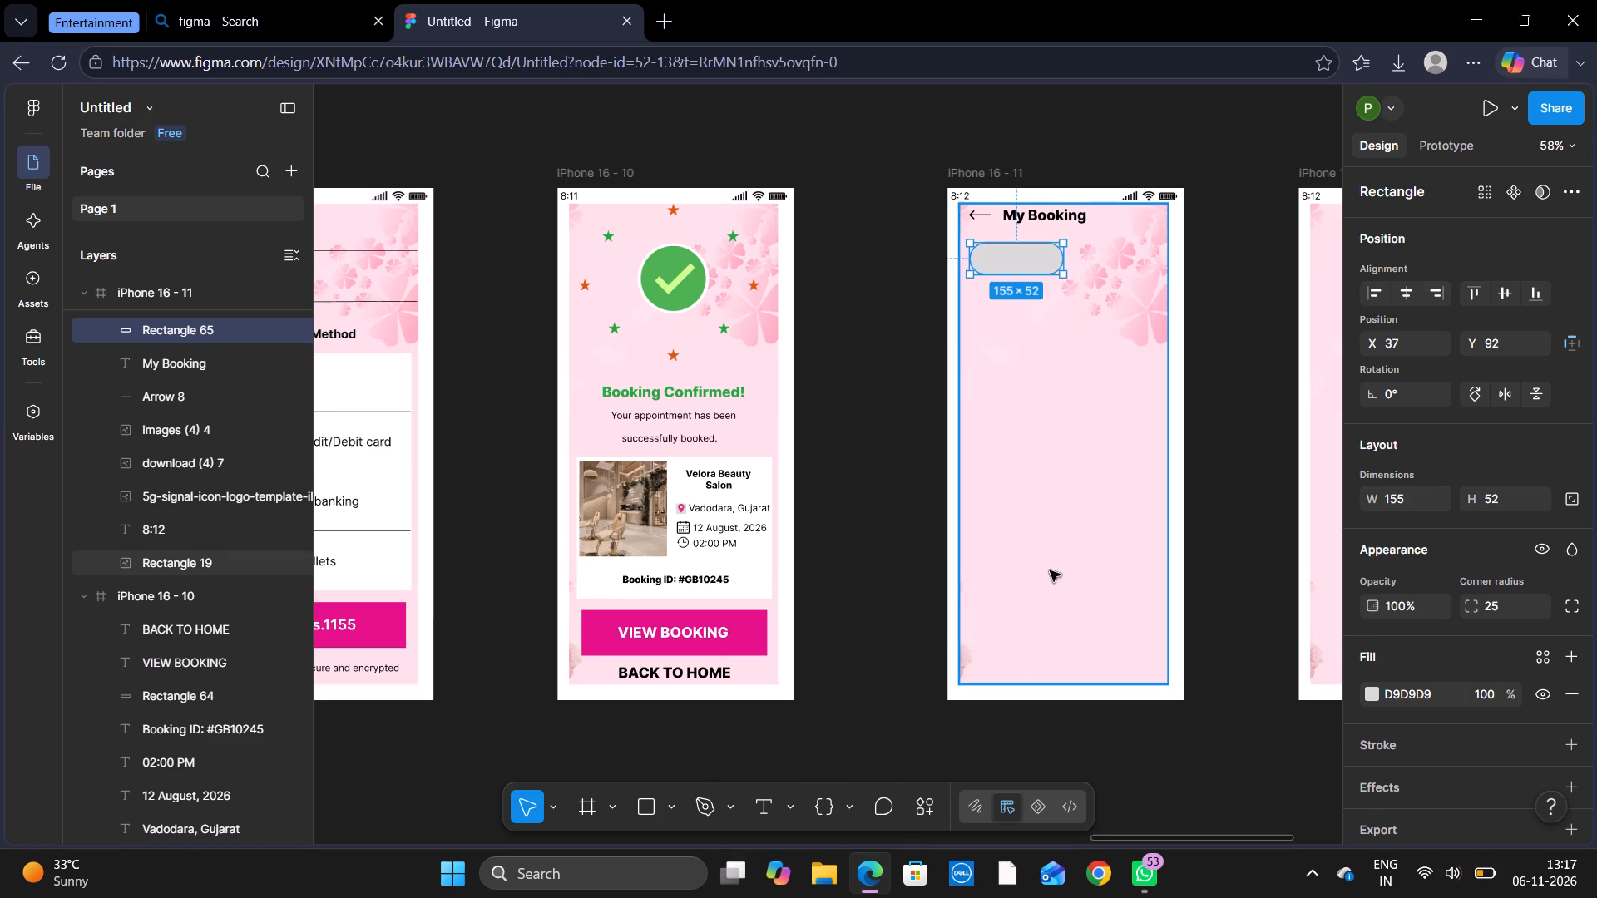
{"action": "scroll", "coordinate": [1501, 603], "scroll_direction": "down", "scroll_amount": 1}
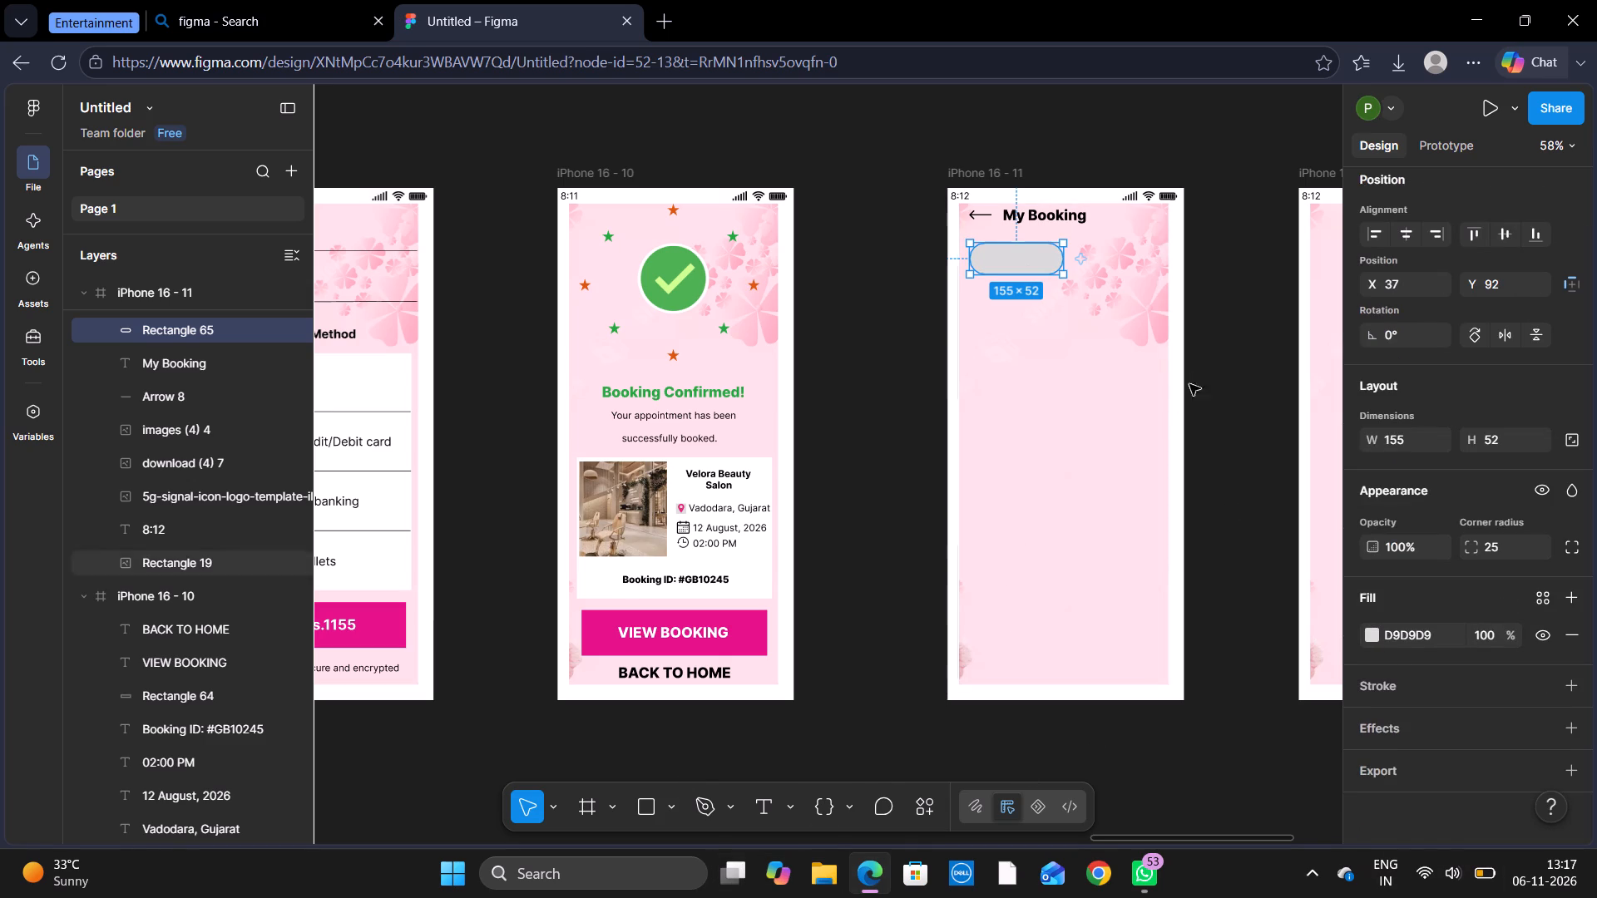
{"action": "left_click", "coordinate": [1235, 405]}
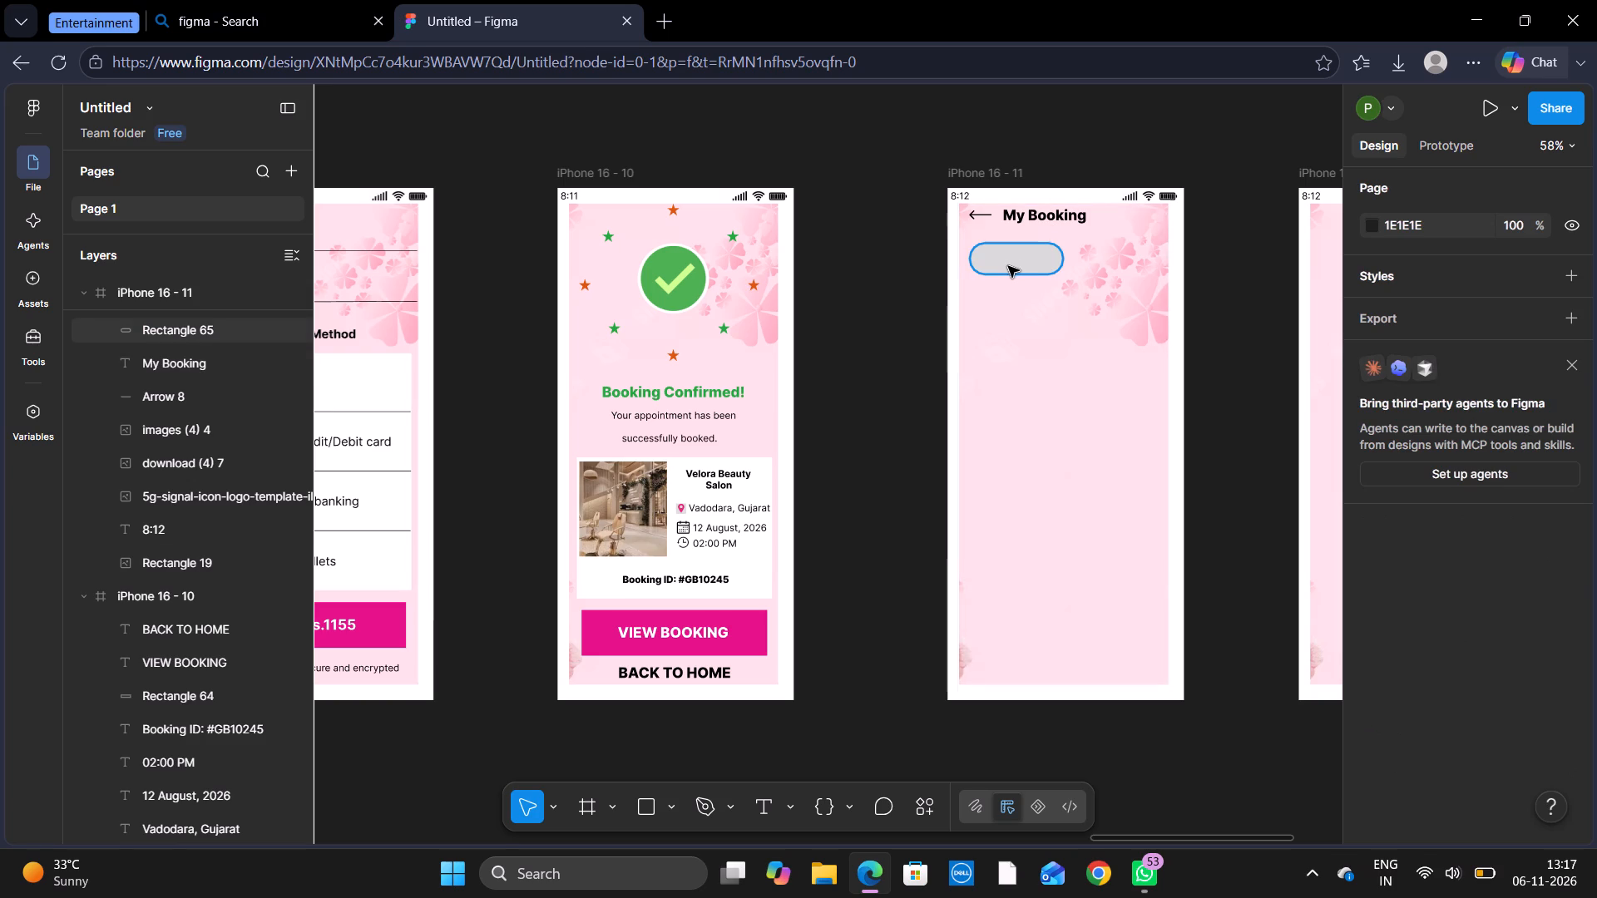
Duplicate the rounded rectangle and place the copy beside the original, aligned with it, at about X 197, Y 92.
{"action": "left_click", "coordinate": [1008, 264]}
{"action": "key", "text": "ctrl+c"}
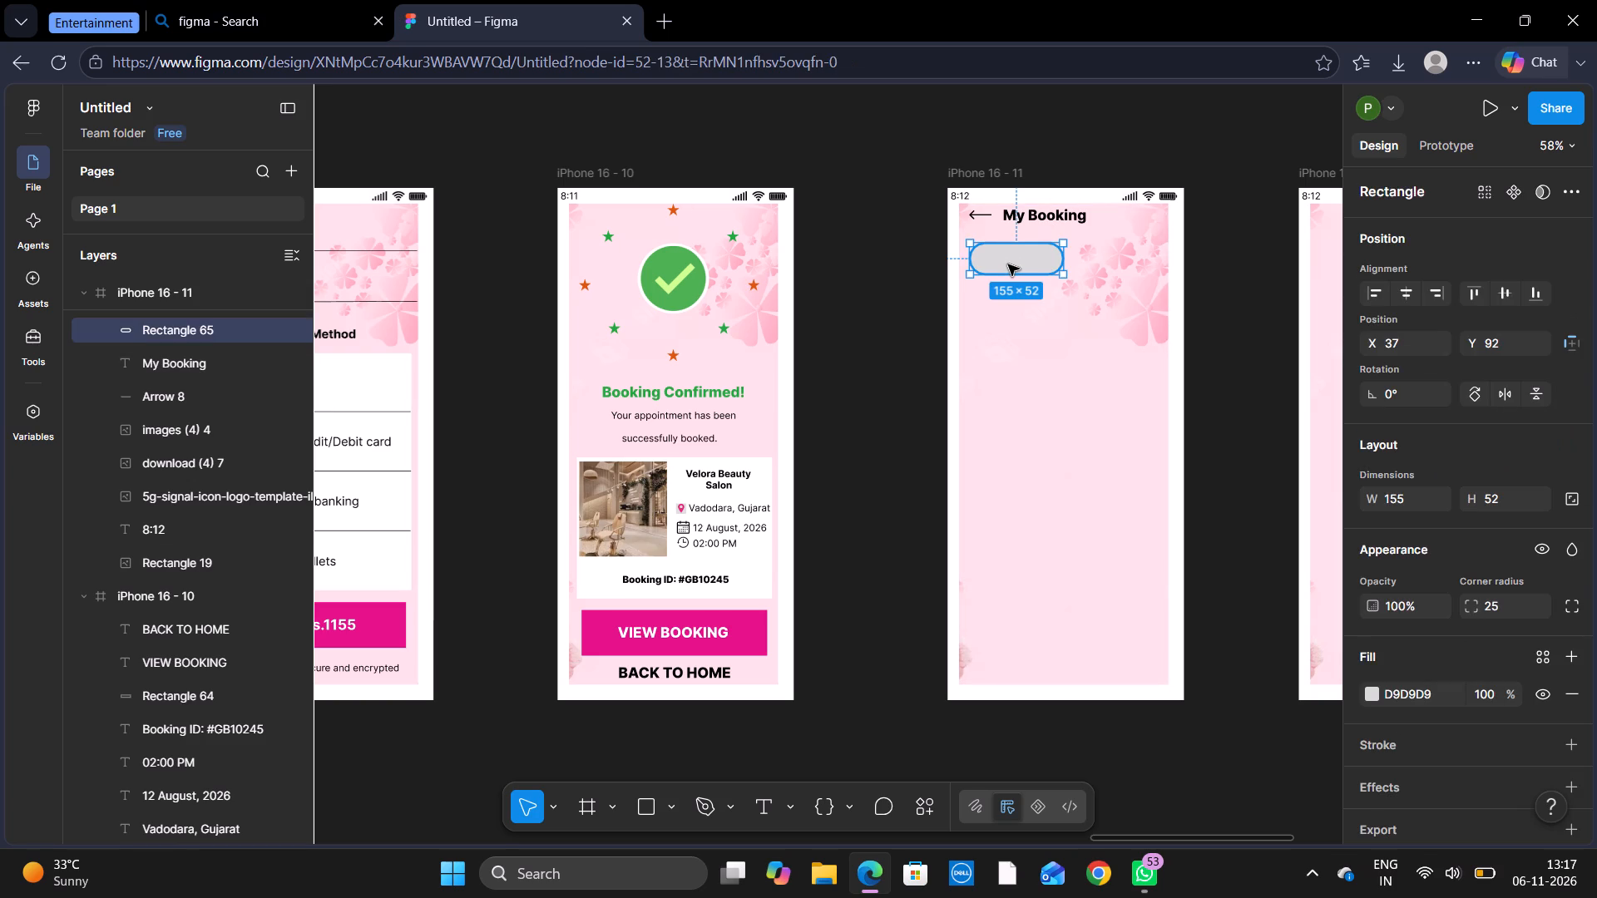
{"action": "key", "text": "ctrl+v"}
{"action": "left_click_drag", "start_coordinate": [1008, 264], "coordinate": [1167, 262]}
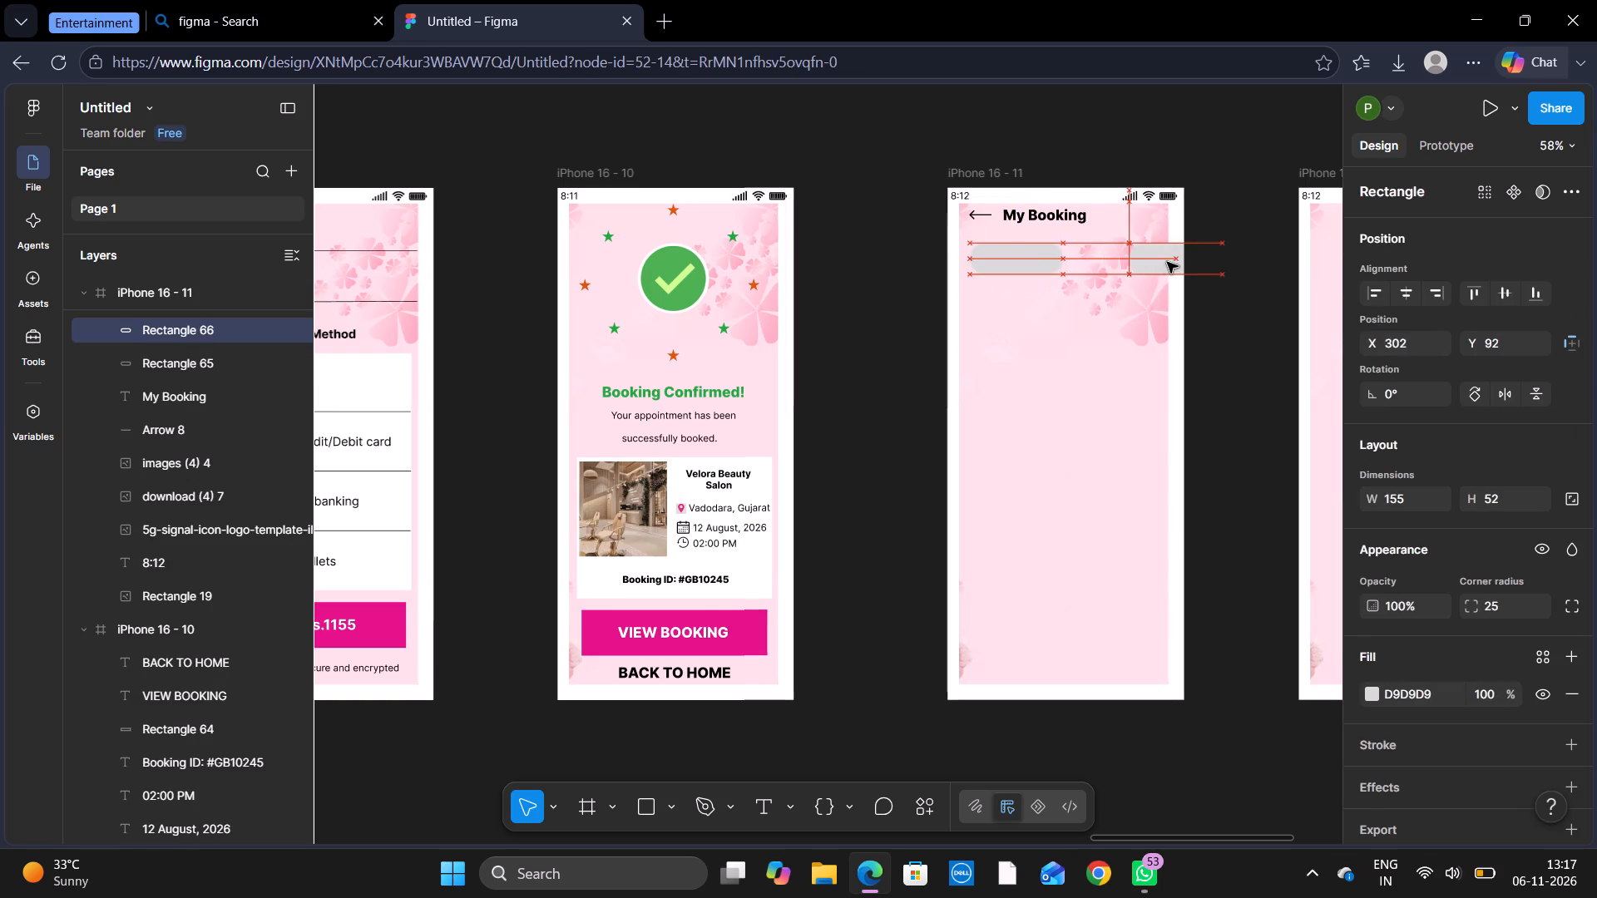
{"action": "left_click_drag", "start_coordinate": [1167, 262], "coordinate": [1115, 262]}
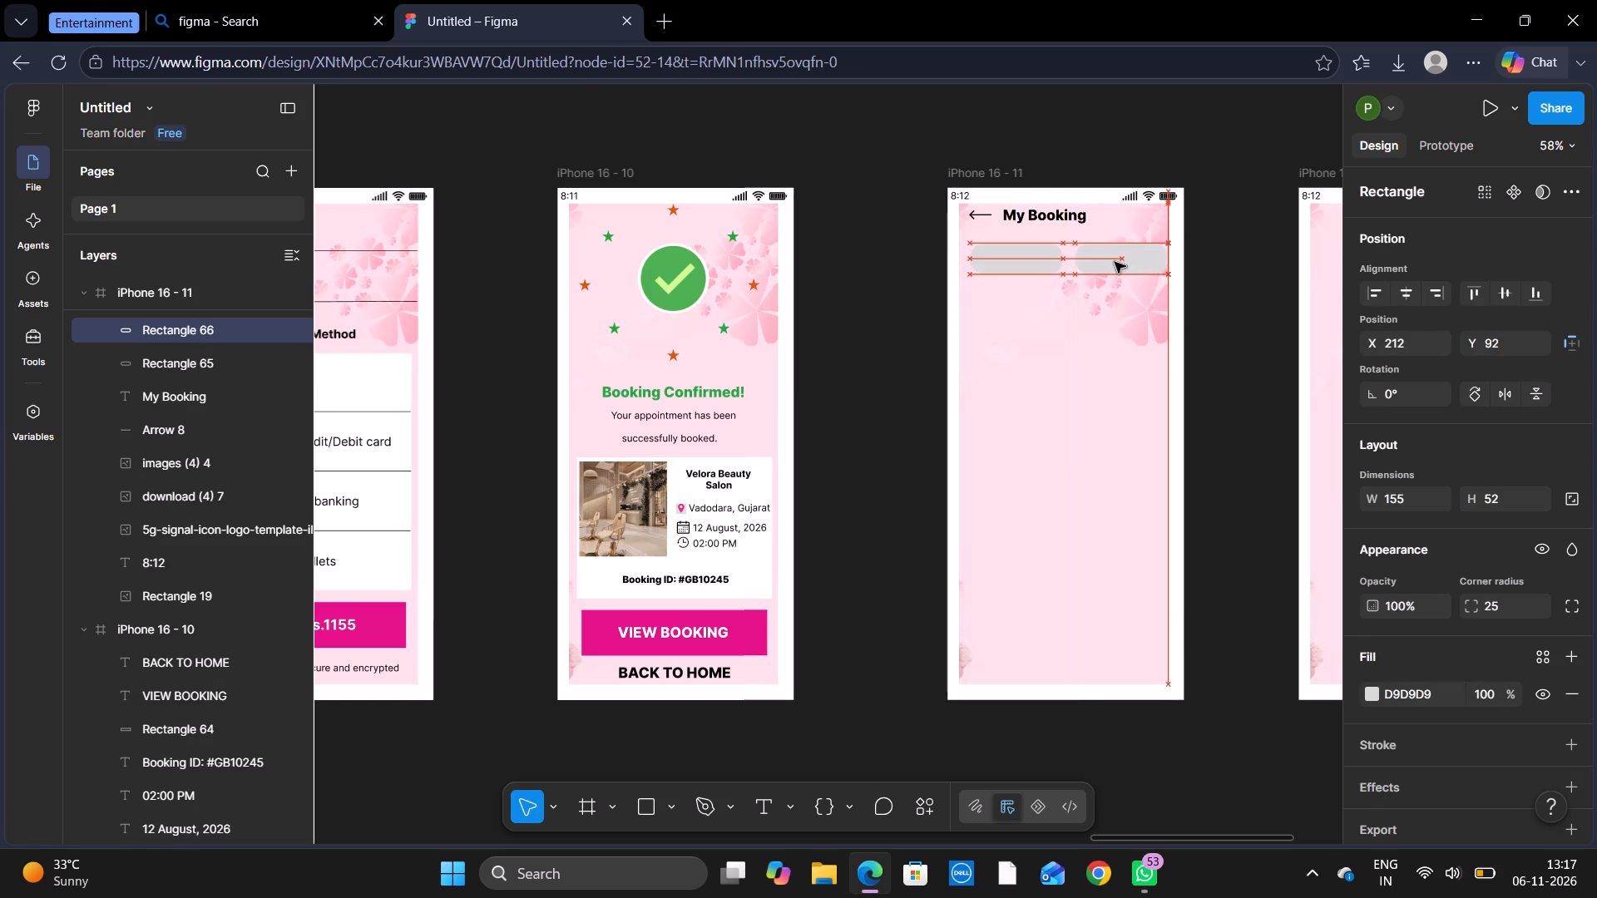
{"action": "left_click_drag", "start_coordinate": [1115, 262], "coordinate": [1112, 262]}
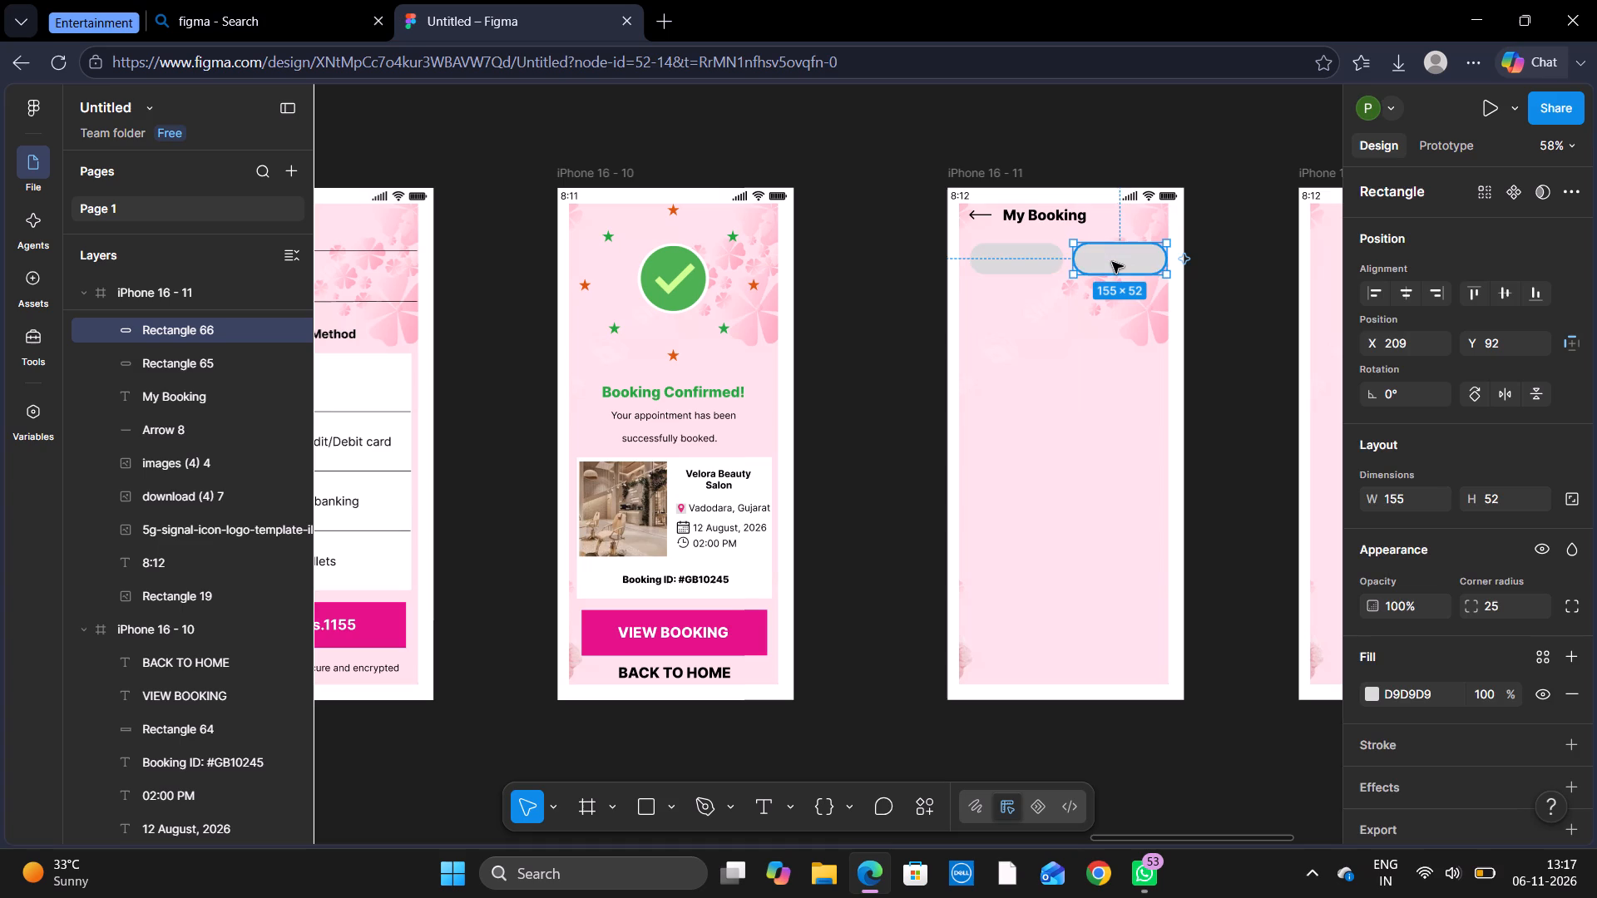
{"action": "left_click", "coordinate": [1042, 259]}
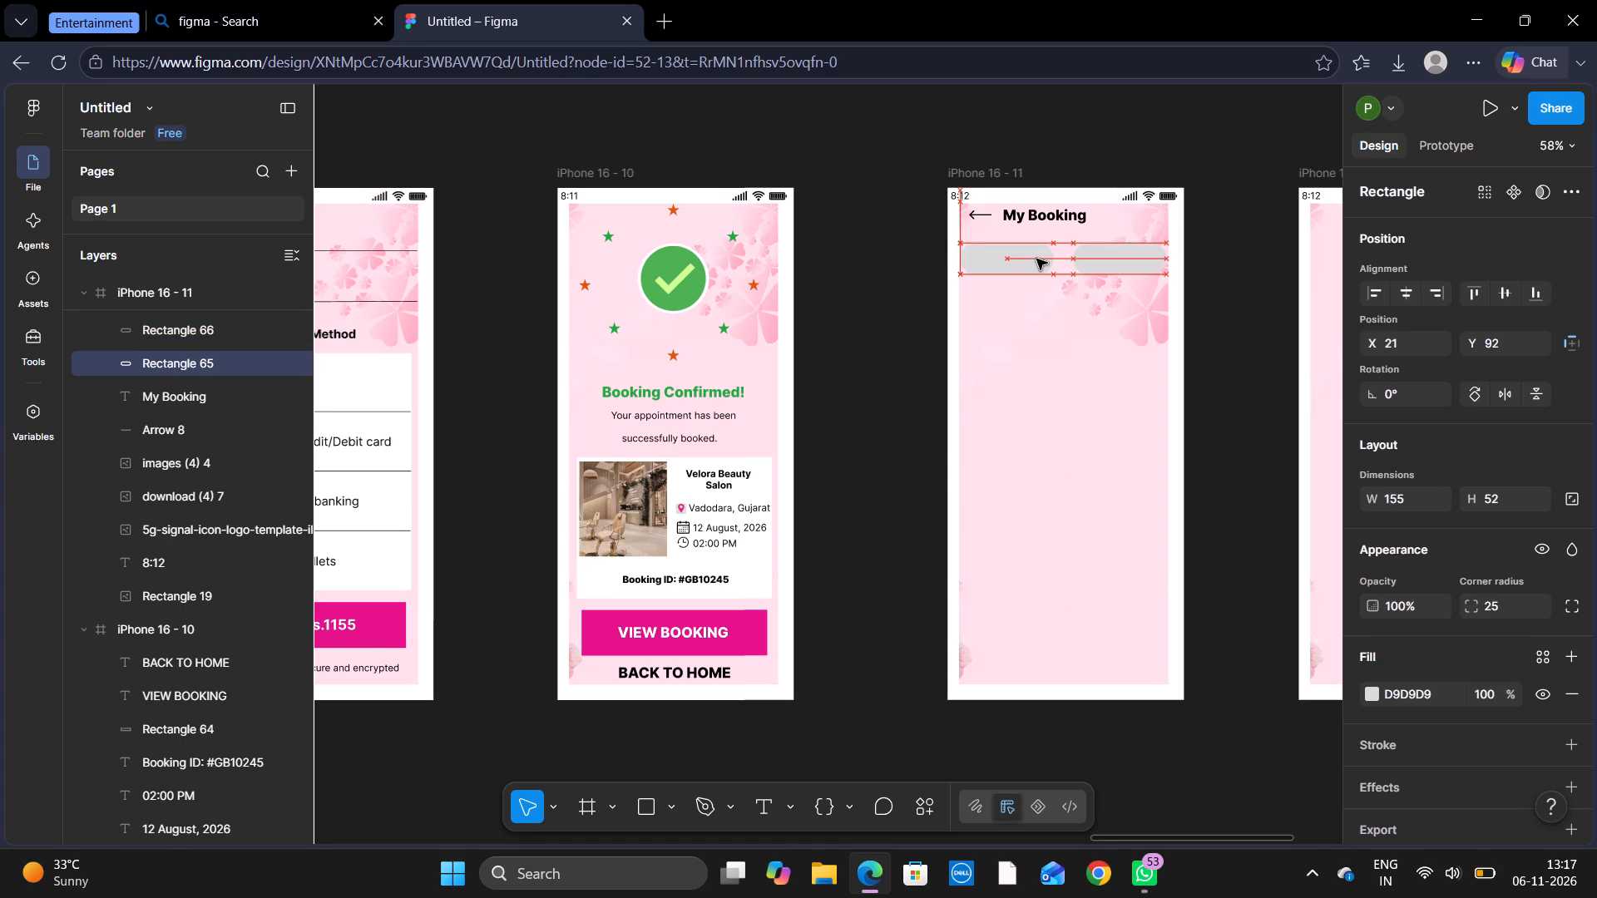
{"action": "left_click", "coordinate": [1105, 256]}
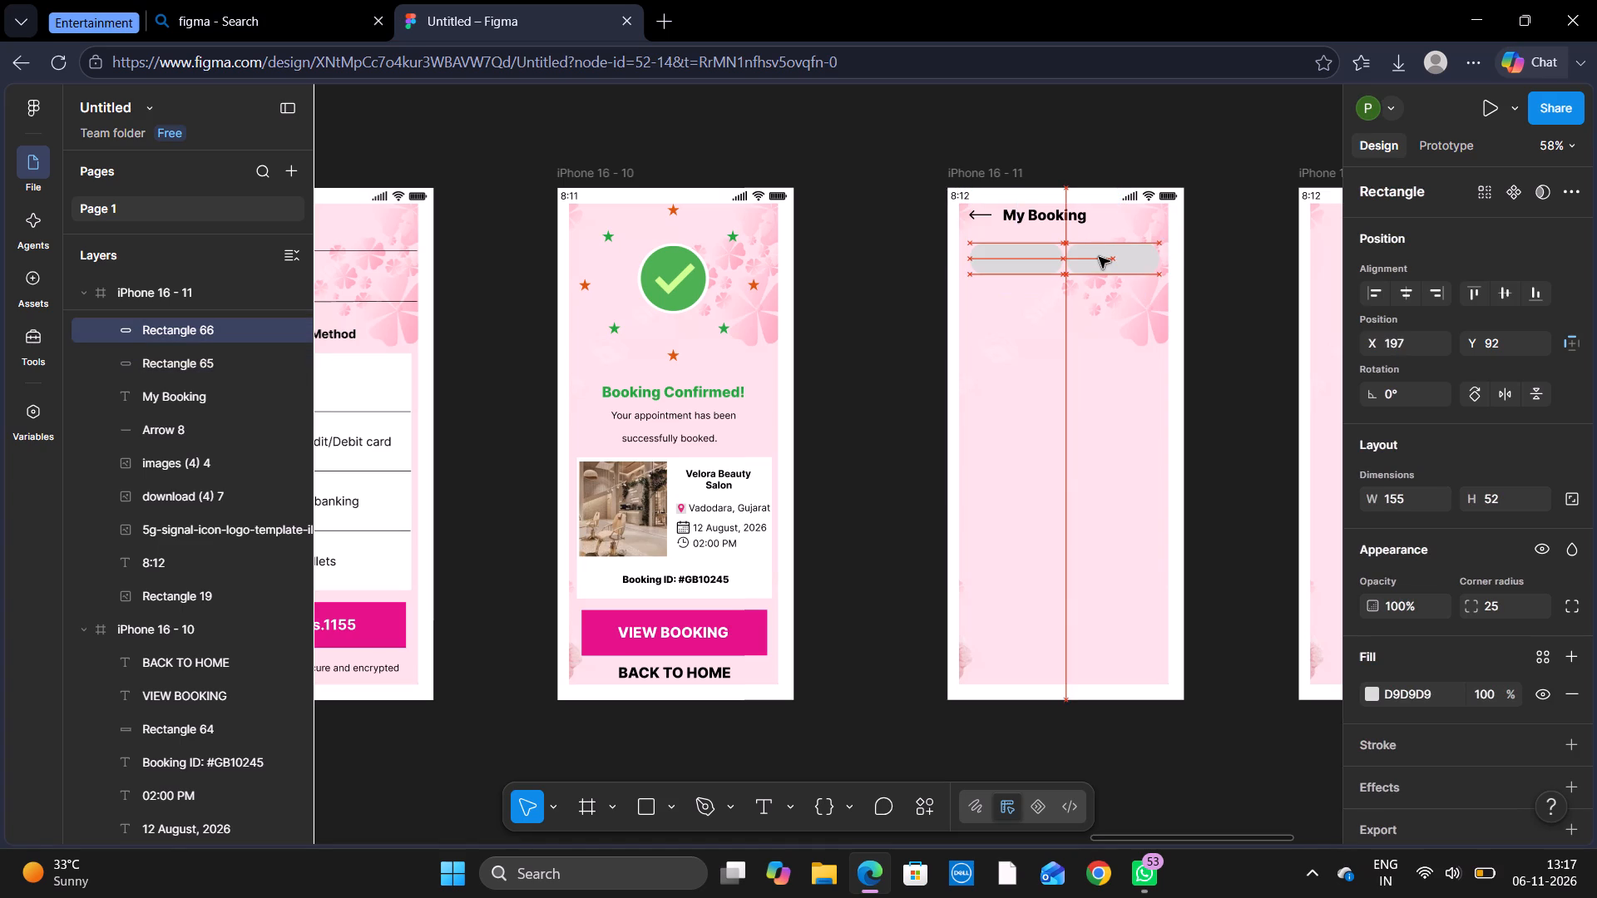
{"action": "left_click", "coordinate": [1216, 262]}
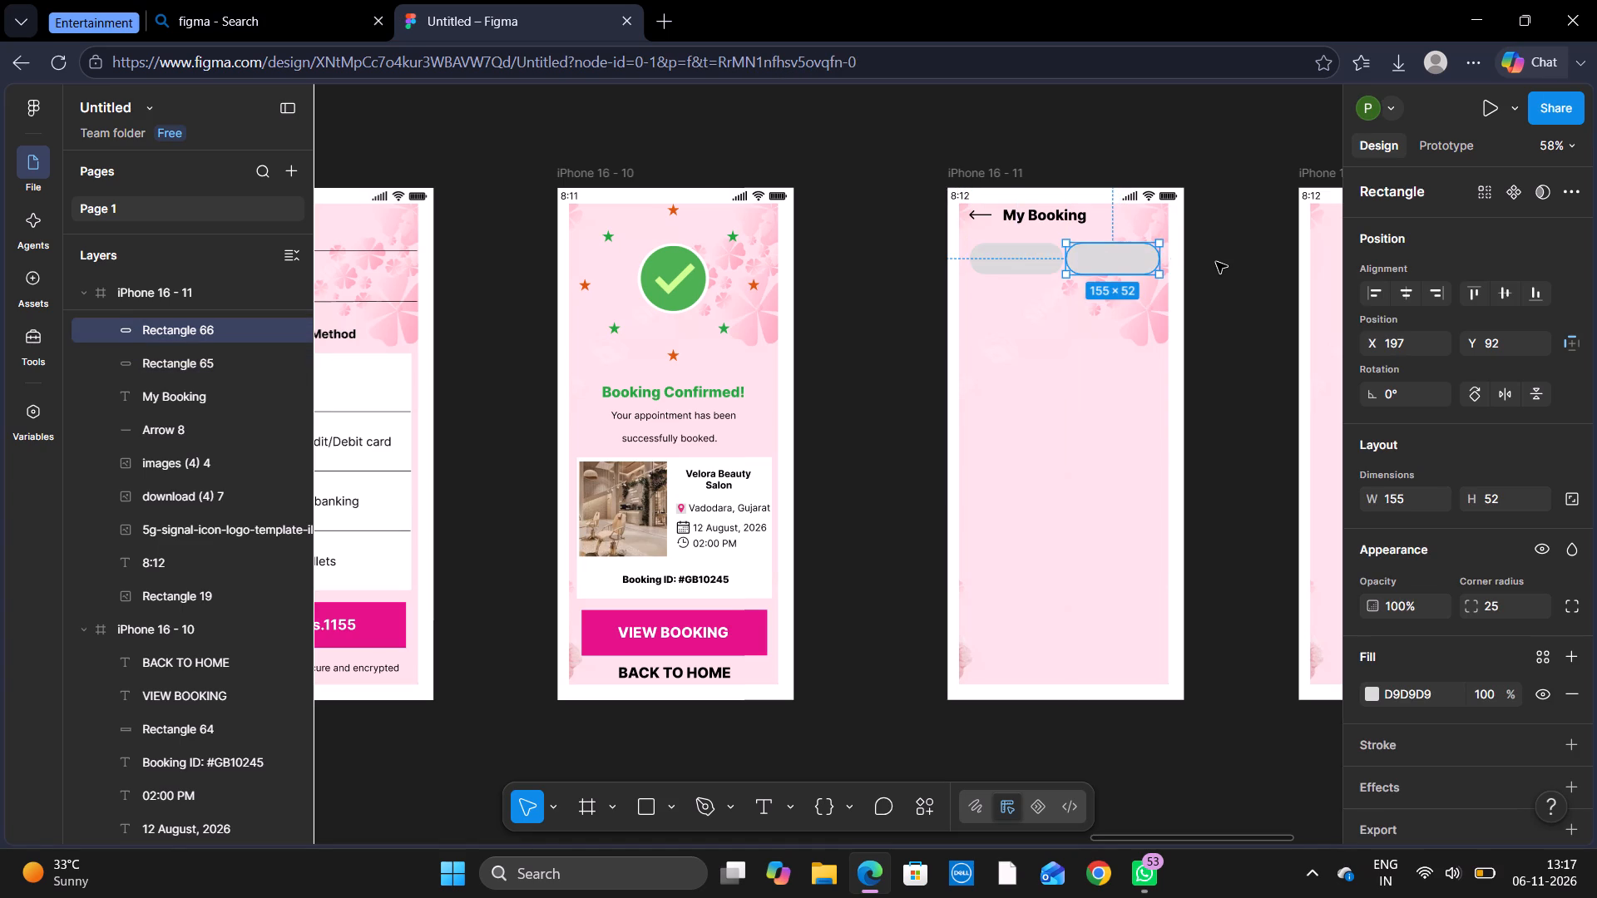
Fill the original rounded rectangle under the back arrow with the page's pink color E51189.
{"action": "left_click", "coordinate": [1015, 264]}
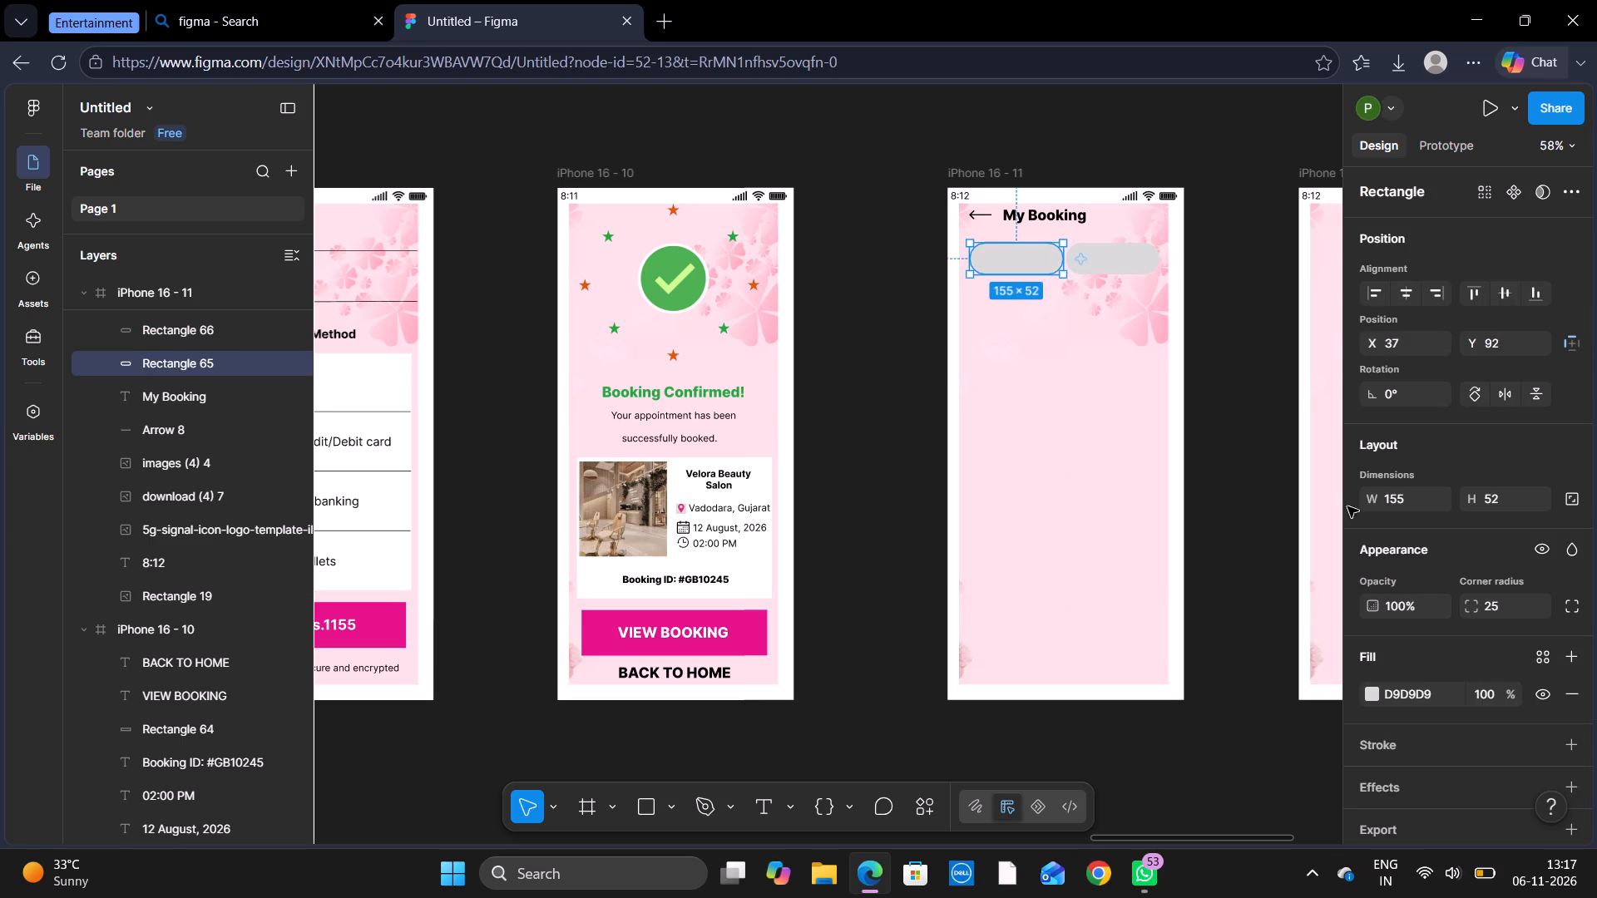
{"action": "left_click", "coordinate": [1363, 694]}
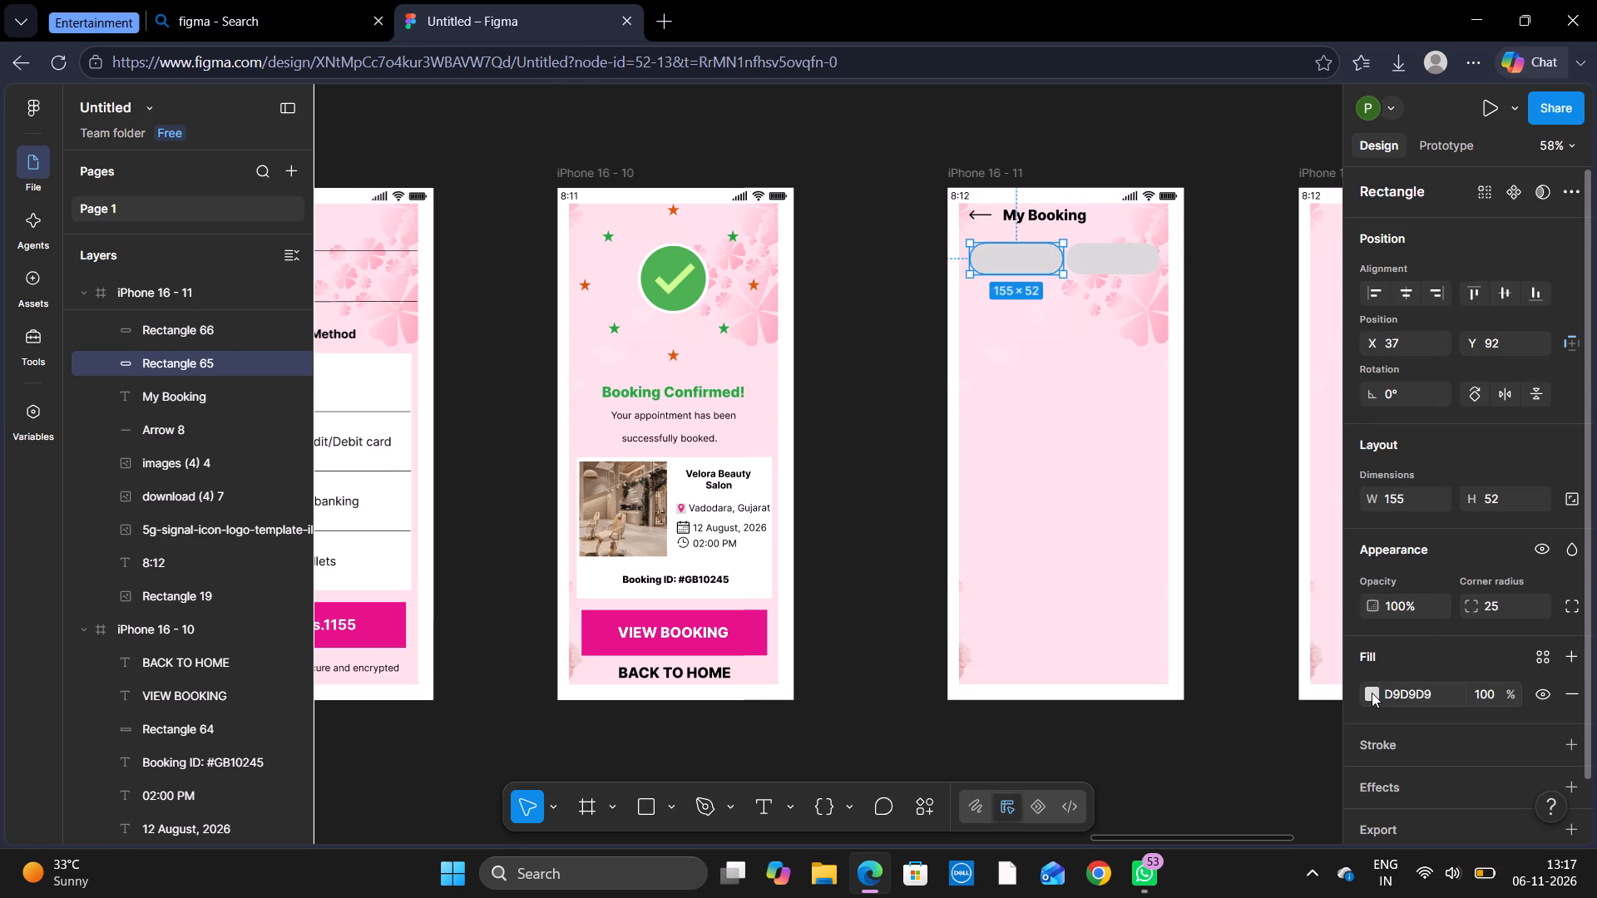
{"action": "left_click", "coordinate": [1372, 693]}
{"action": "left_click", "coordinate": [1169, 779]}
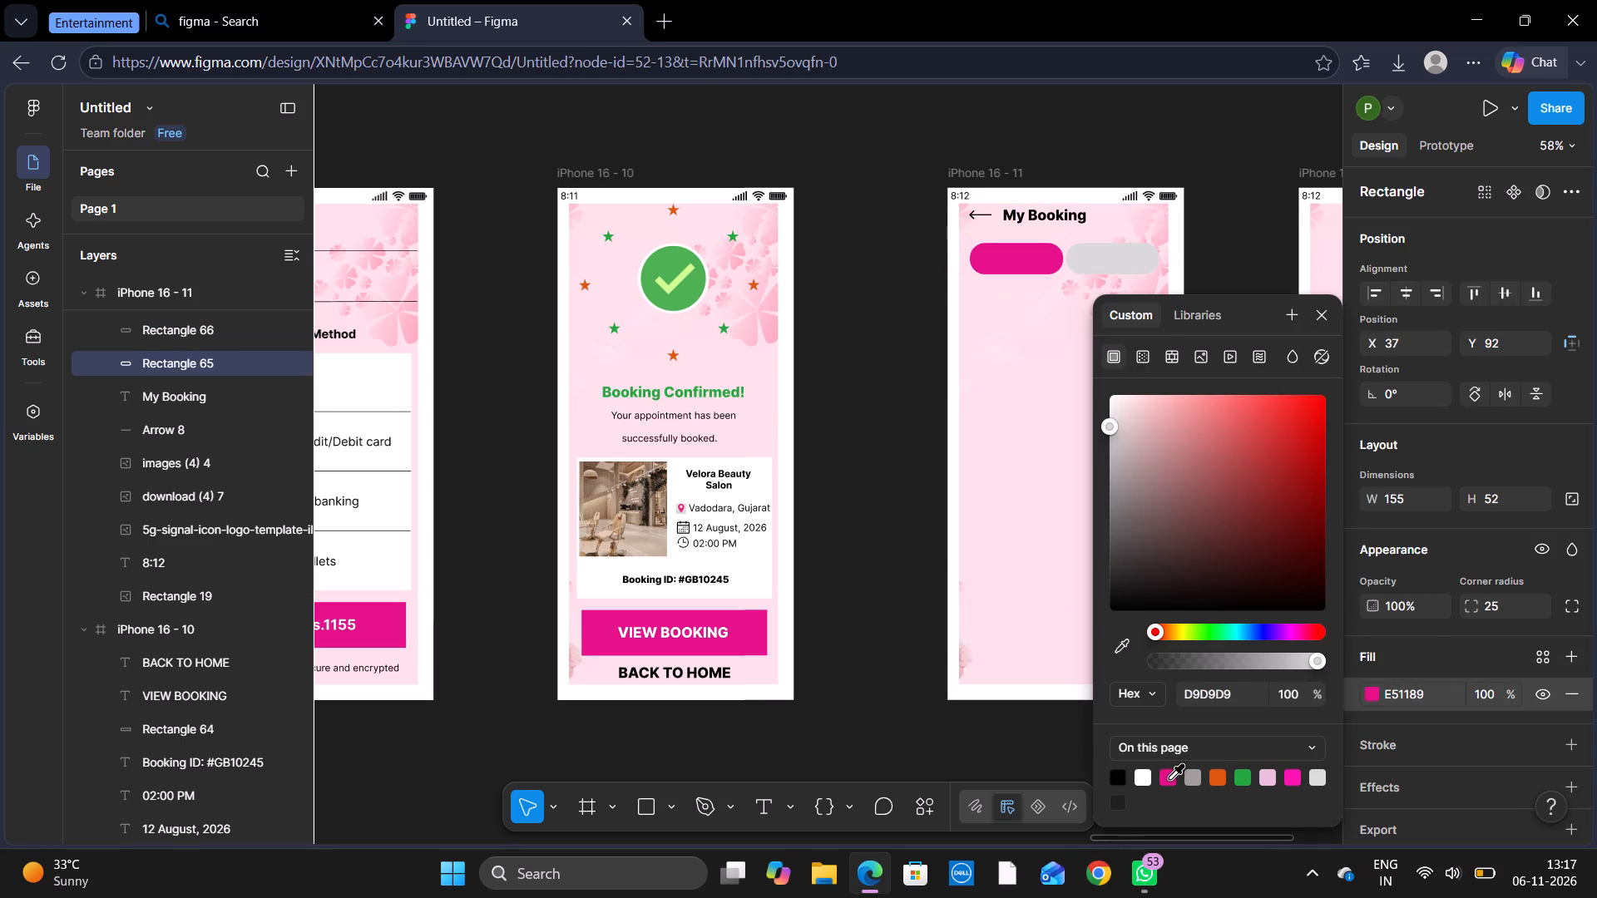
{"action": "left_click", "coordinate": [1318, 318]}
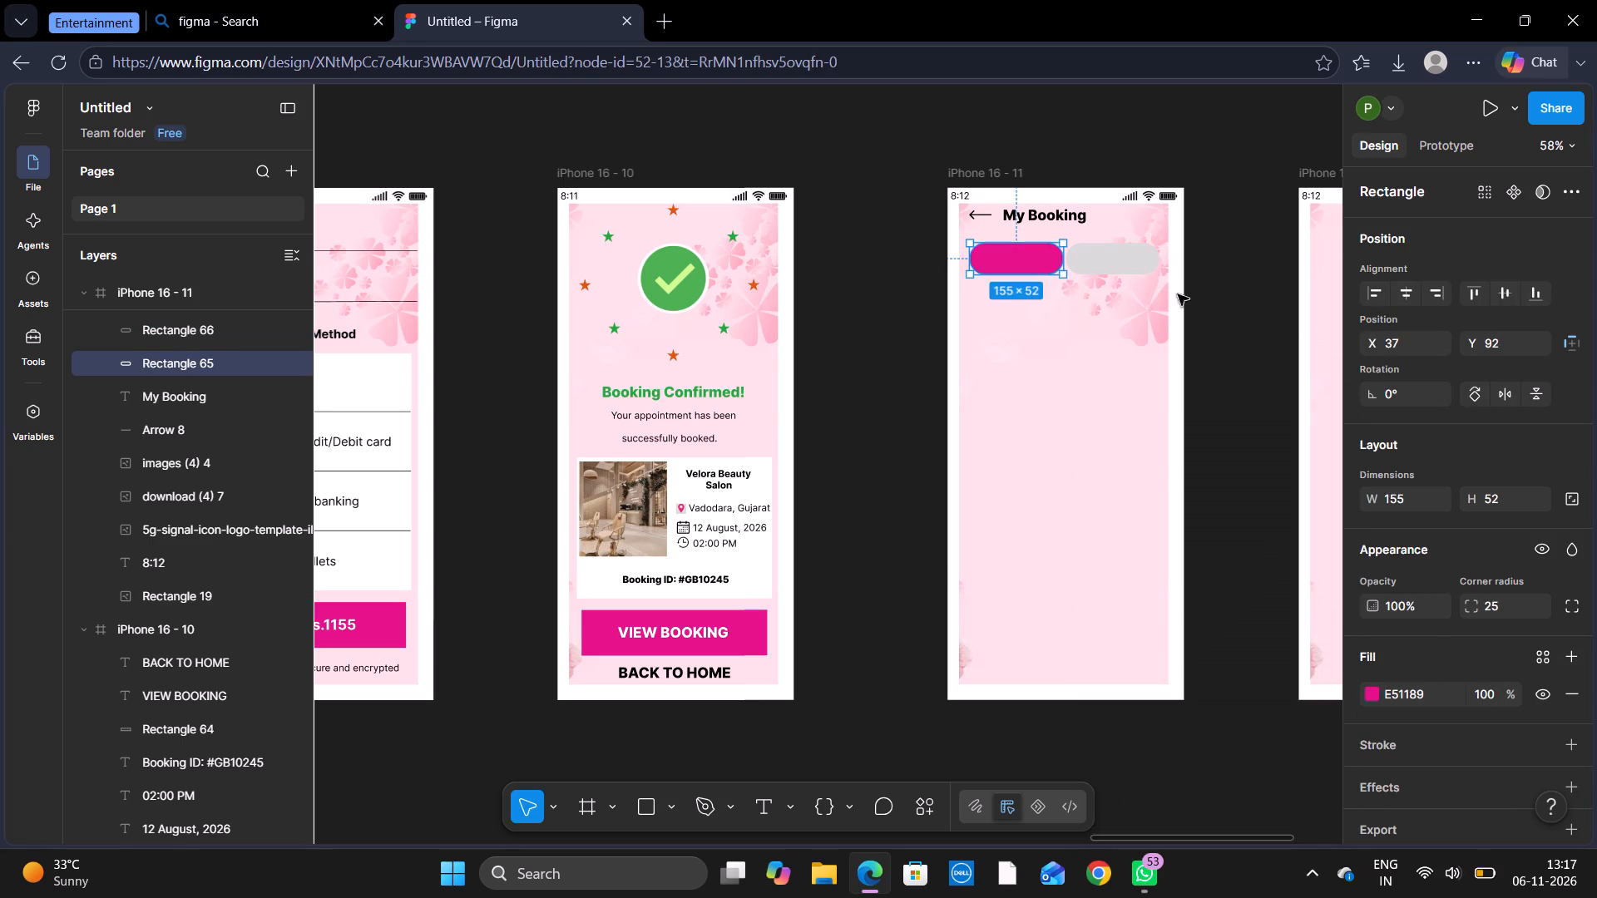
Fill the duplicated rounded rectangle with white, FFFFFF.
{"action": "left_click", "coordinate": [1115, 247]}
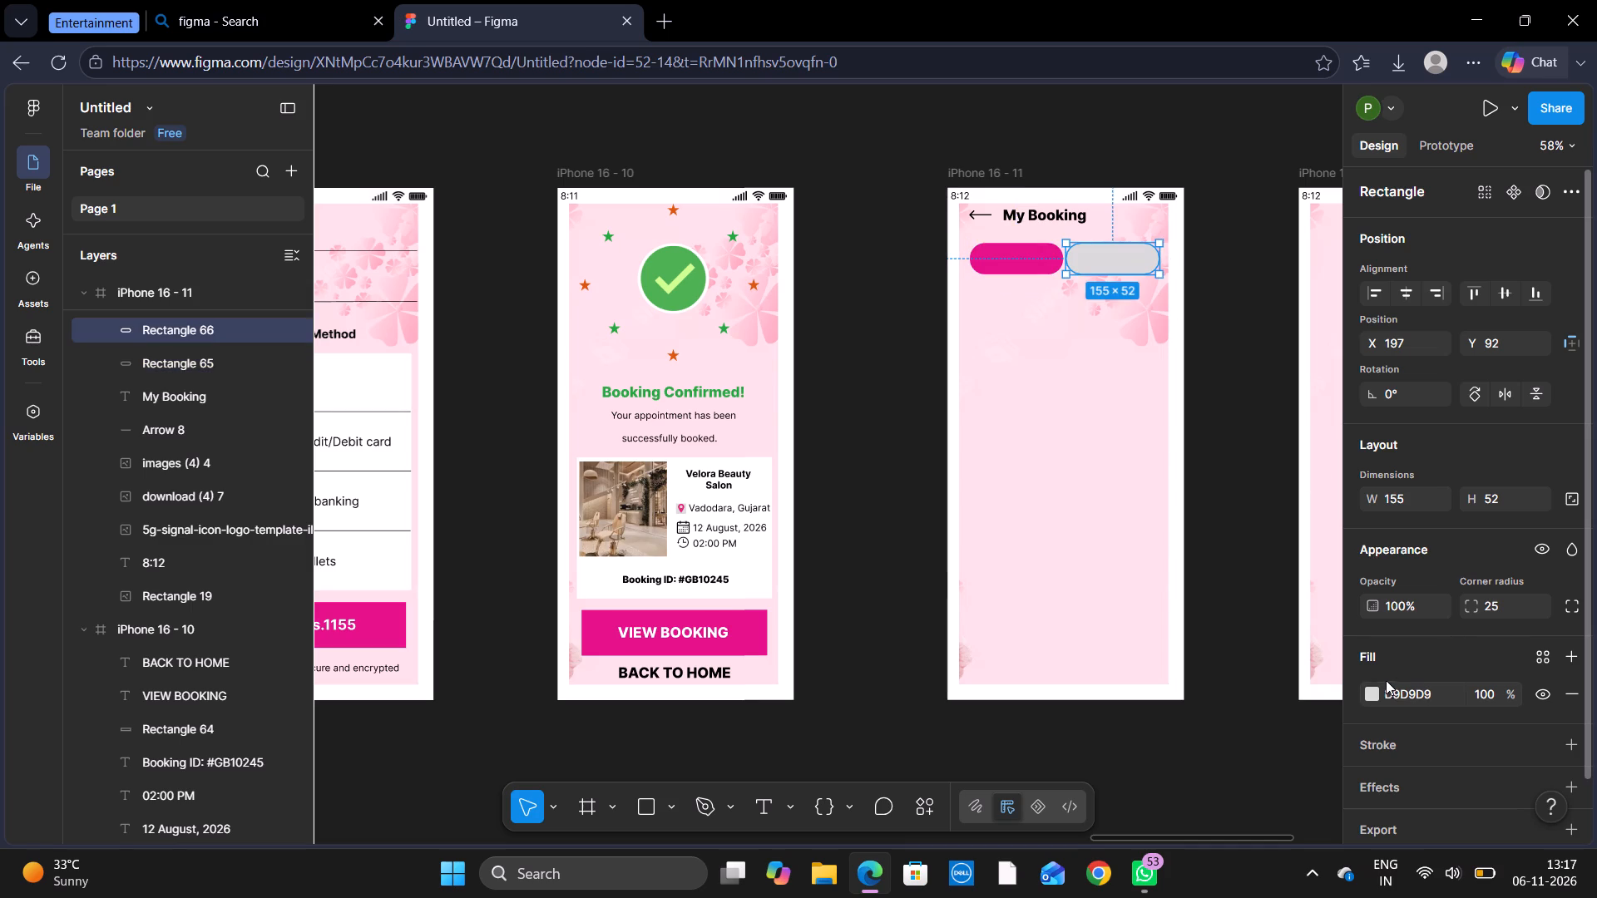
{"action": "left_click", "coordinate": [1372, 688]}
{"action": "left_click", "coordinate": [1146, 773]}
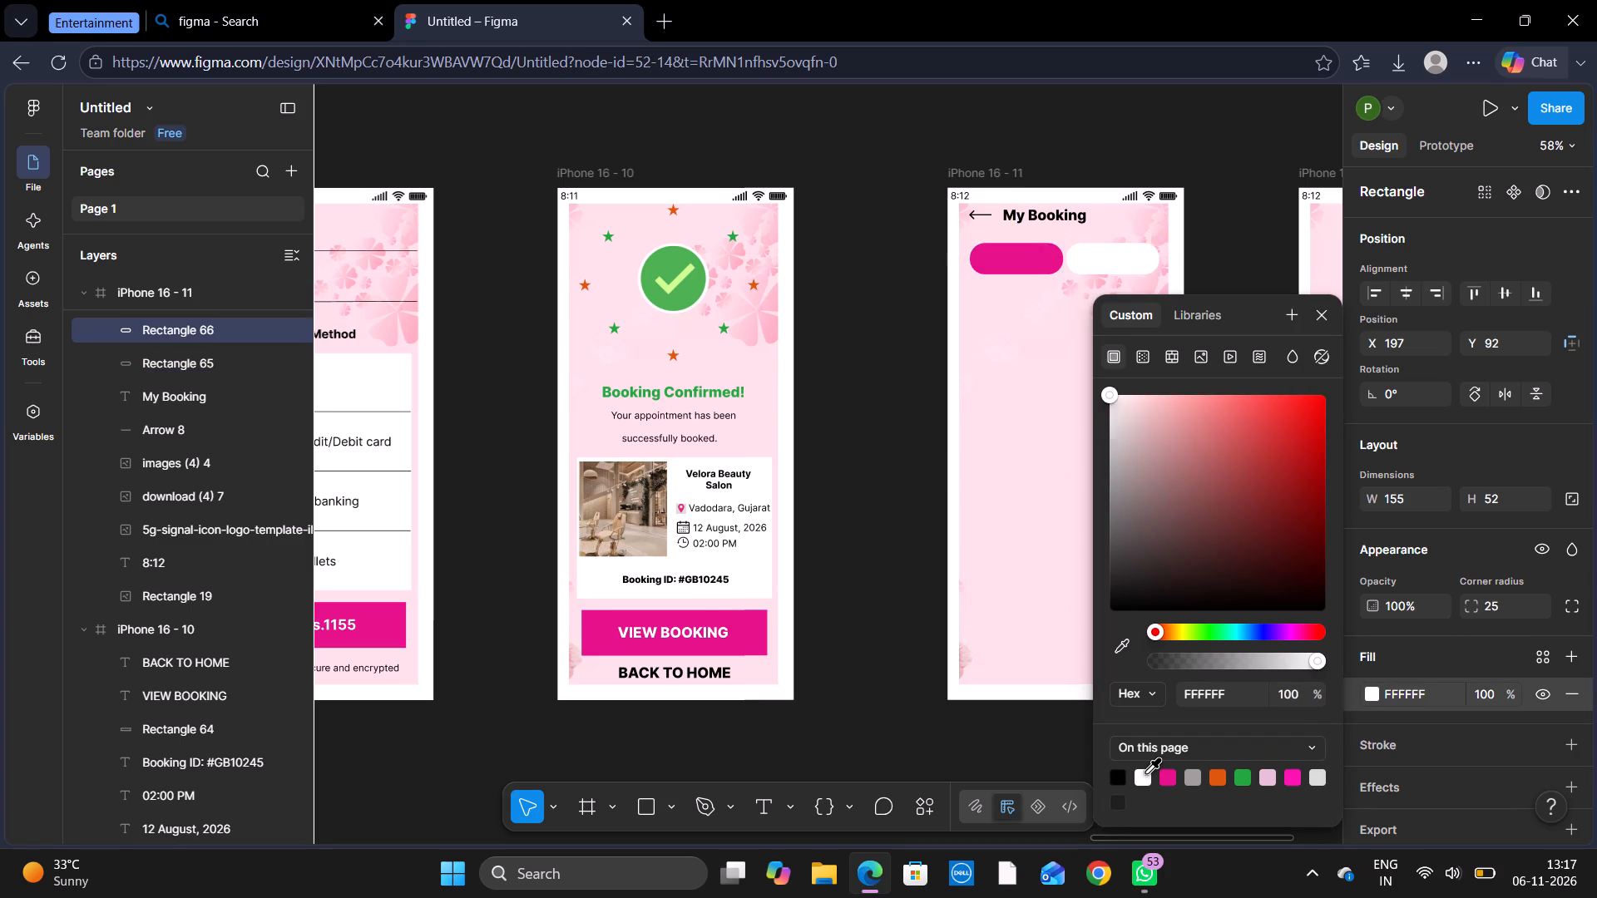
{"action": "left_click", "coordinate": [1327, 311]}
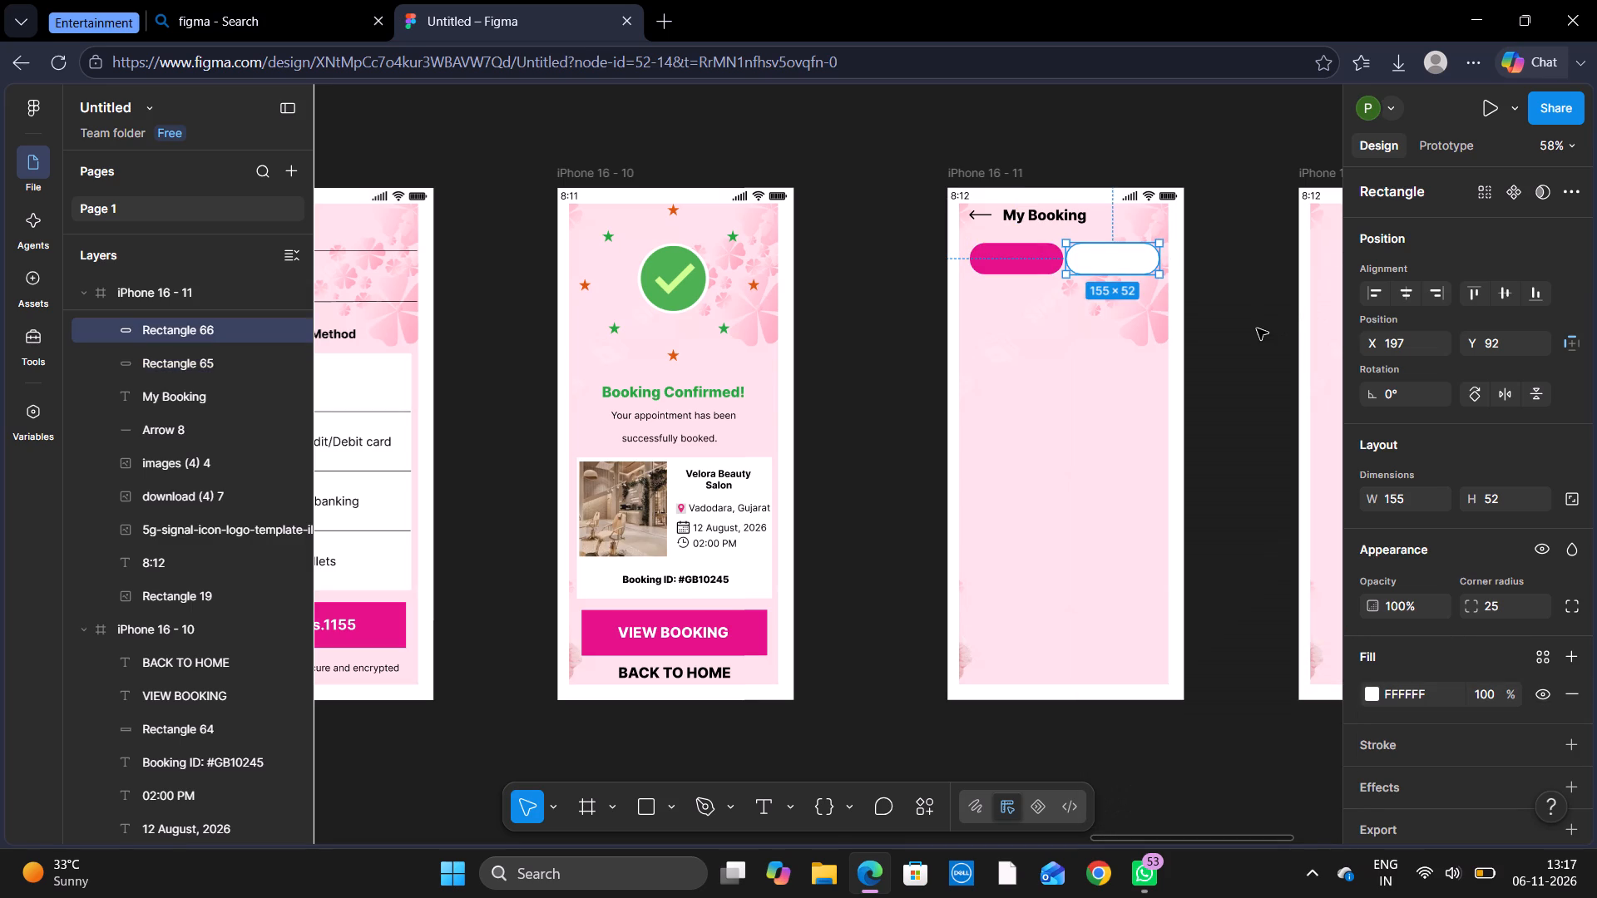
{"action": "left_click", "coordinate": [1257, 328]}
Add the text "Upcoming" at font size 16 on the pink rounded rectangle.
{"action": "left_click", "coordinate": [764, 810]}
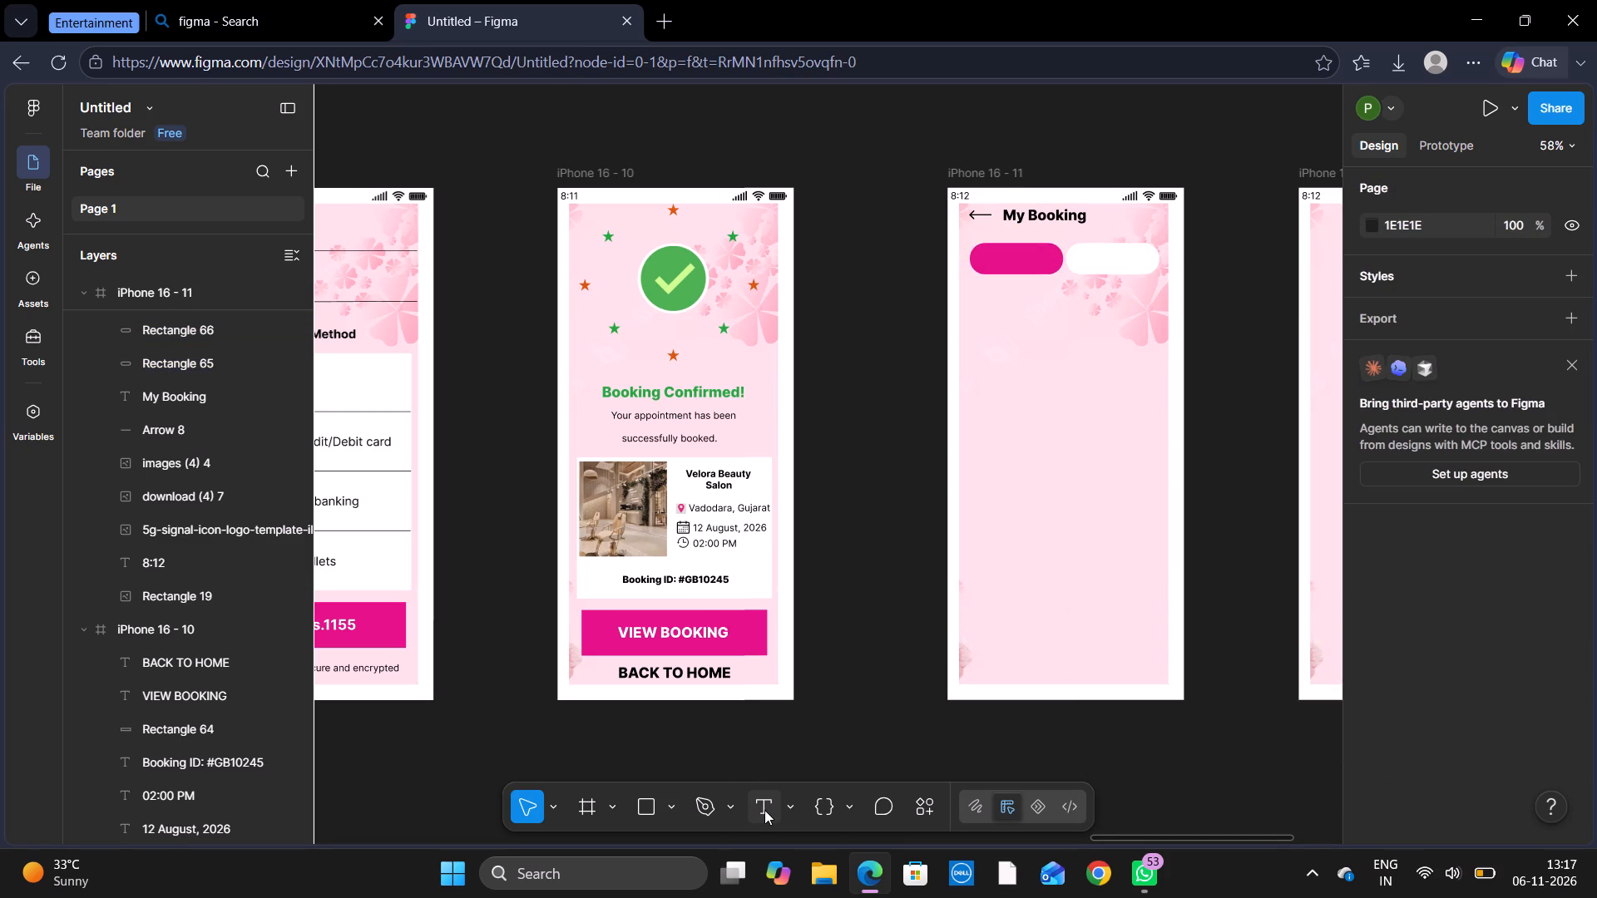
{"action": "left_click", "coordinate": [987, 255]}
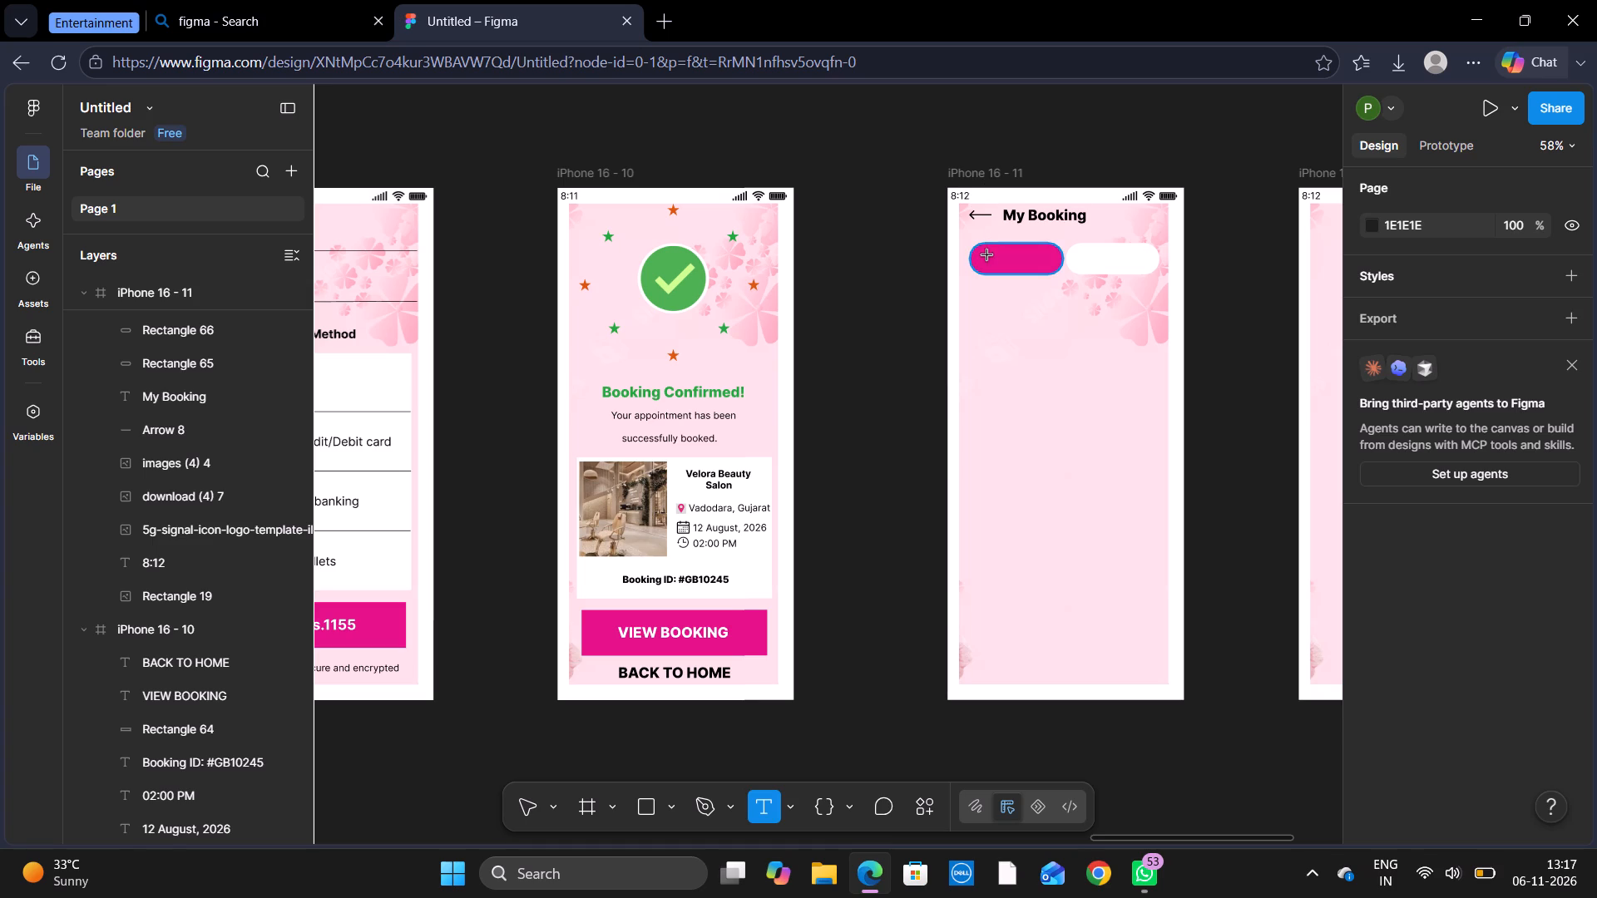
{"action": "left_click", "coordinate": [1536, 768]}
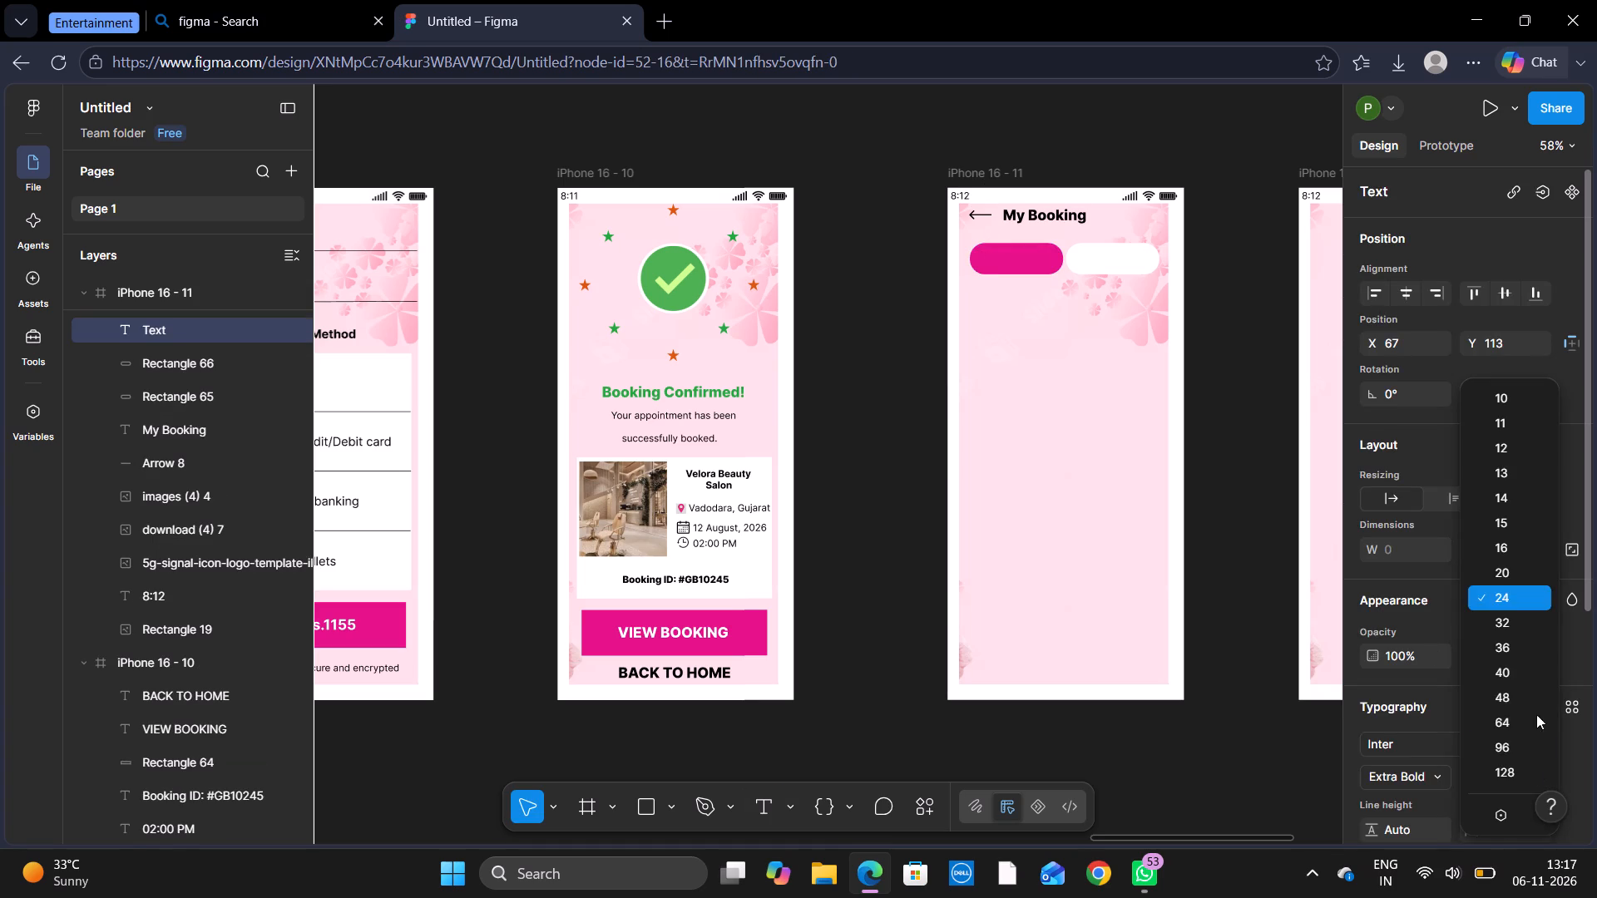
{"action": "left_click", "coordinate": [1525, 547]}
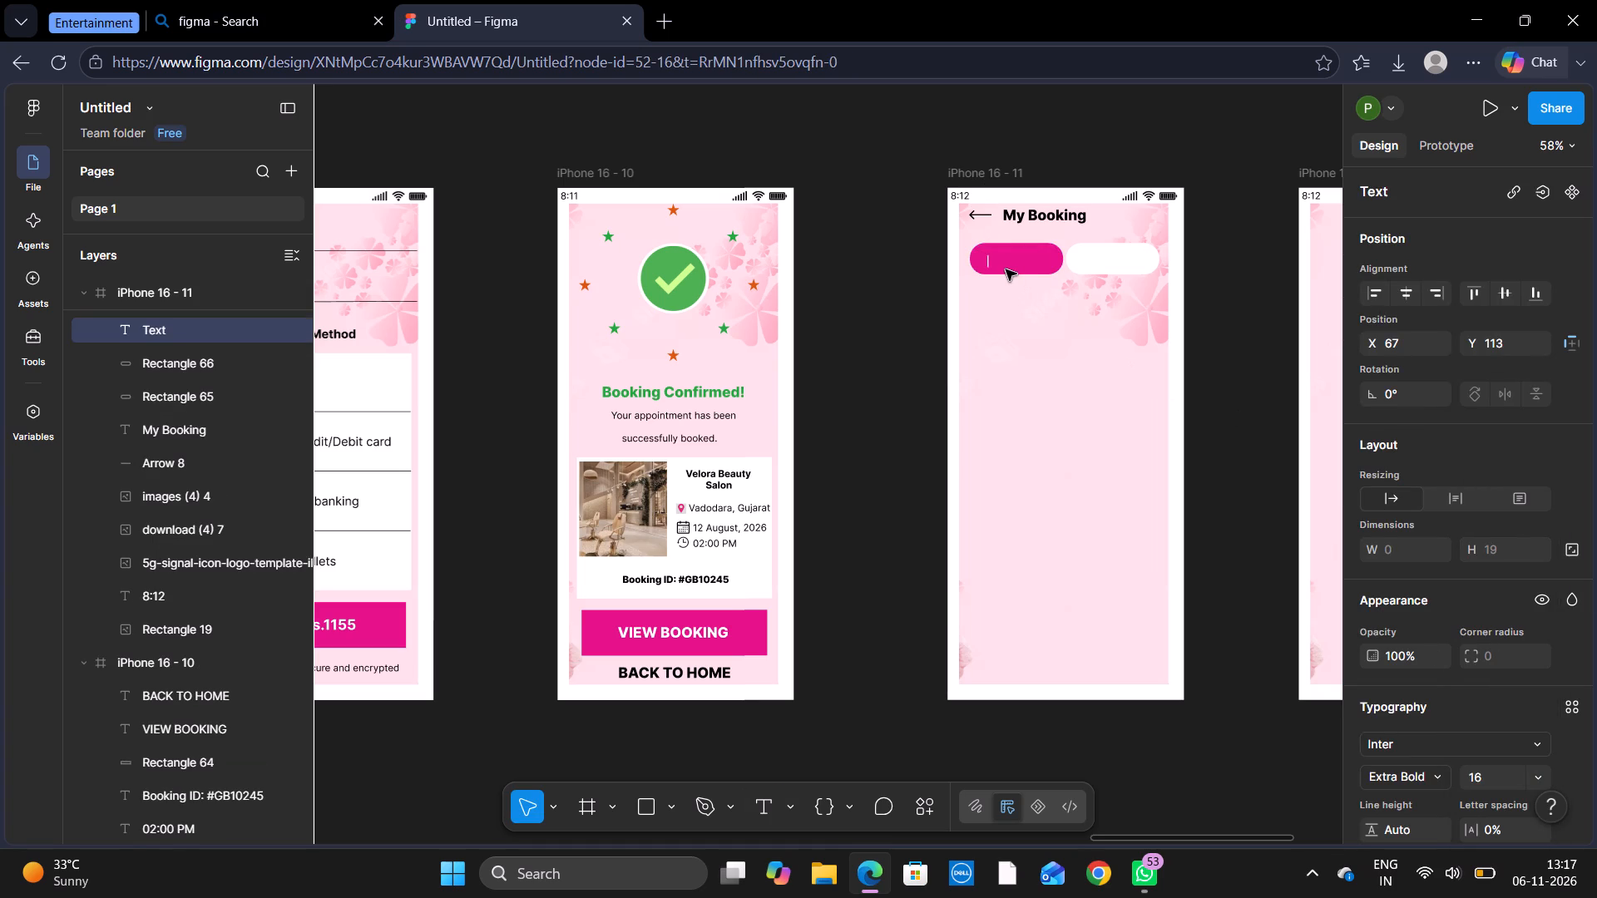
{"action": "key", "text": "shift+u"}
{"action": "type", "text": "pcoming"}
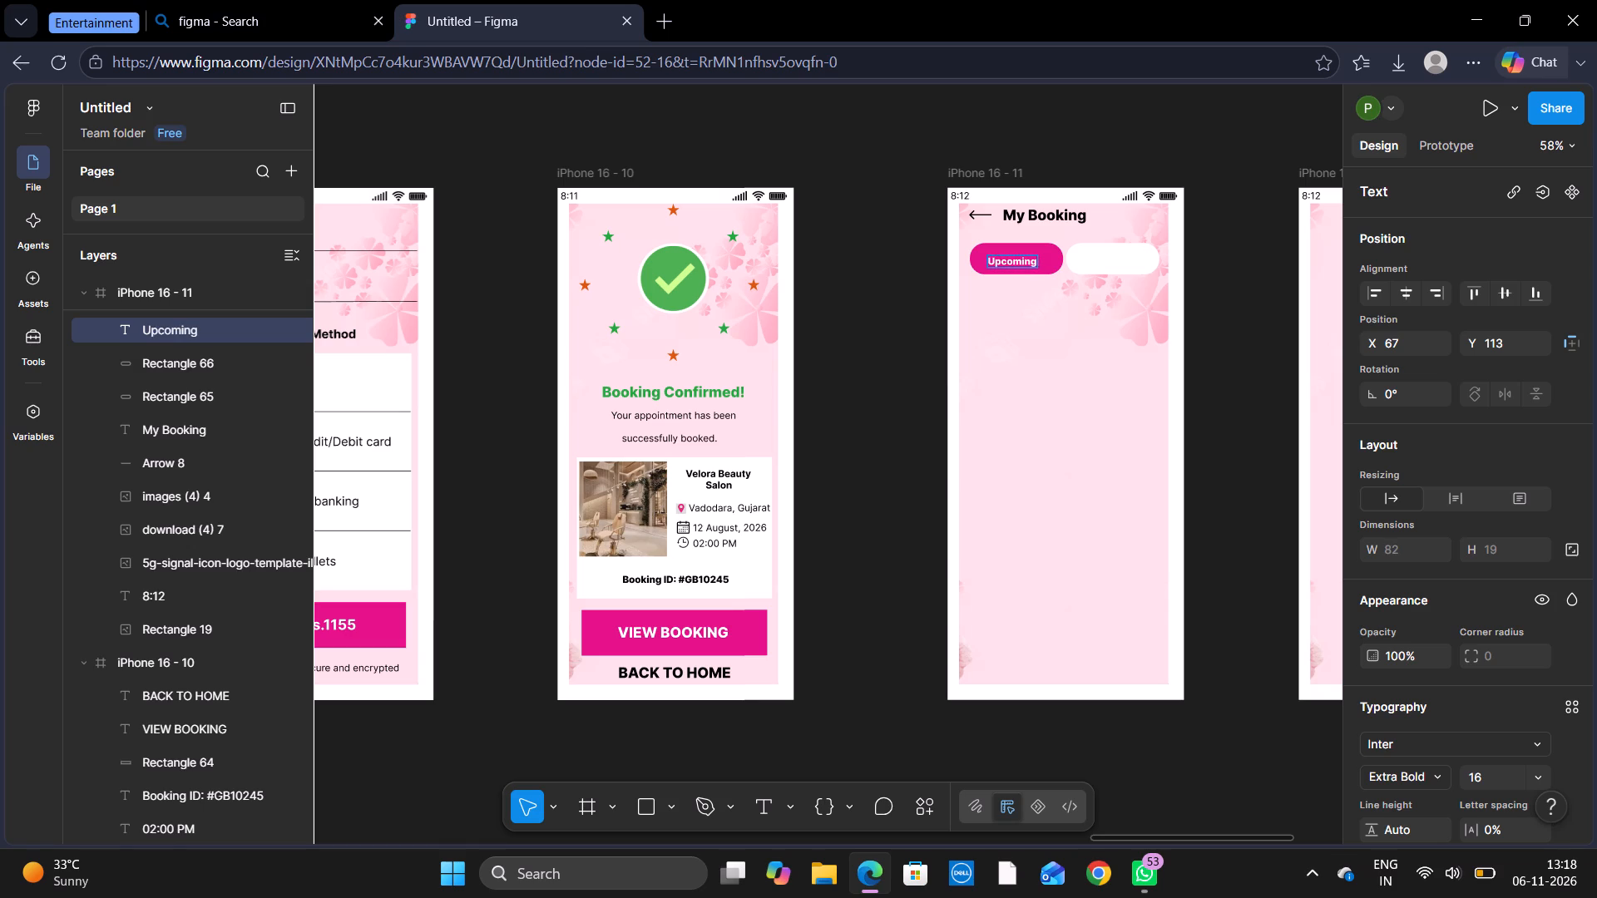
{"action": "left_click", "coordinate": [1051, 256]}
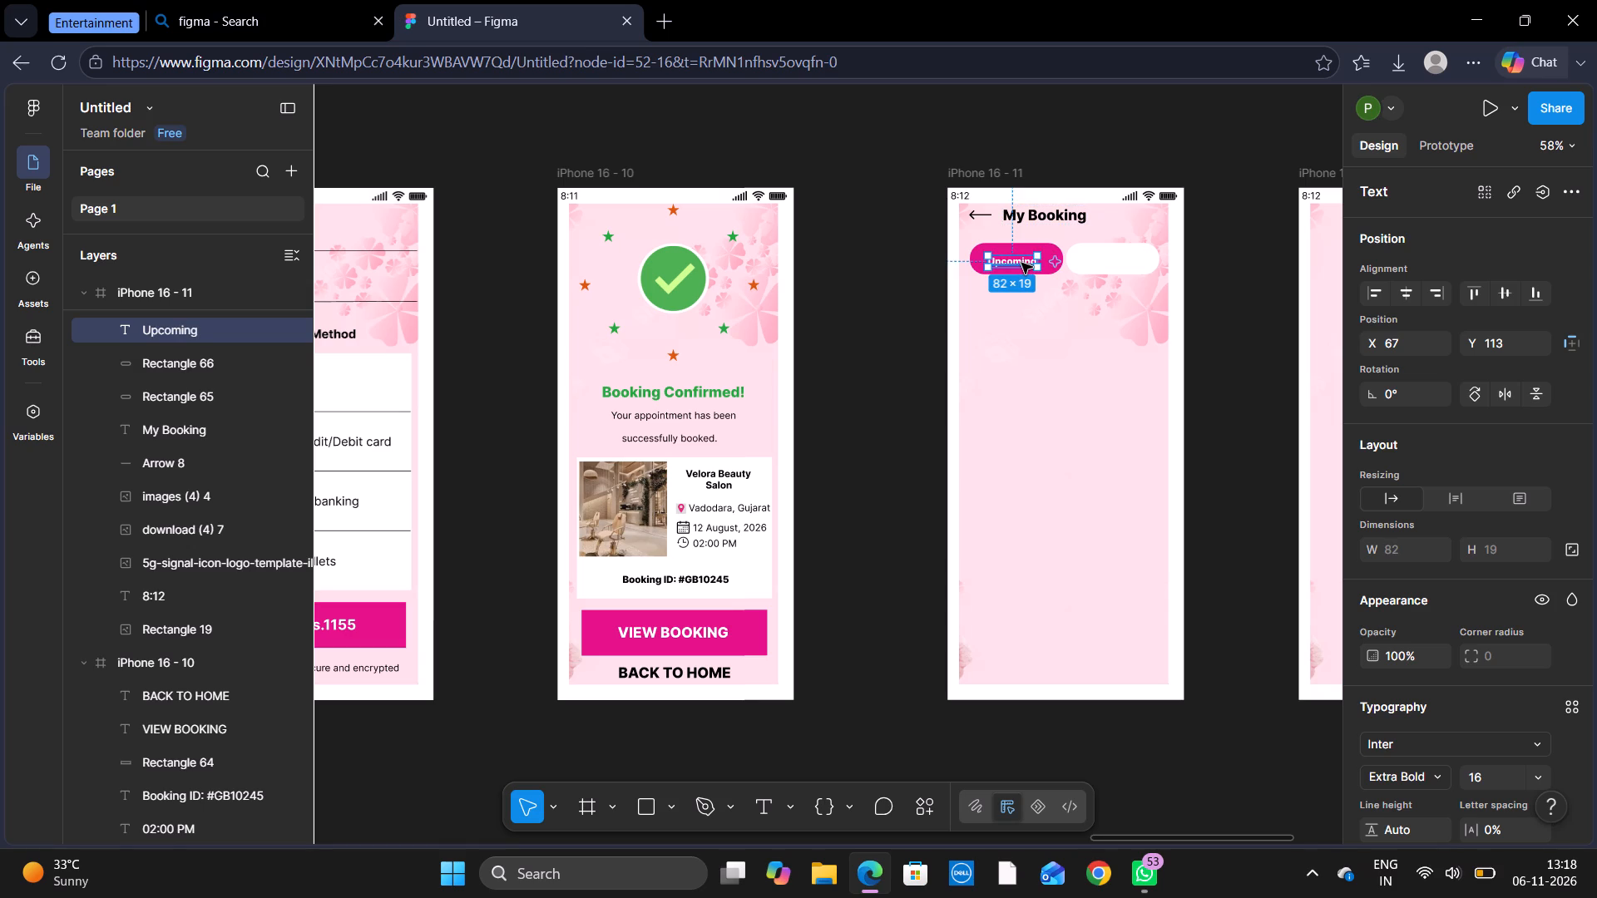
Enlarge the Upcoming label to font size 20 and center it on the pink rectangle at about X 60, Y 106.
{"action": "left_click", "coordinate": [1021, 263]}
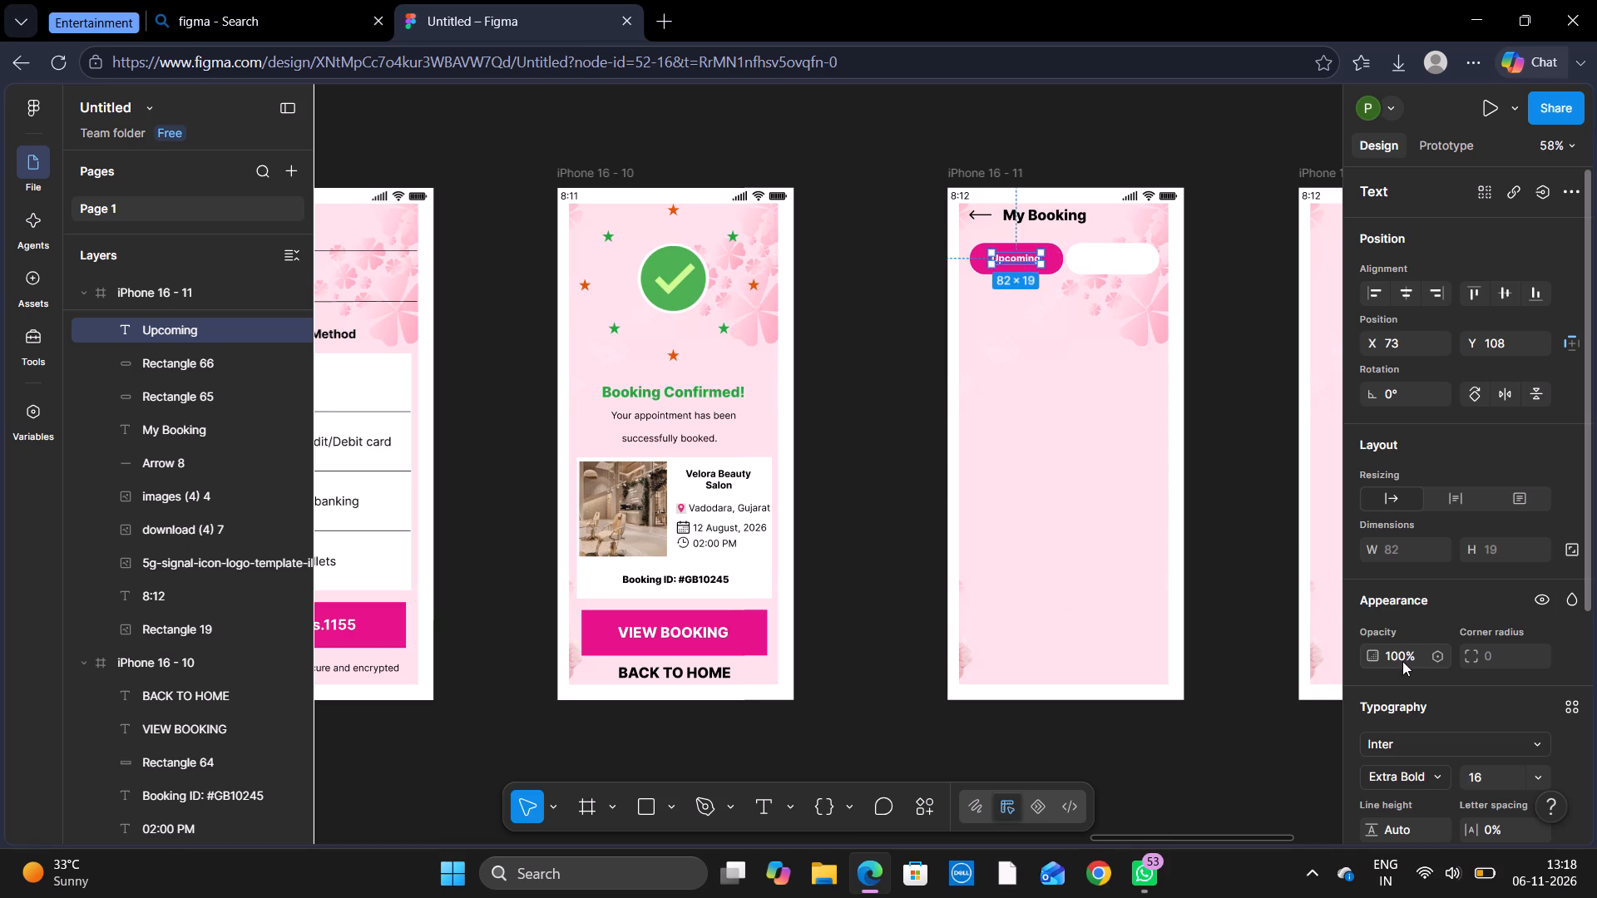
{"action": "left_click", "coordinate": [1538, 774]}
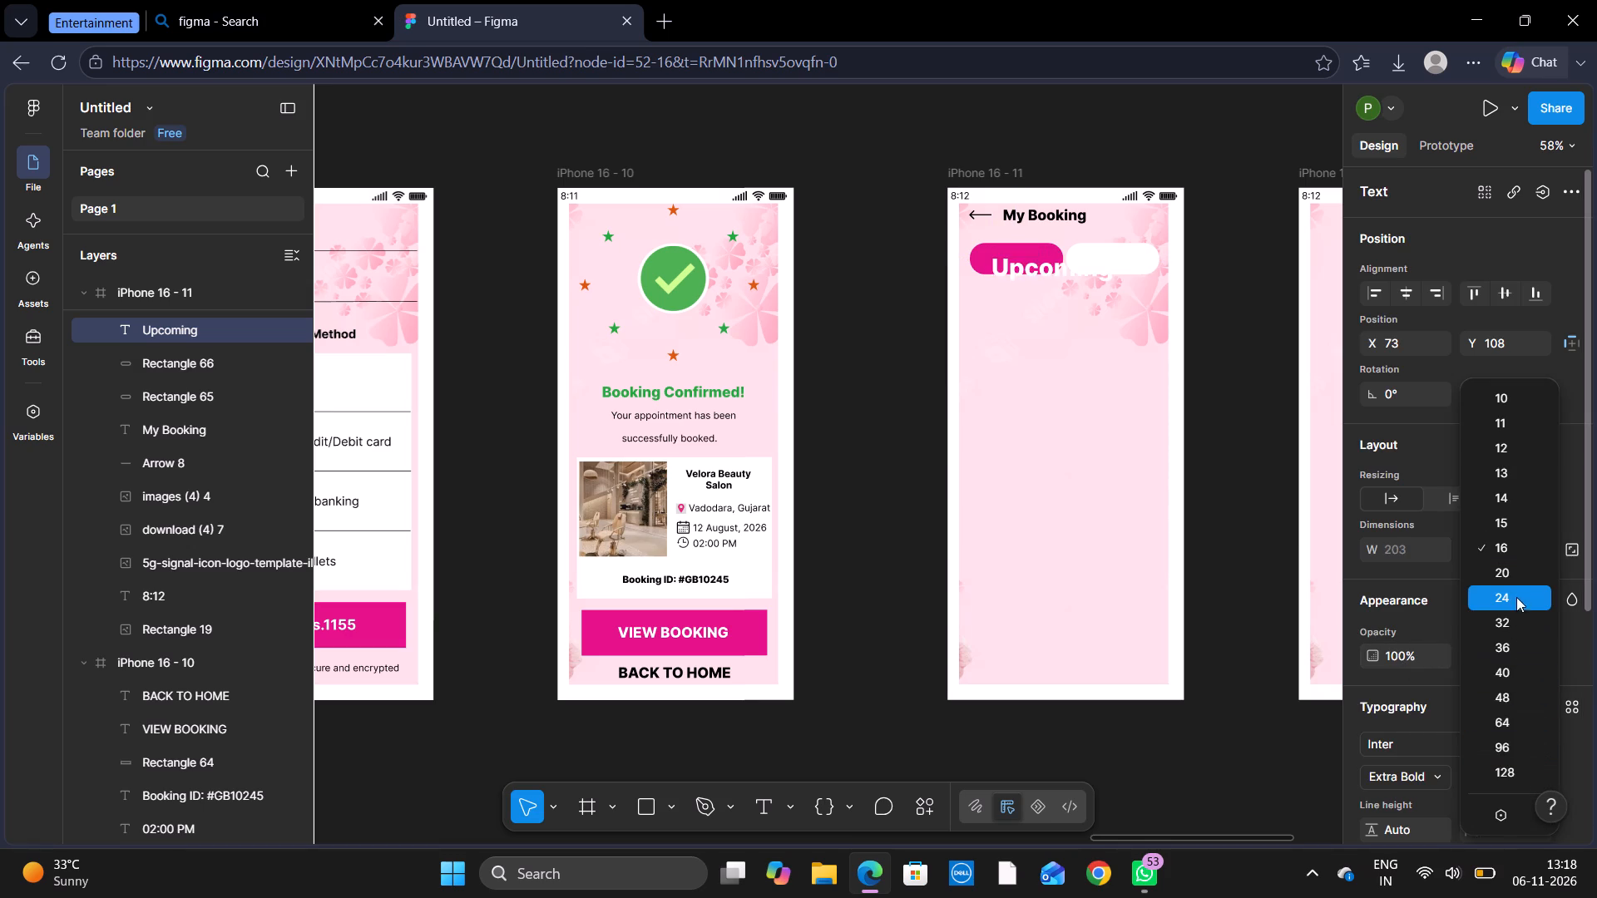
{"action": "left_click", "coordinate": [1512, 564]}
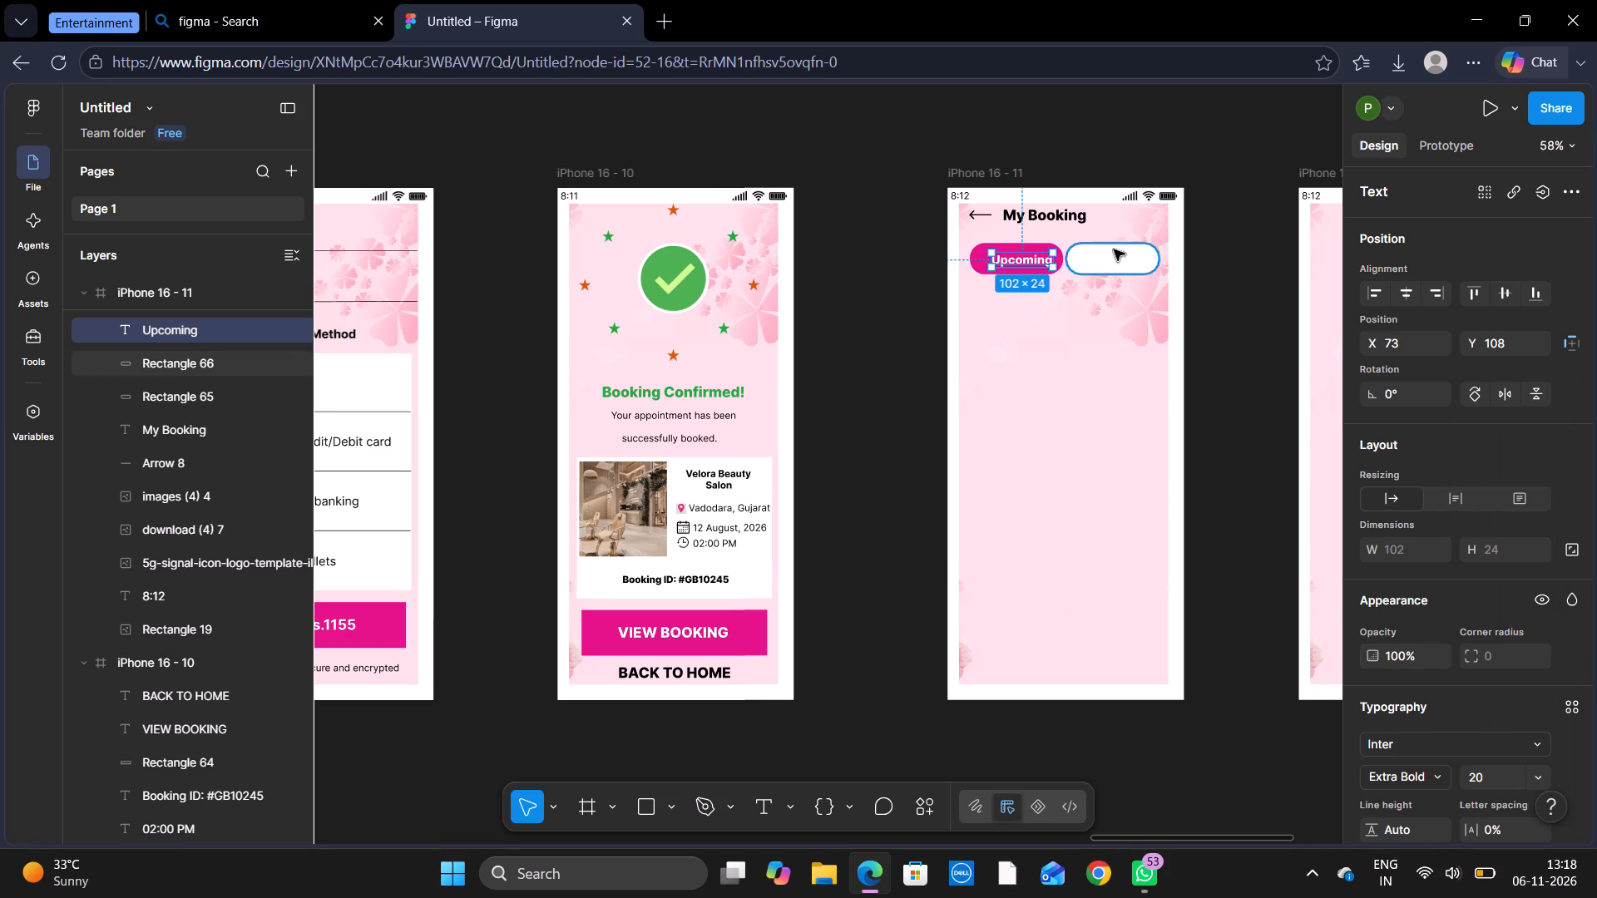
{"action": "left_click_drag", "start_coordinate": [1030, 254], "coordinate": [1015, 256]}
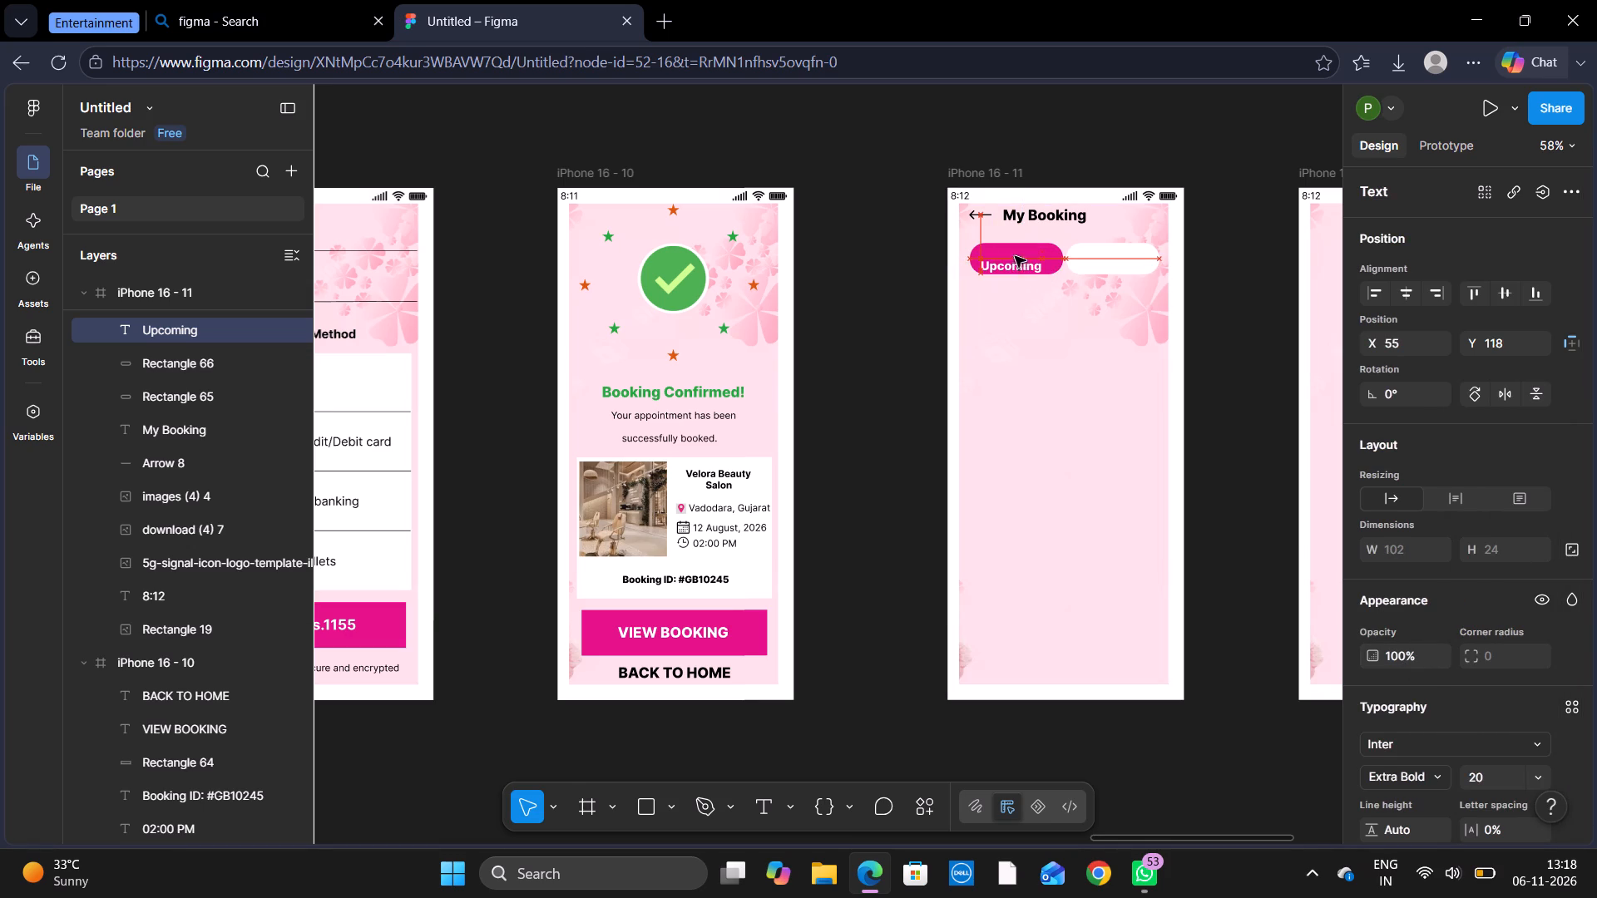
{"action": "left_click_drag", "start_coordinate": [1015, 256], "coordinate": [1021, 254]}
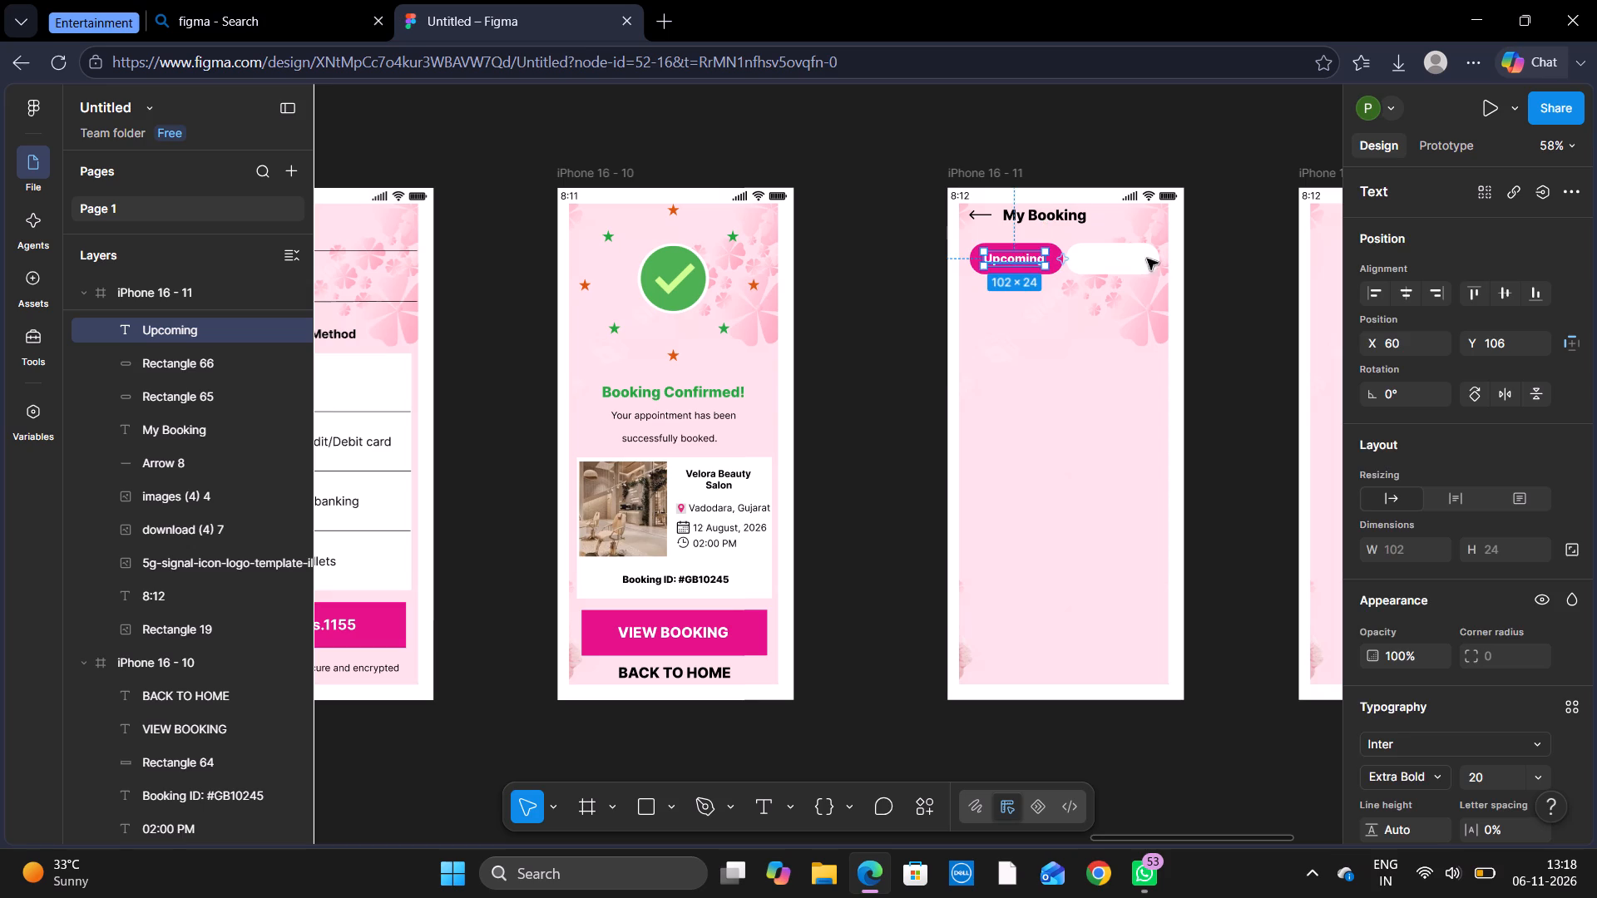
{"action": "left_click", "coordinate": [1249, 275]}
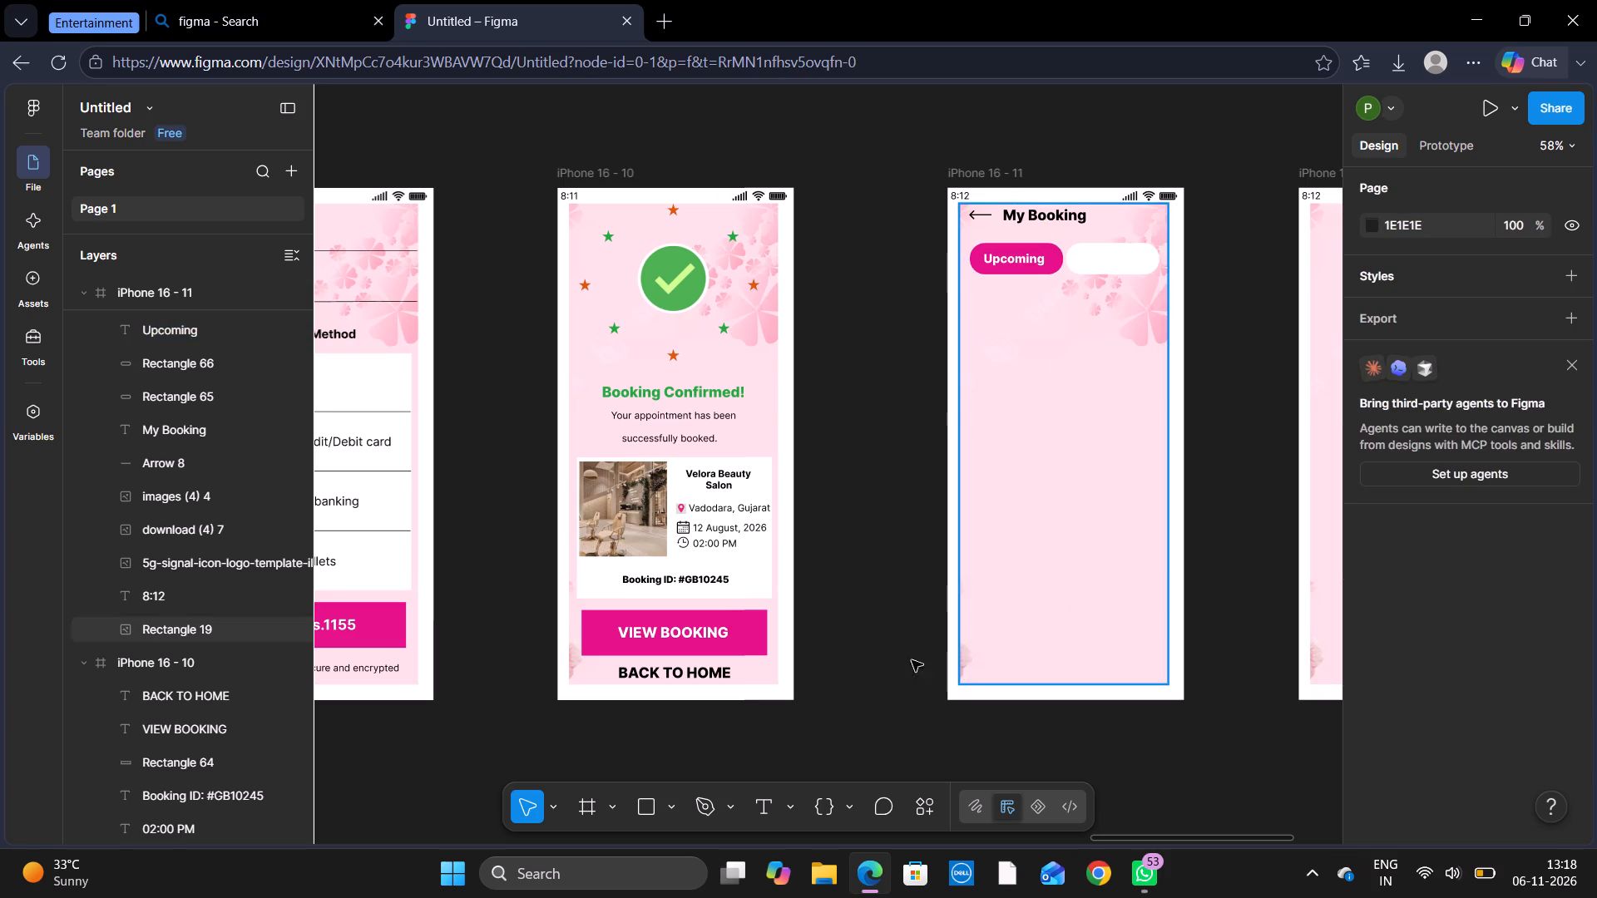
Add the text "Past" on the white rounded rectangle and center it there at about X 253, Y 106.
{"action": "left_click", "coordinate": [749, 801]}
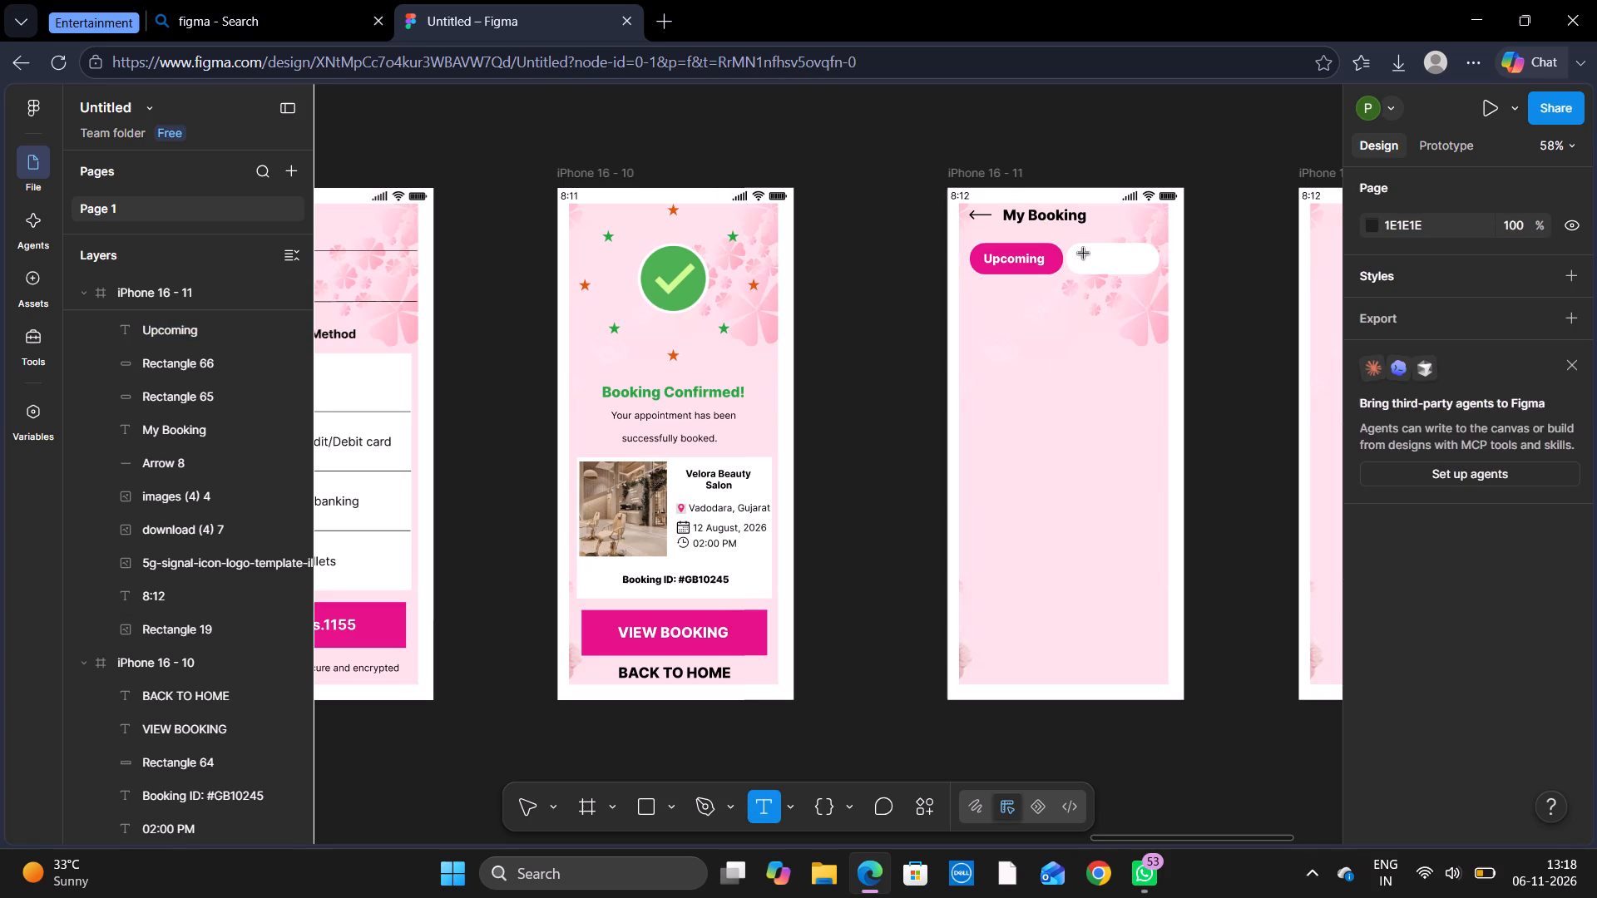
{"action": "left_click", "coordinate": [1084, 254]}
{"action": "type", "text": "Past"}
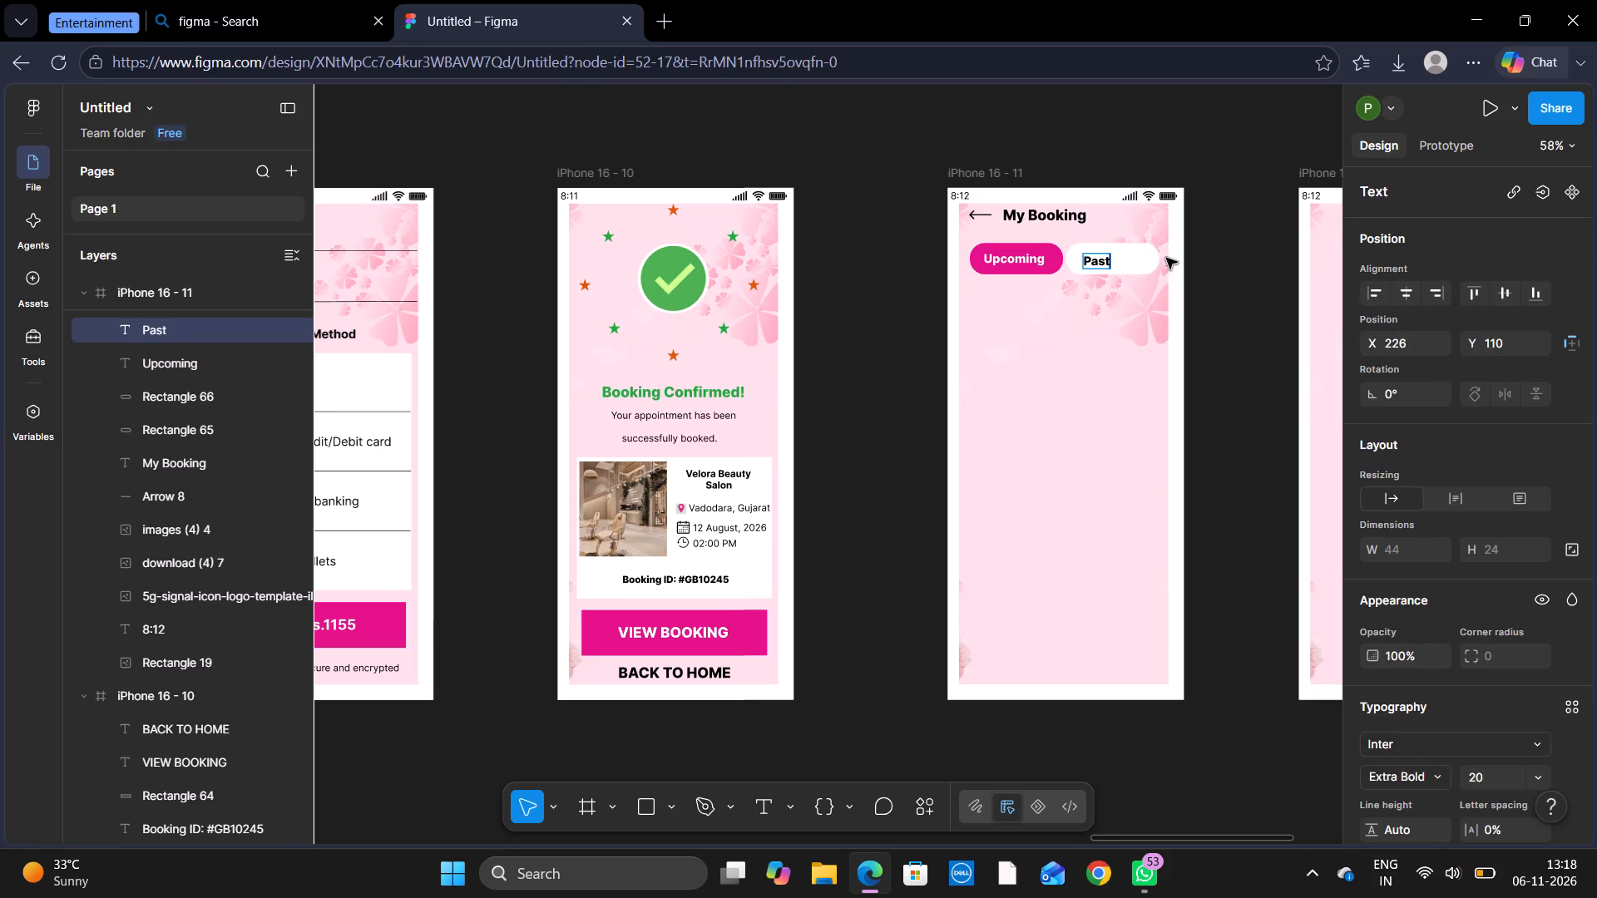
{"action": "left_click", "coordinate": [1141, 261]}
{"action": "left_click_drag", "start_coordinate": [1098, 261], "coordinate": [1100, 261]}
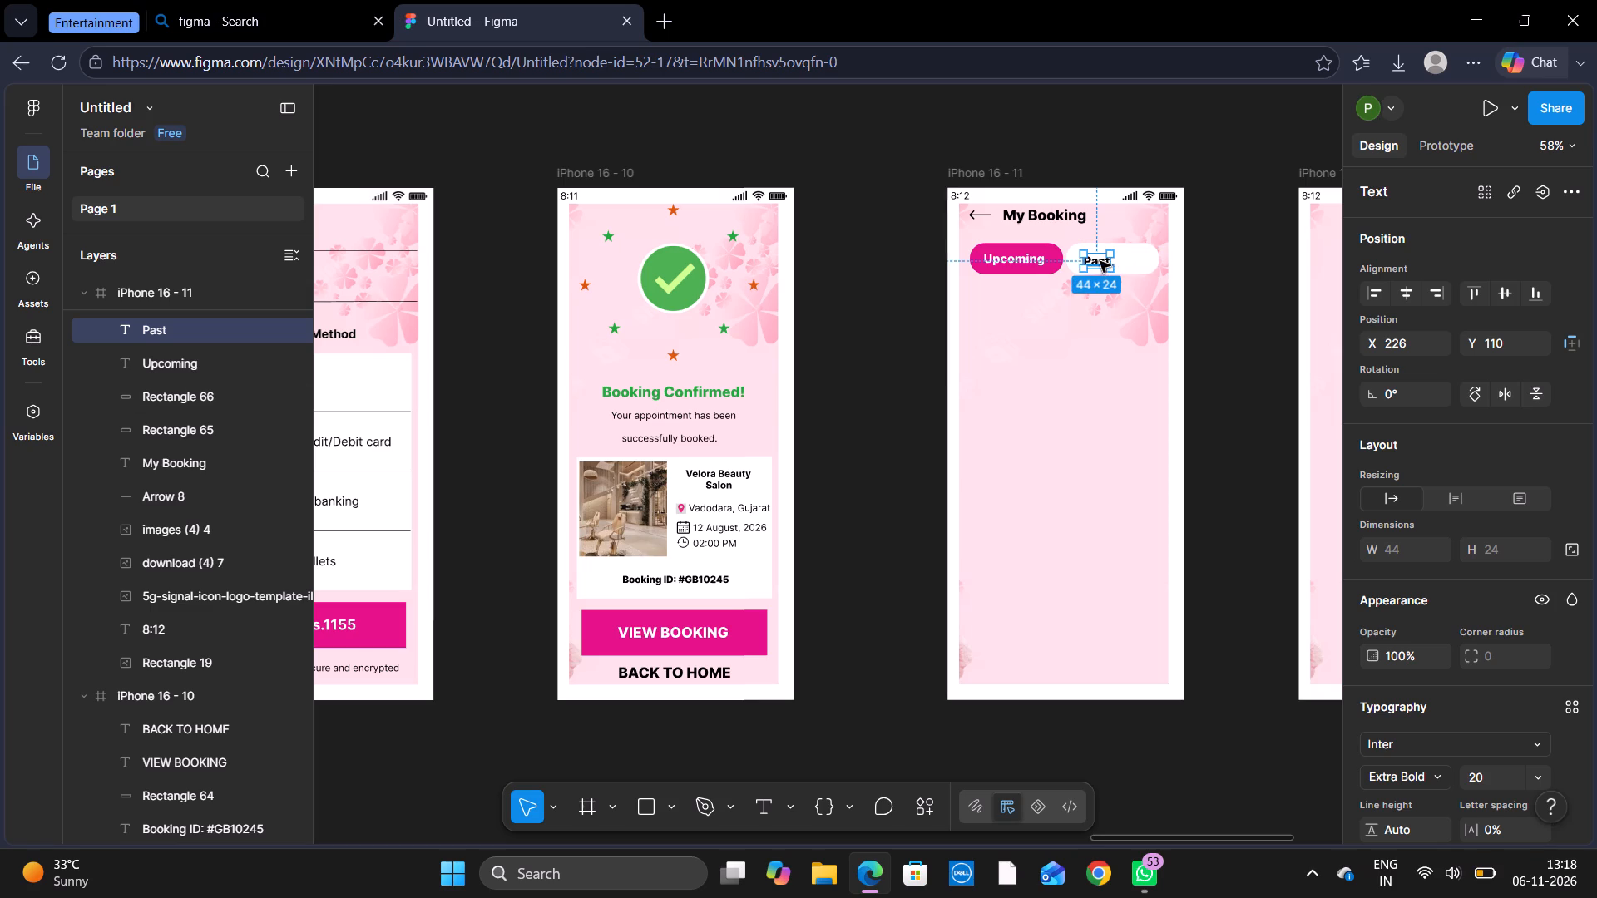
{"action": "left_click_drag", "start_coordinate": [1100, 261], "coordinate": [1115, 259]}
{"action": "left_click", "coordinate": [1219, 308]}
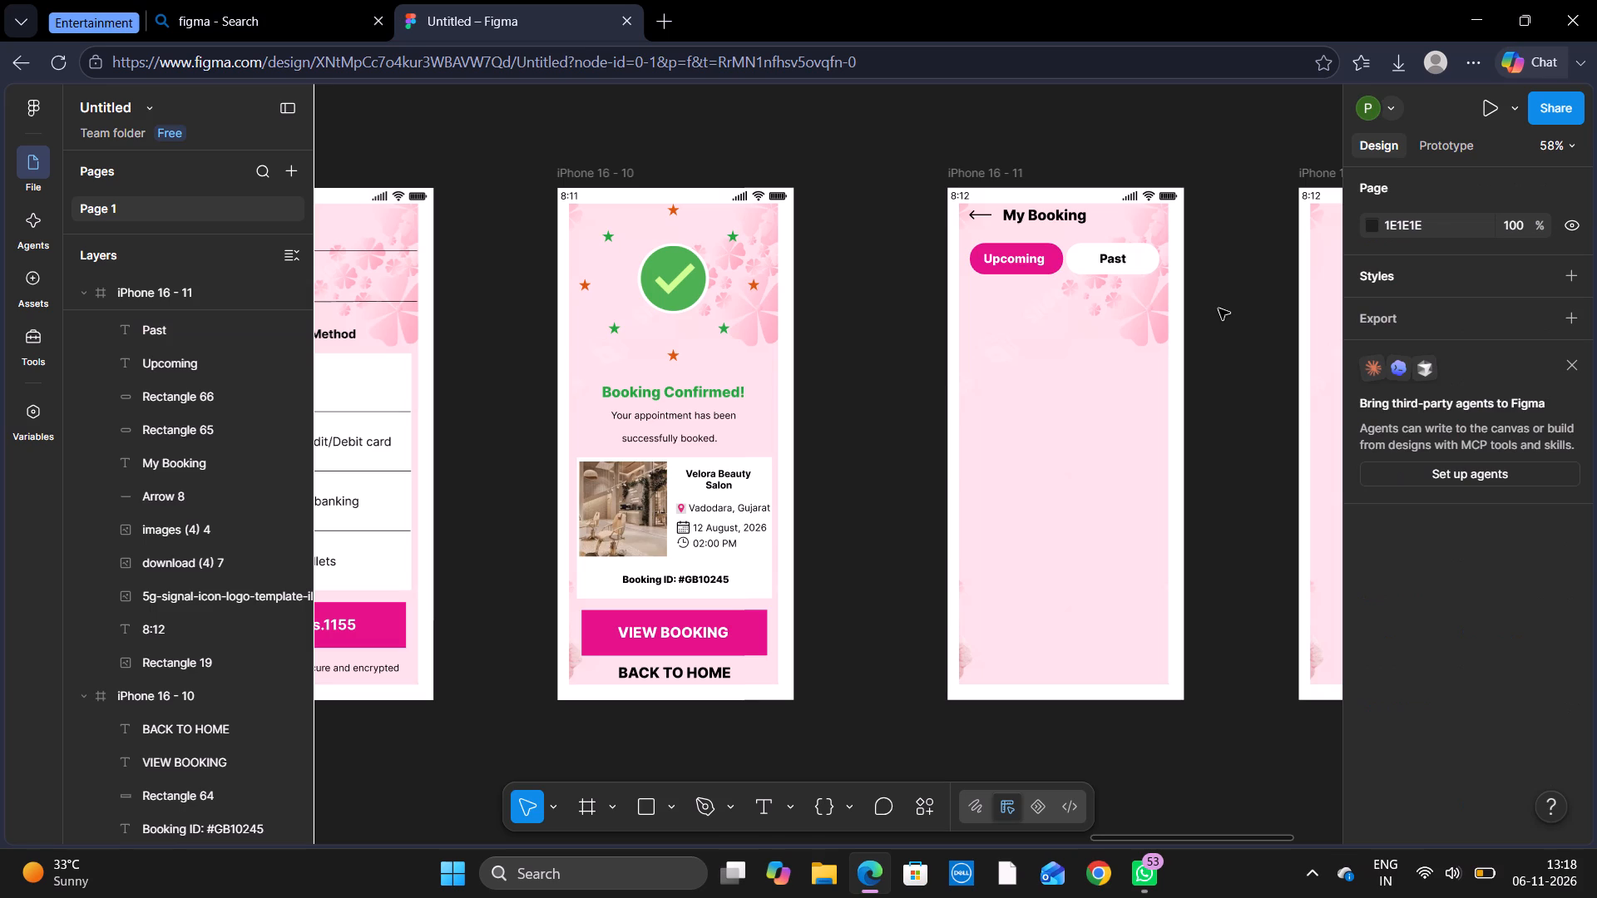
Change the font weight of the Past and Upcoming tab labels to Regular.
{"action": "left_click", "coordinate": [1107, 259]}
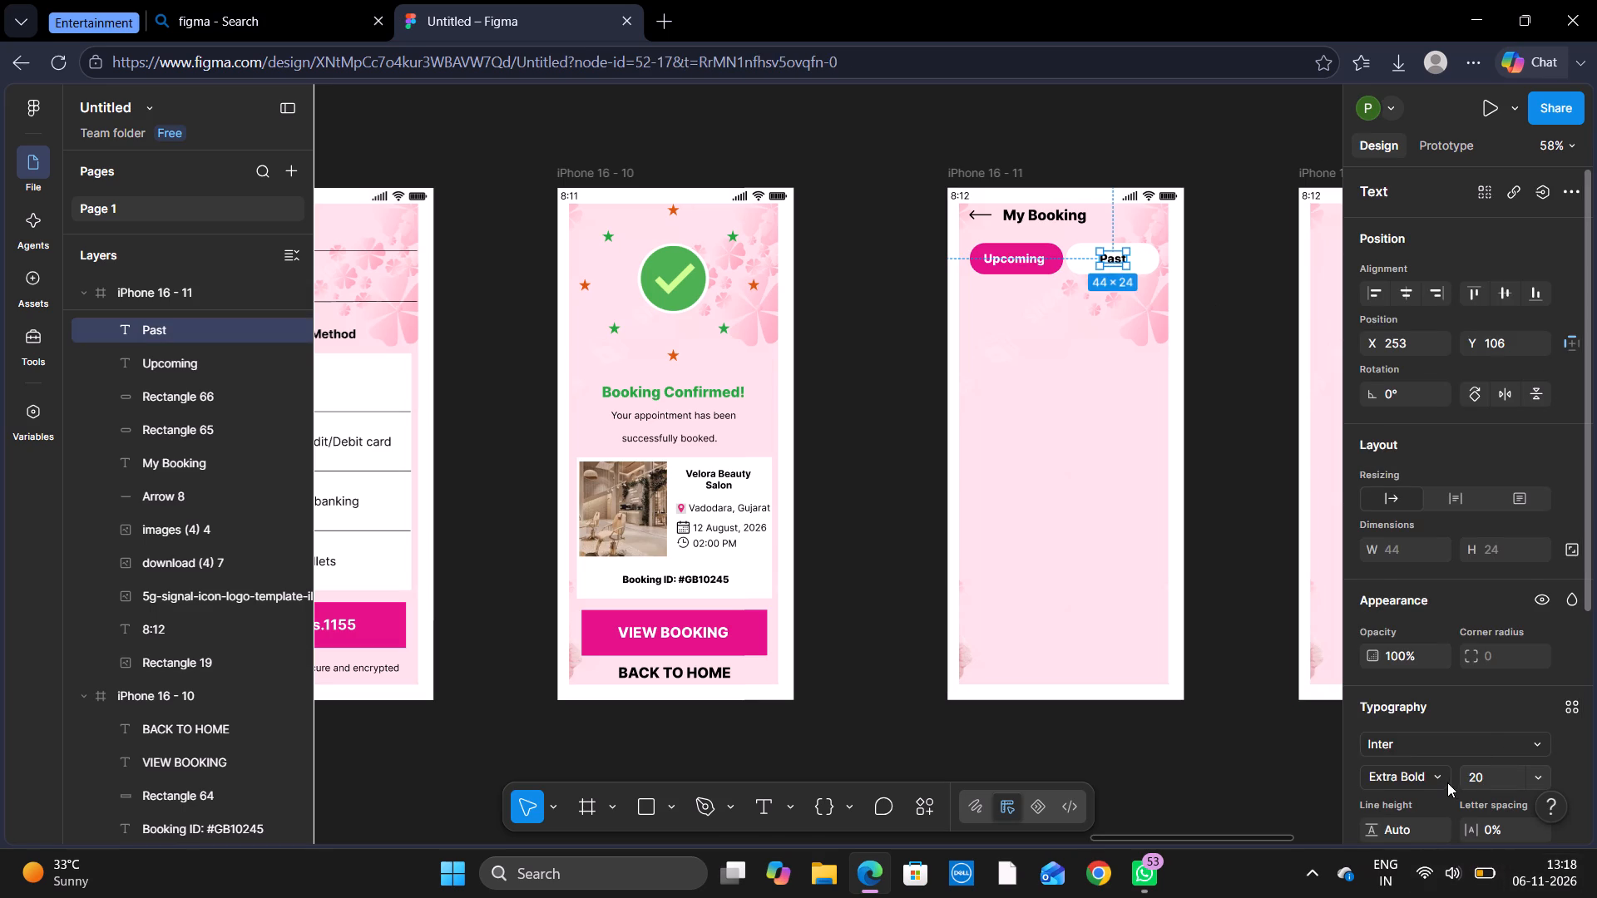
{"action": "left_click", "coordinate": [1436, 778]}
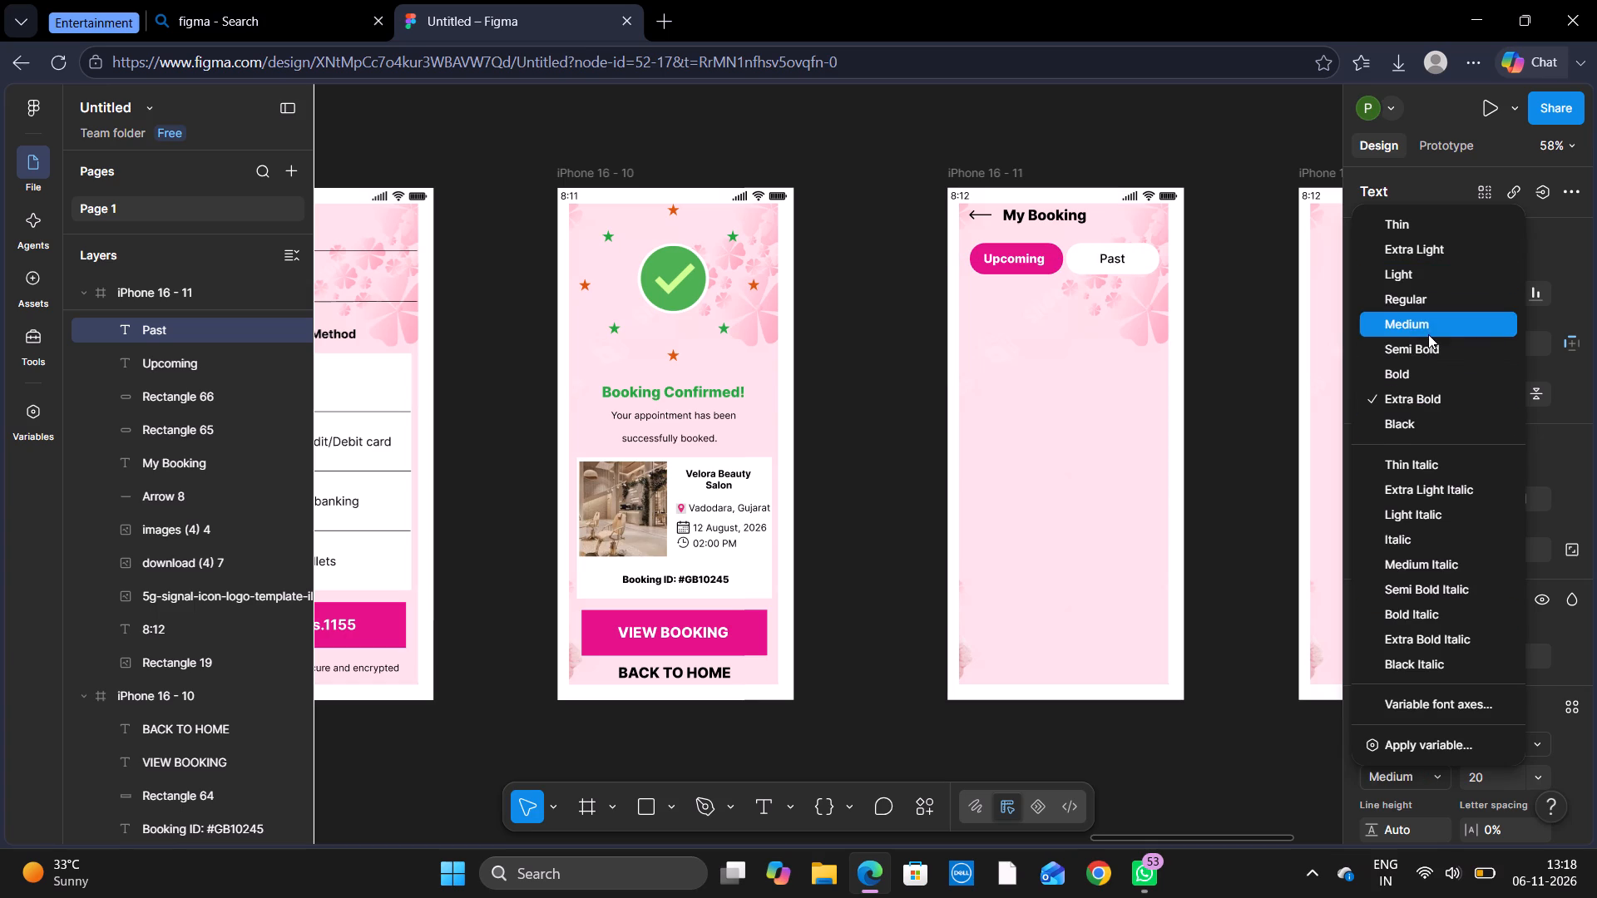
{"action": "left_click", "coordinate": [1426, 303]}
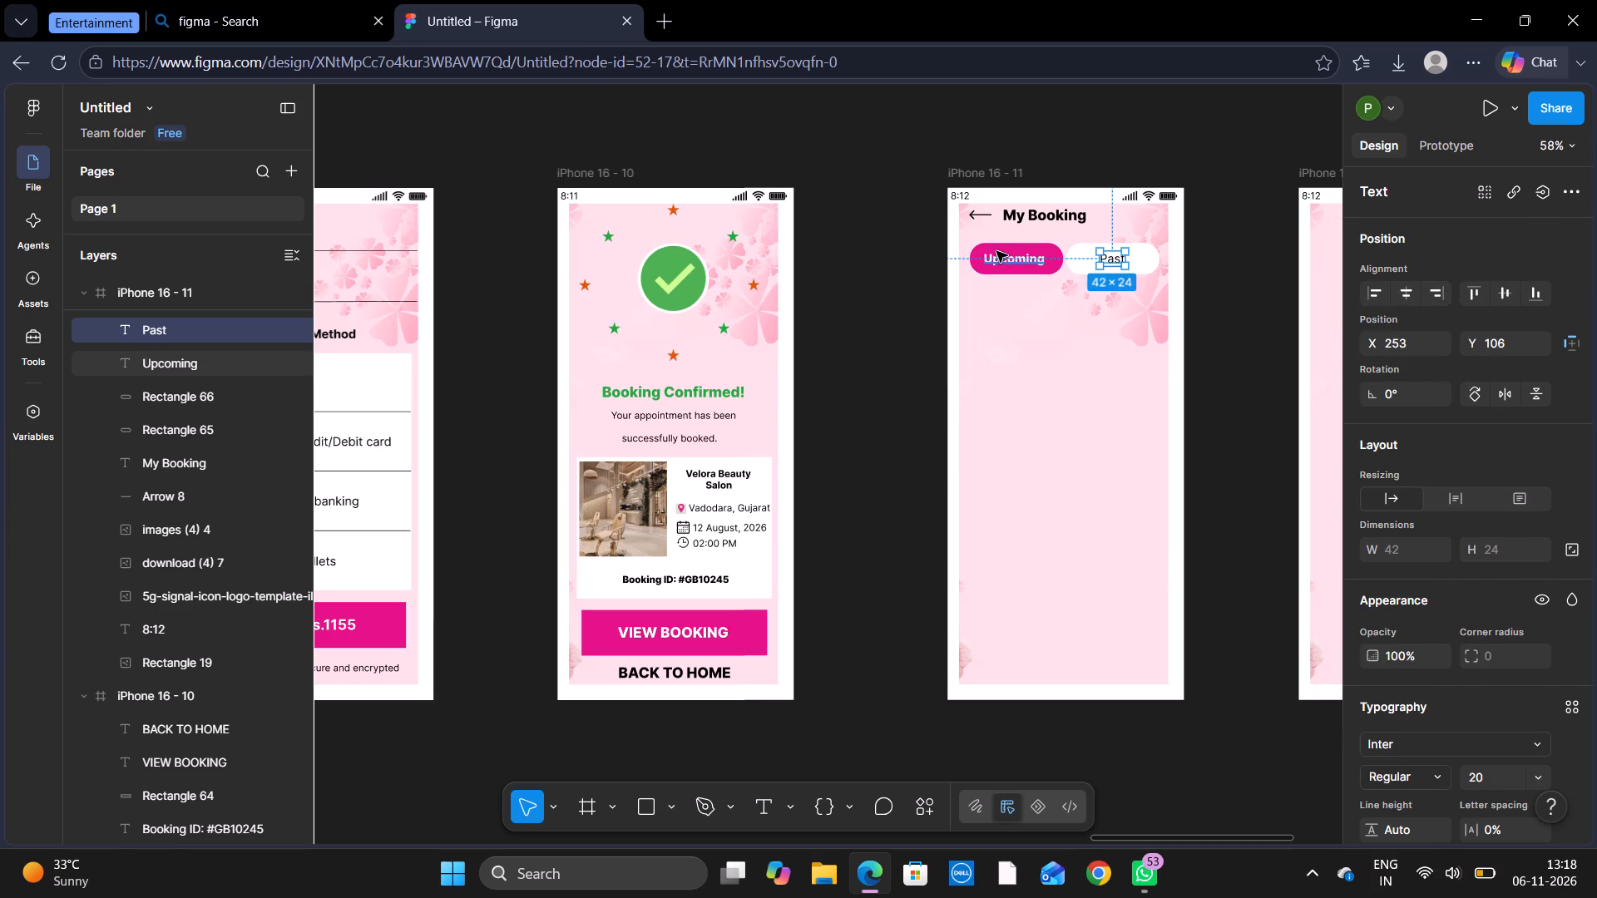
{"action": "left_click", "coordinate": [1001, 254]}
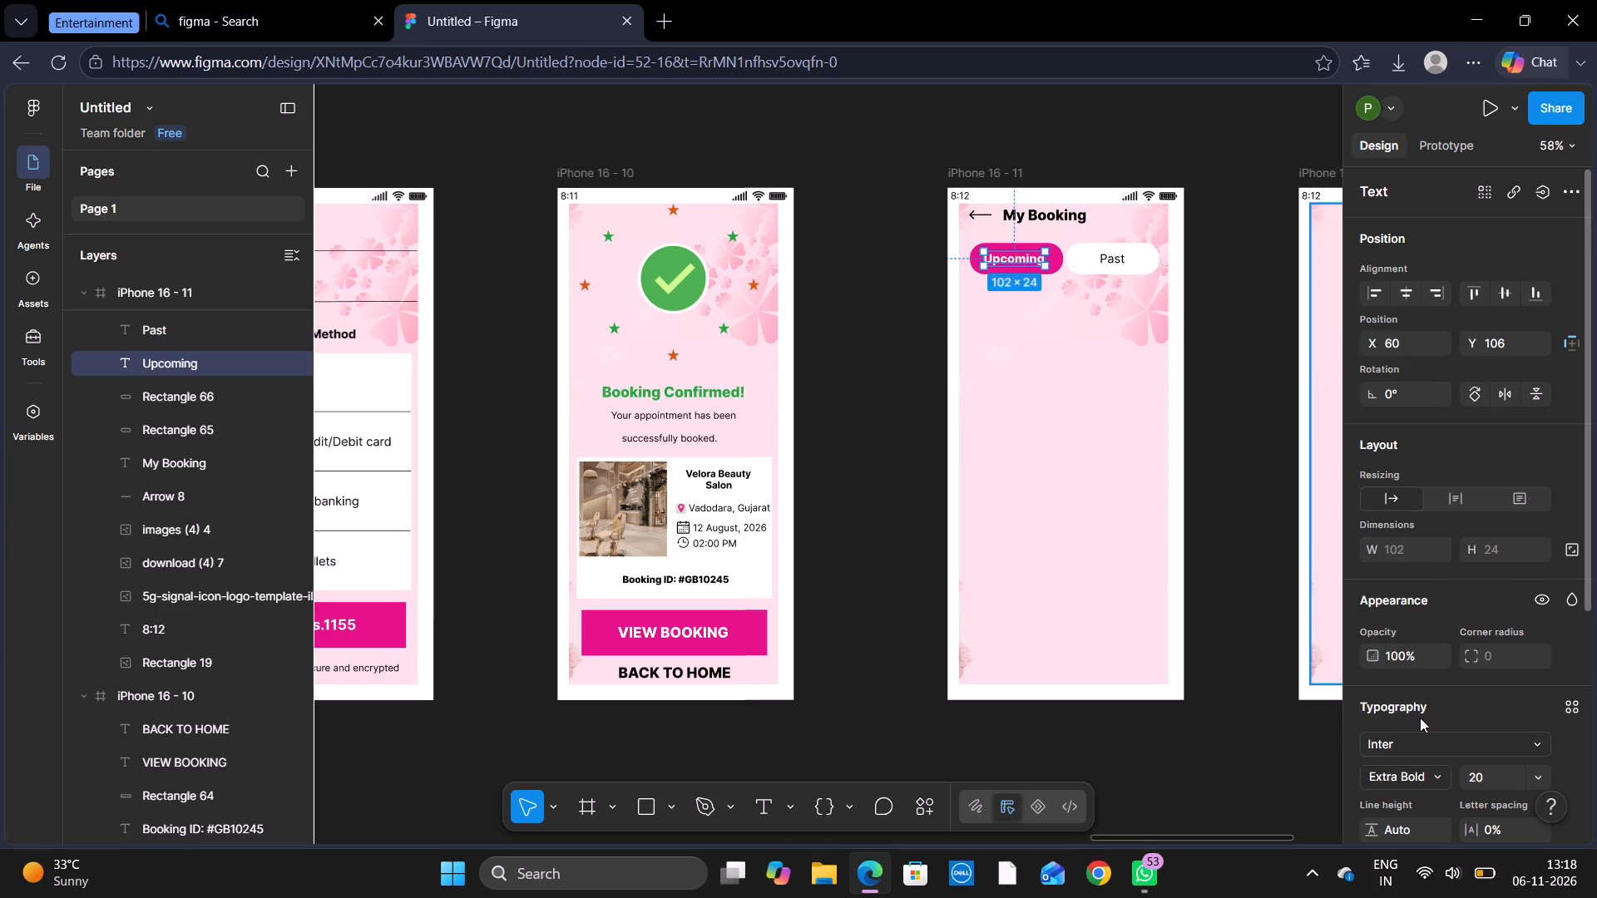
{"action": "left_click", "coordinate": [1435, 768]}
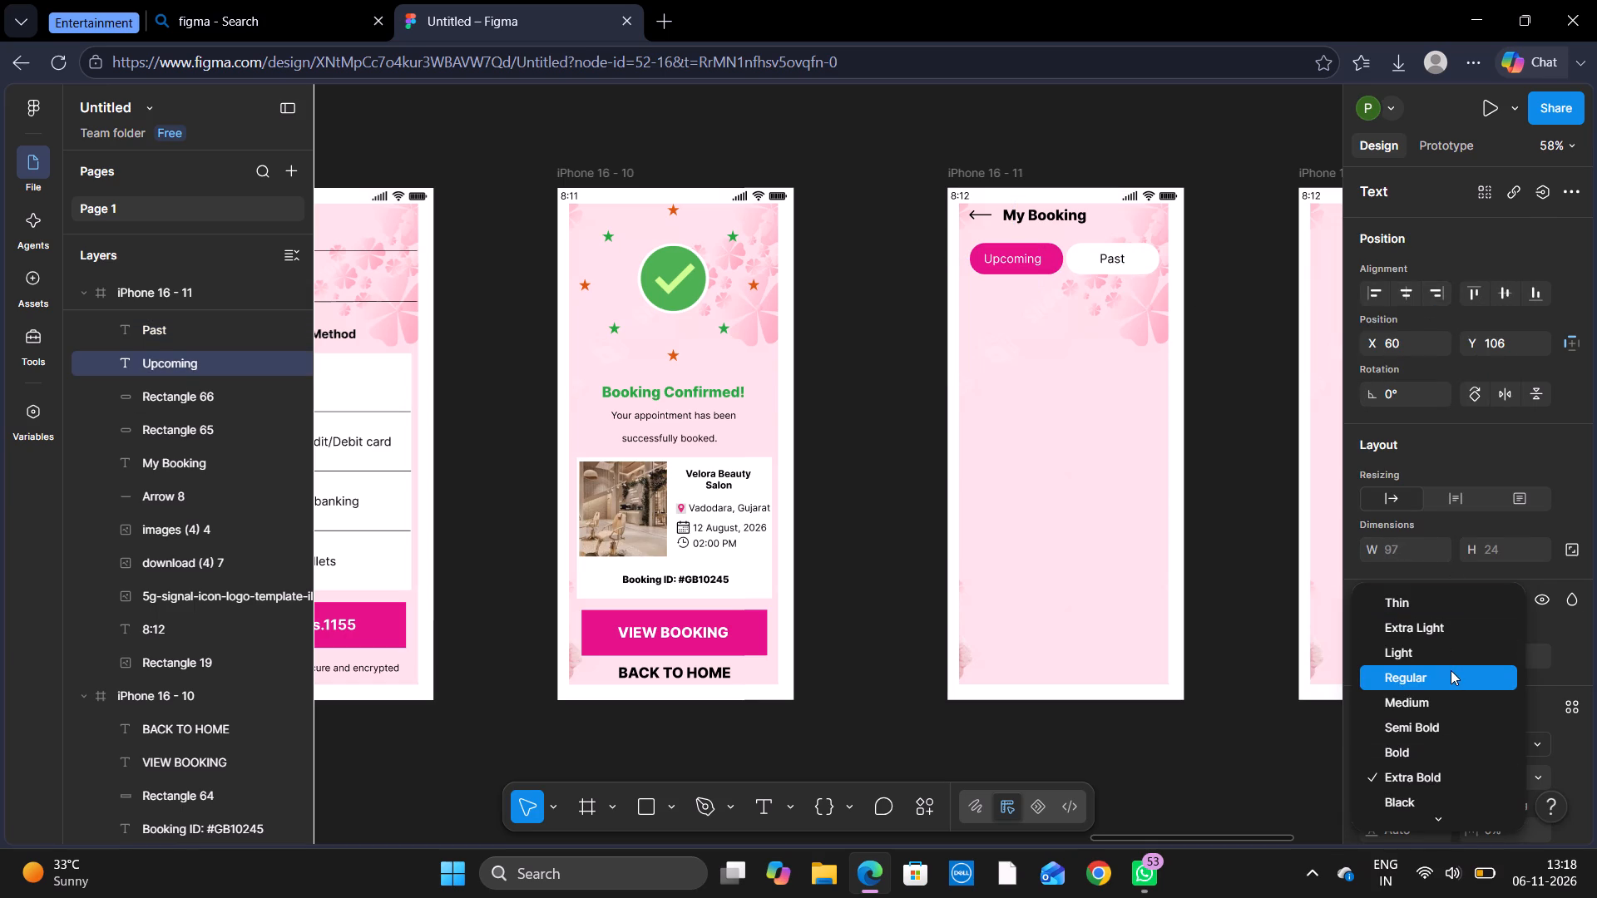
{"action": "left_click", "coordinate": [1451, 670]}
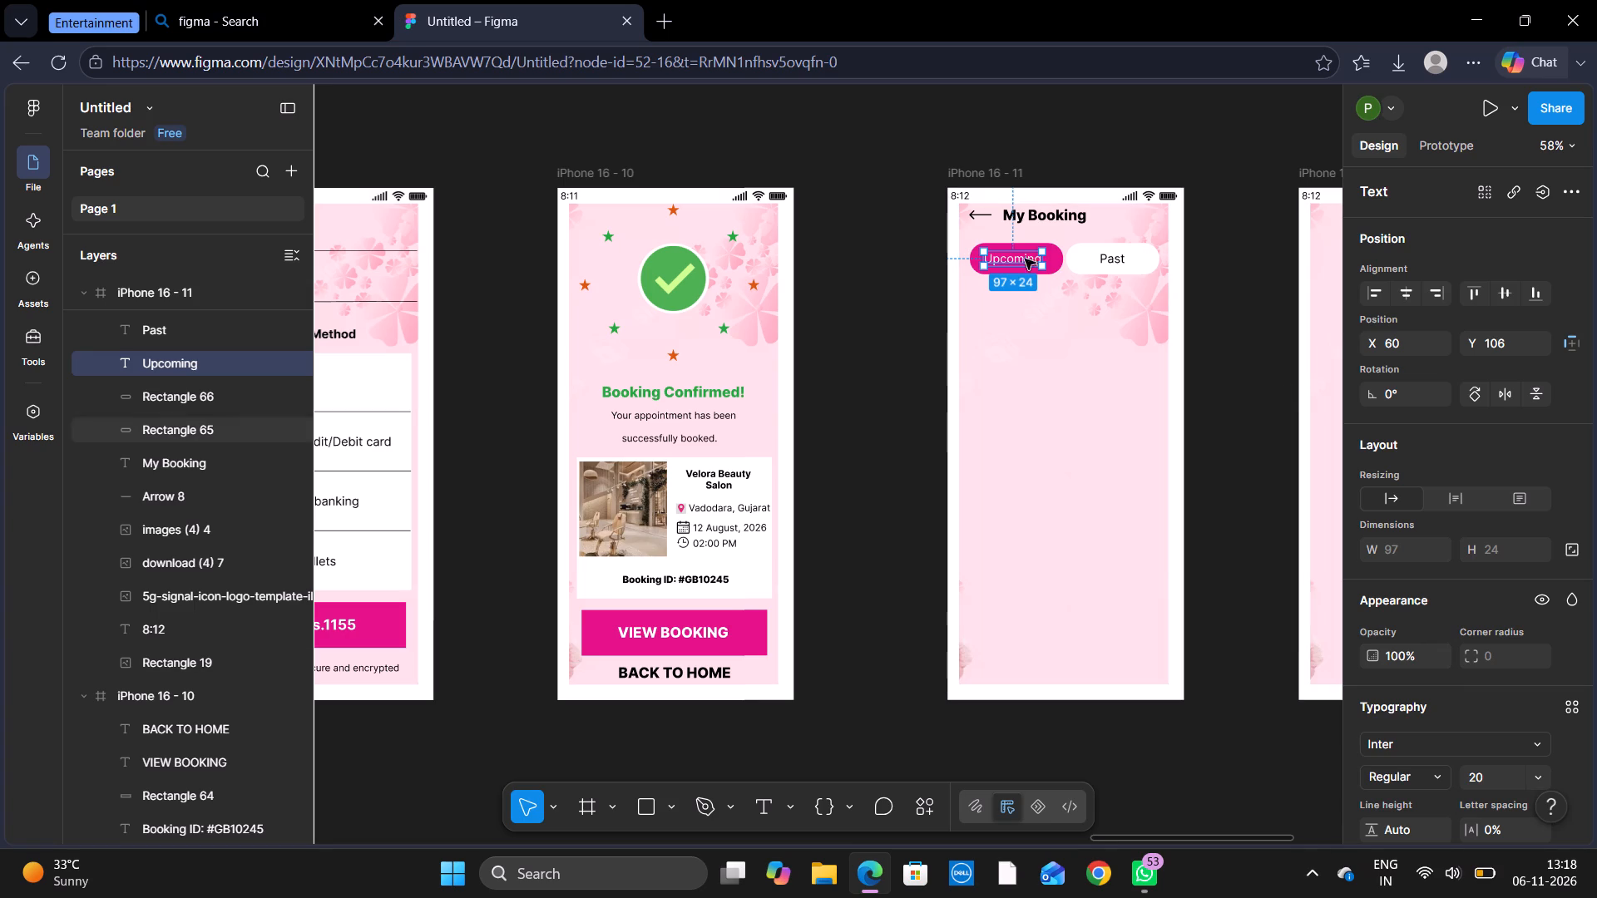
Shift the Upcoming label slightly rightward to re-center it on the pink rounded rectangle.
{"action": "left_click_drag", "start_coordinate": [1008, 254], "coordinate": [1014, 254]}
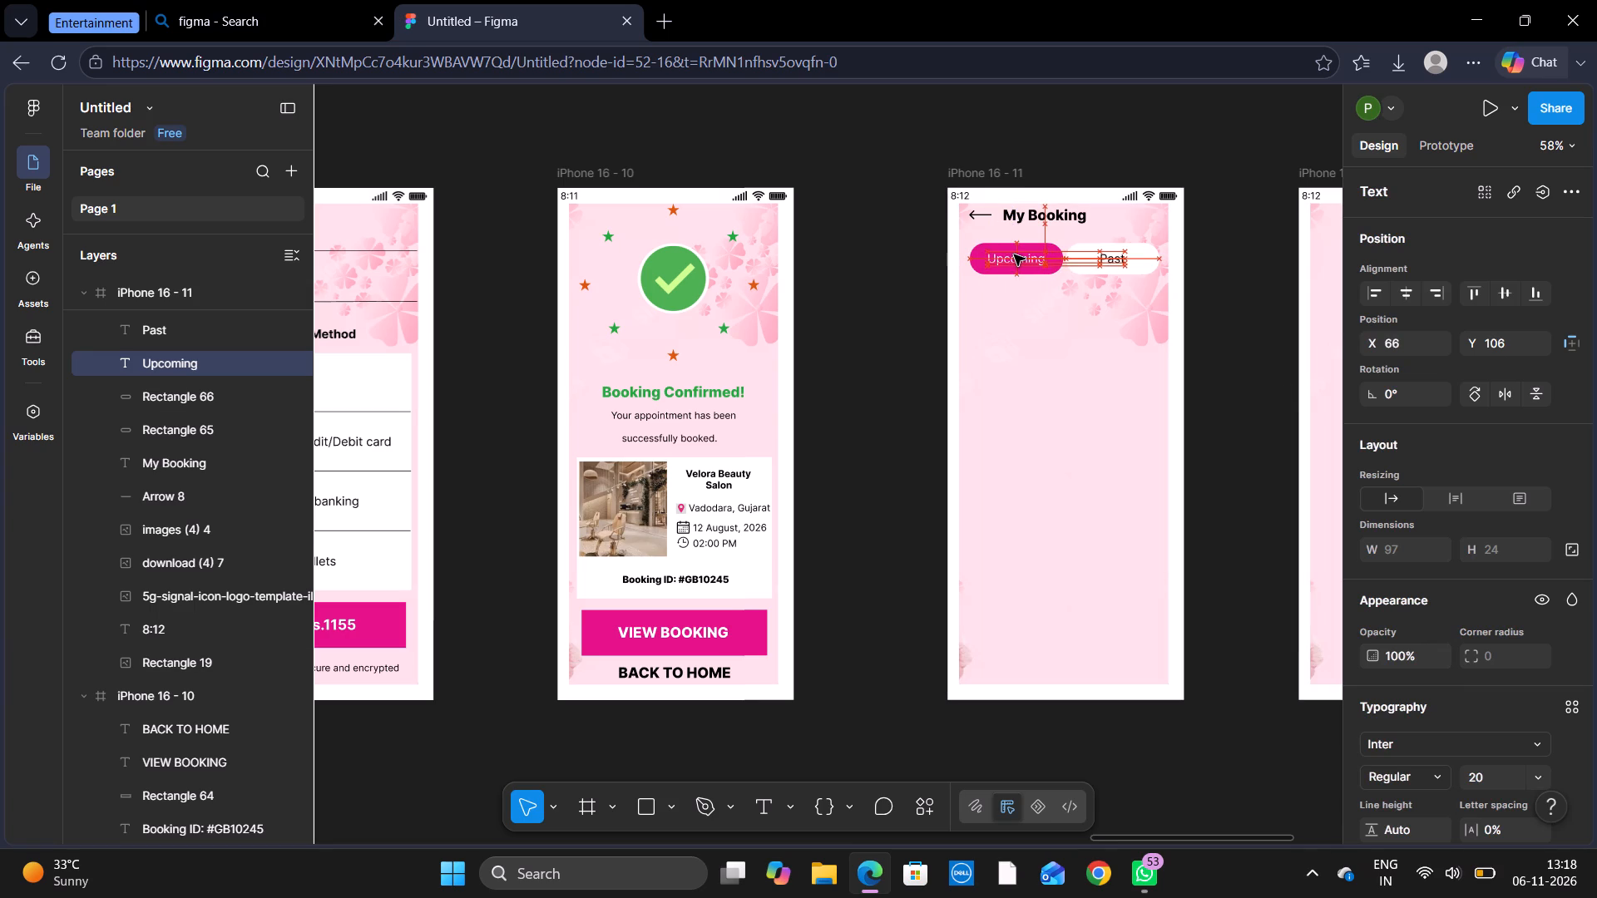
{"action": "left_click_drag", "start_coordinate": [1014, 254], "coordinate": [1047, 254]}
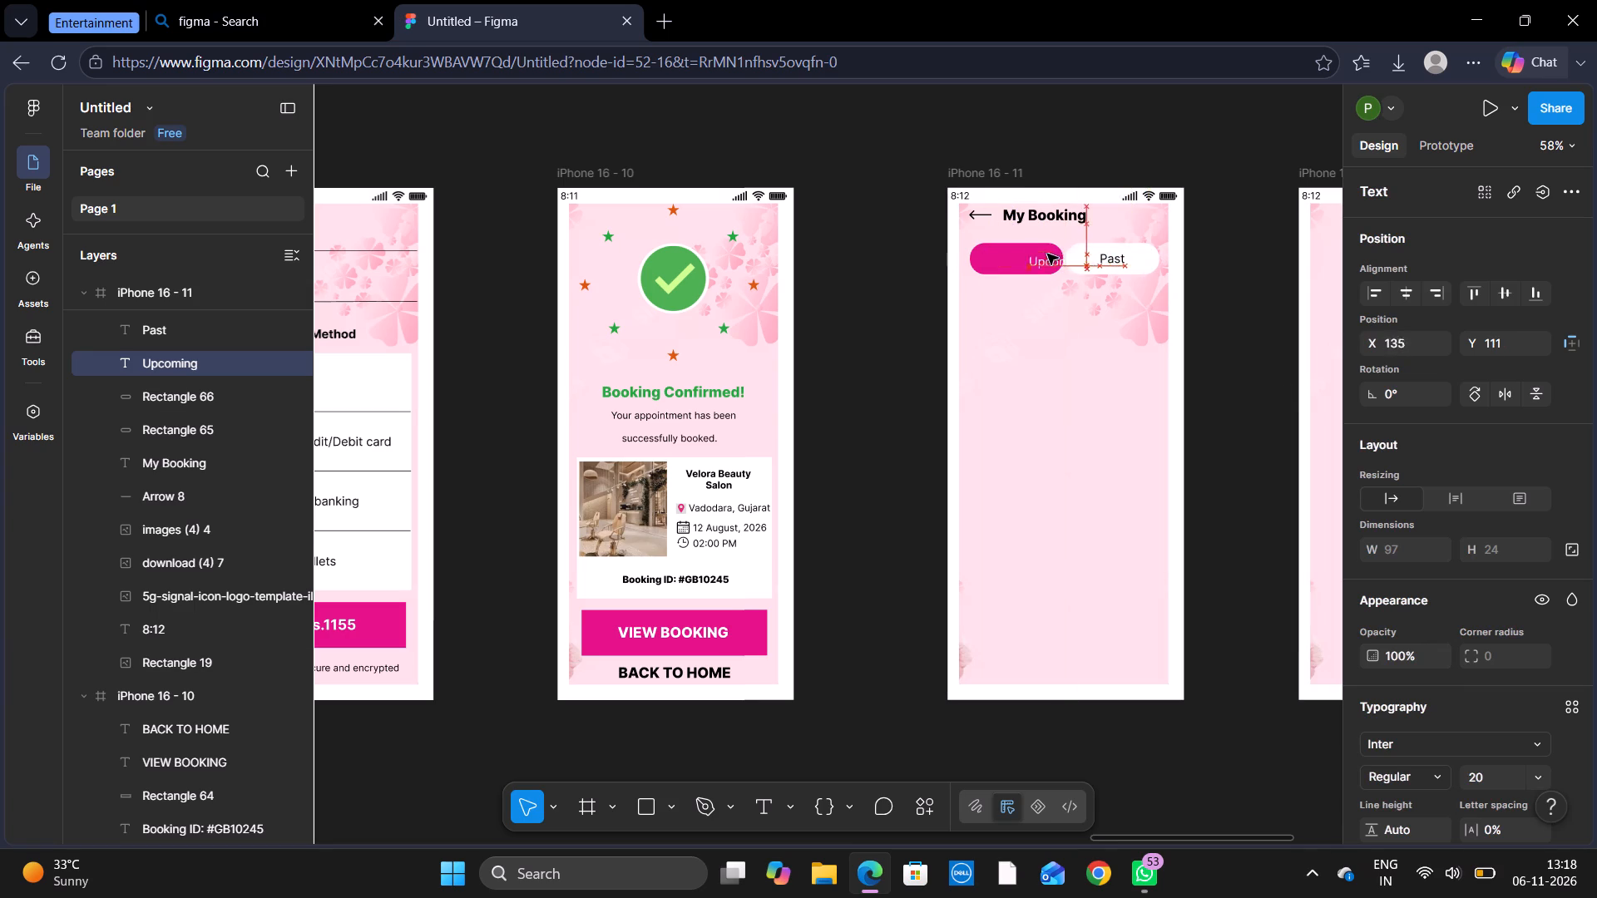
{"action": "left_click_drag", "start_coordinate": [1047, 254], "coordinate": [1011, 253]}
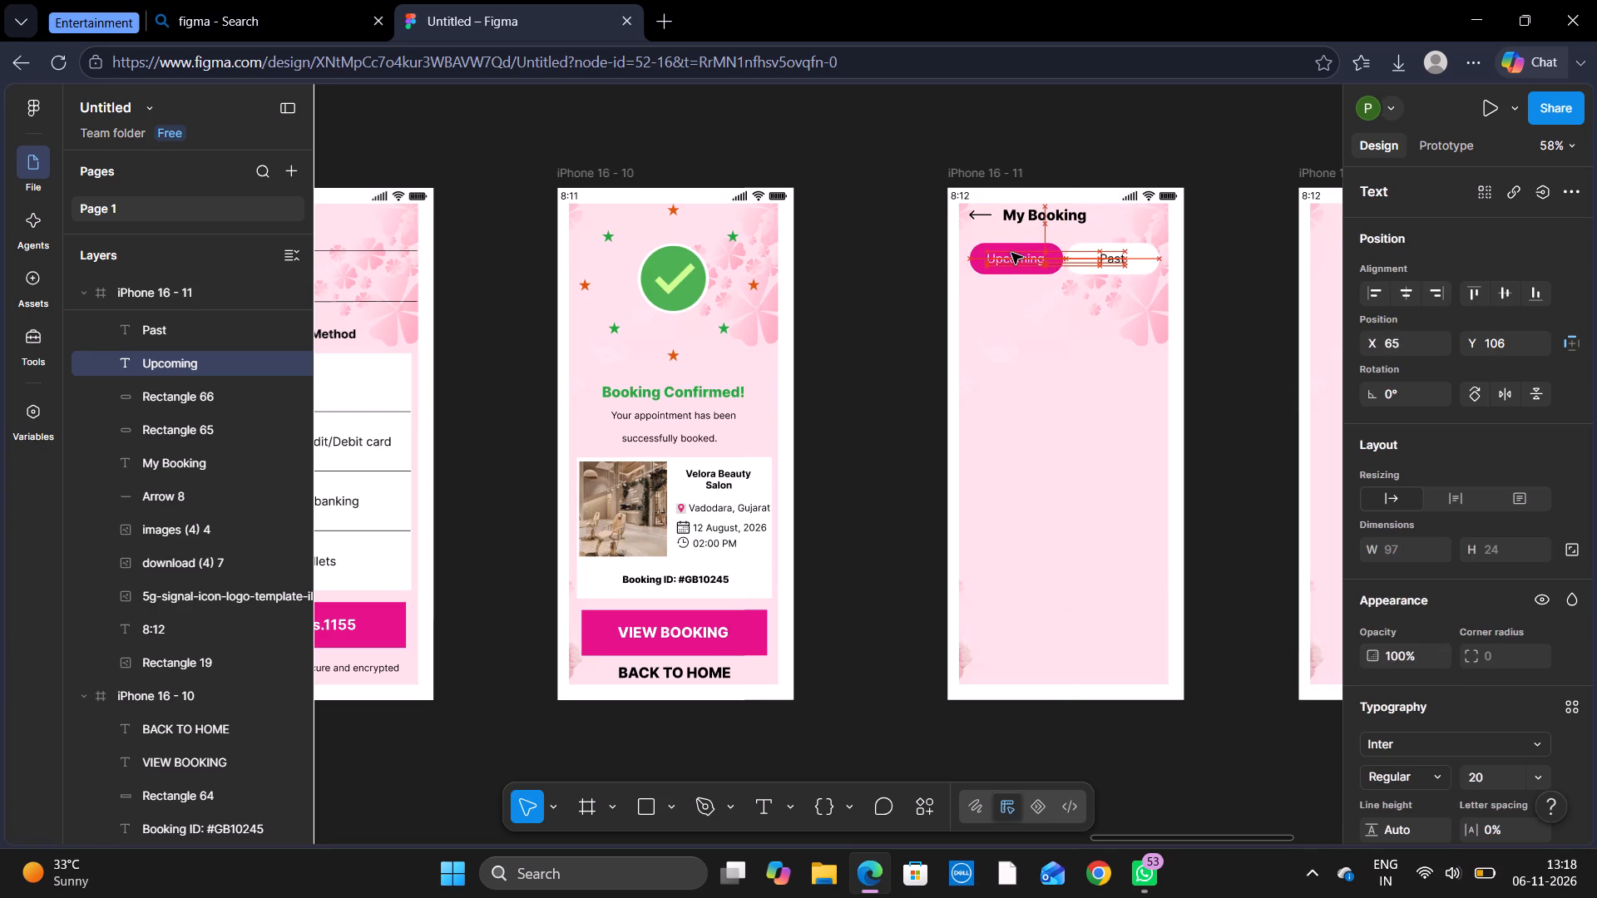
{"action": "left_click_drag", "start_coordinate": [1011, 253], "coordinate": [1016, 254]}
{"action": "left_click", "coordinate": [1229, 257]}
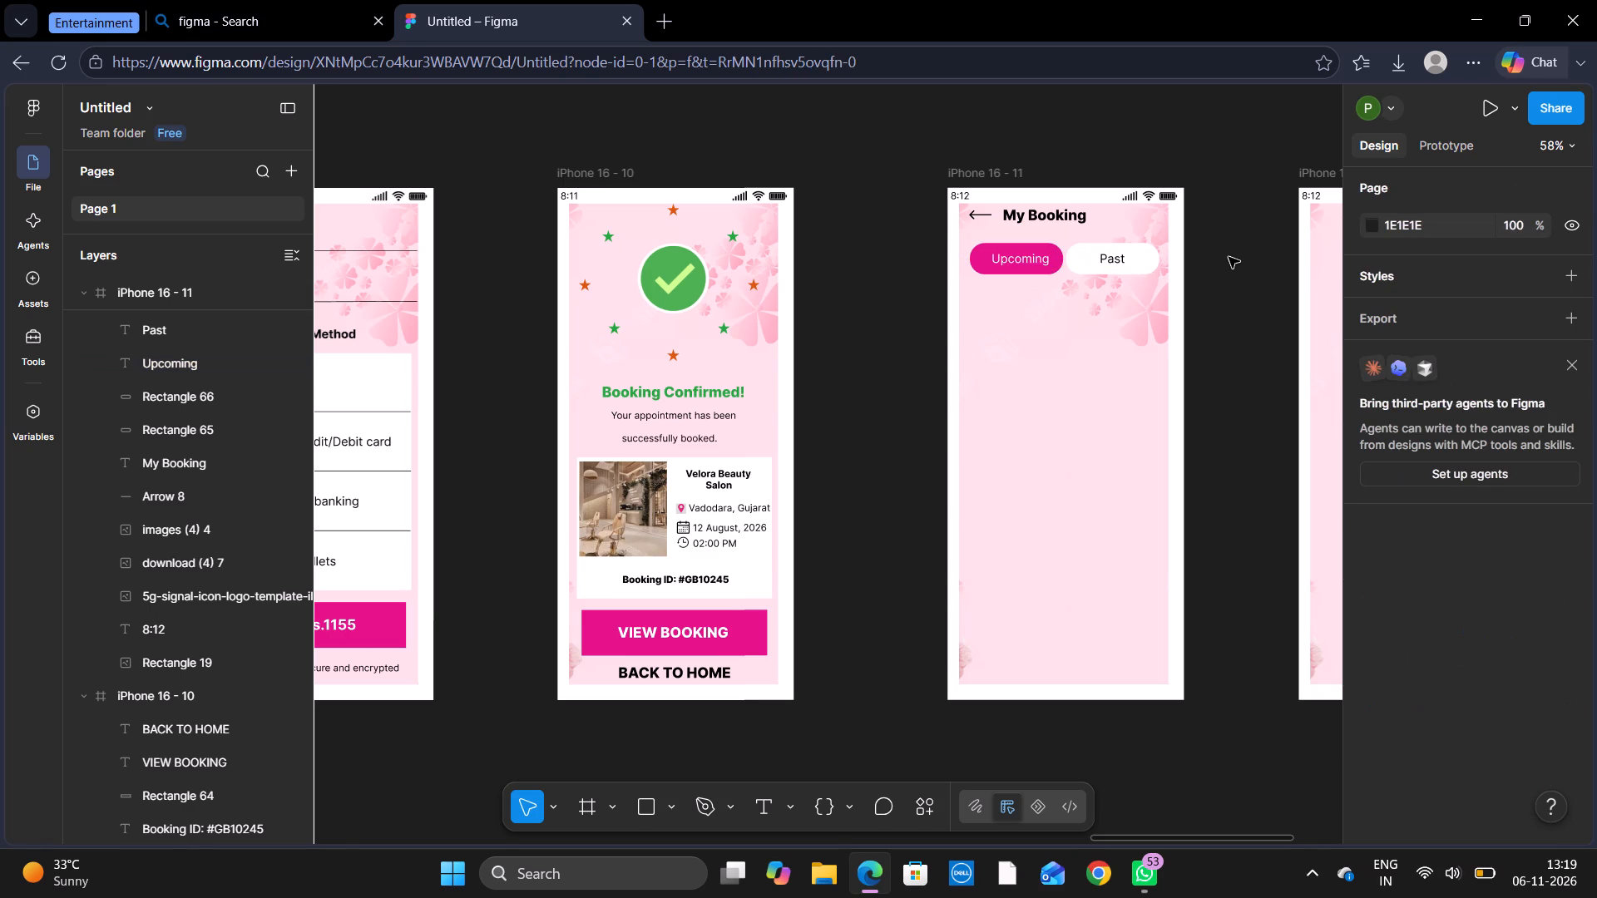
Draw a card rectangle about 316 × 208 below the tab buttons, at about X 36, Y 182.
{"action": "left_click", "coordinate": [645, 809]}
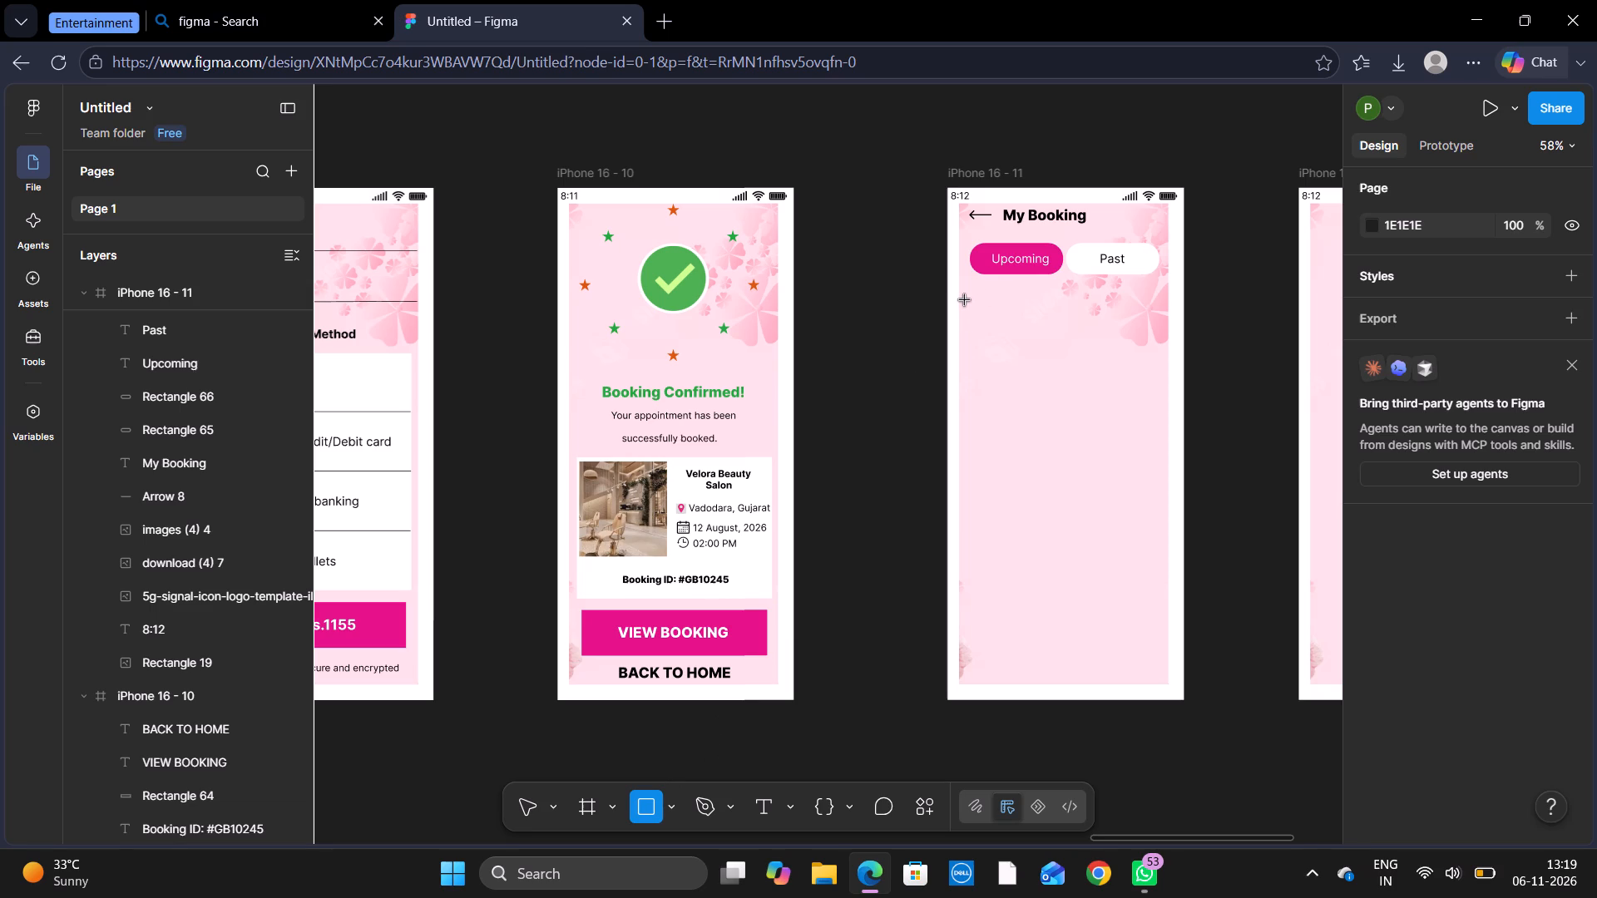
{"action": "left_click_drag", "start_coordinate": [969, 297], "coordinate": [1007, 407]}
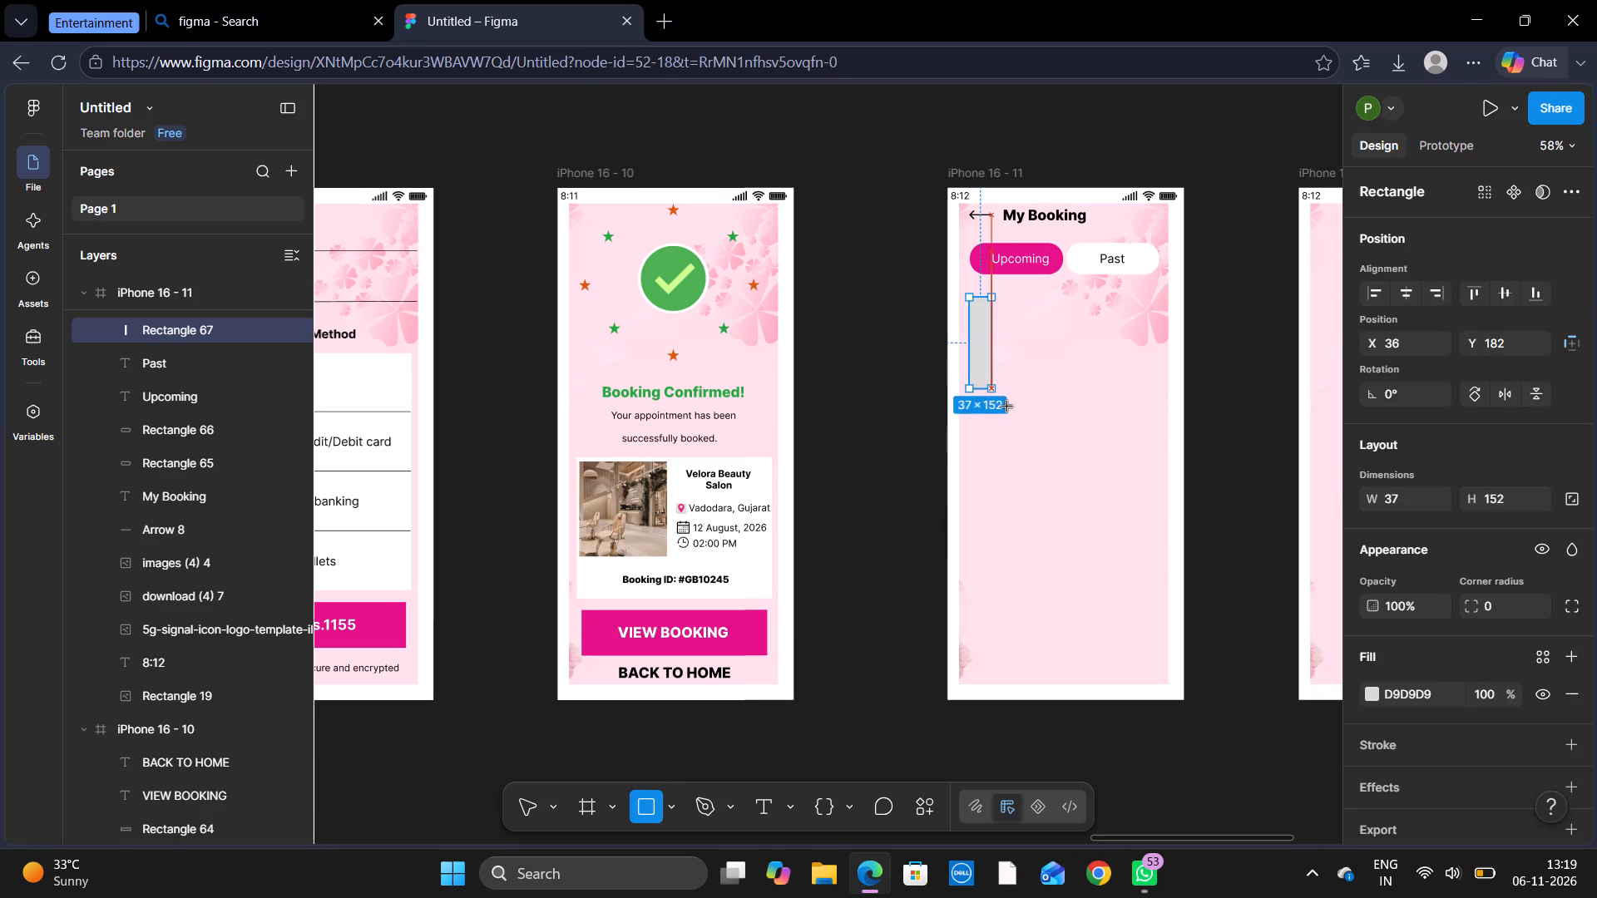
{"action": "left_click_drag", "start_coordinate": [1007, 407], "coordinate": [1155, 415]}
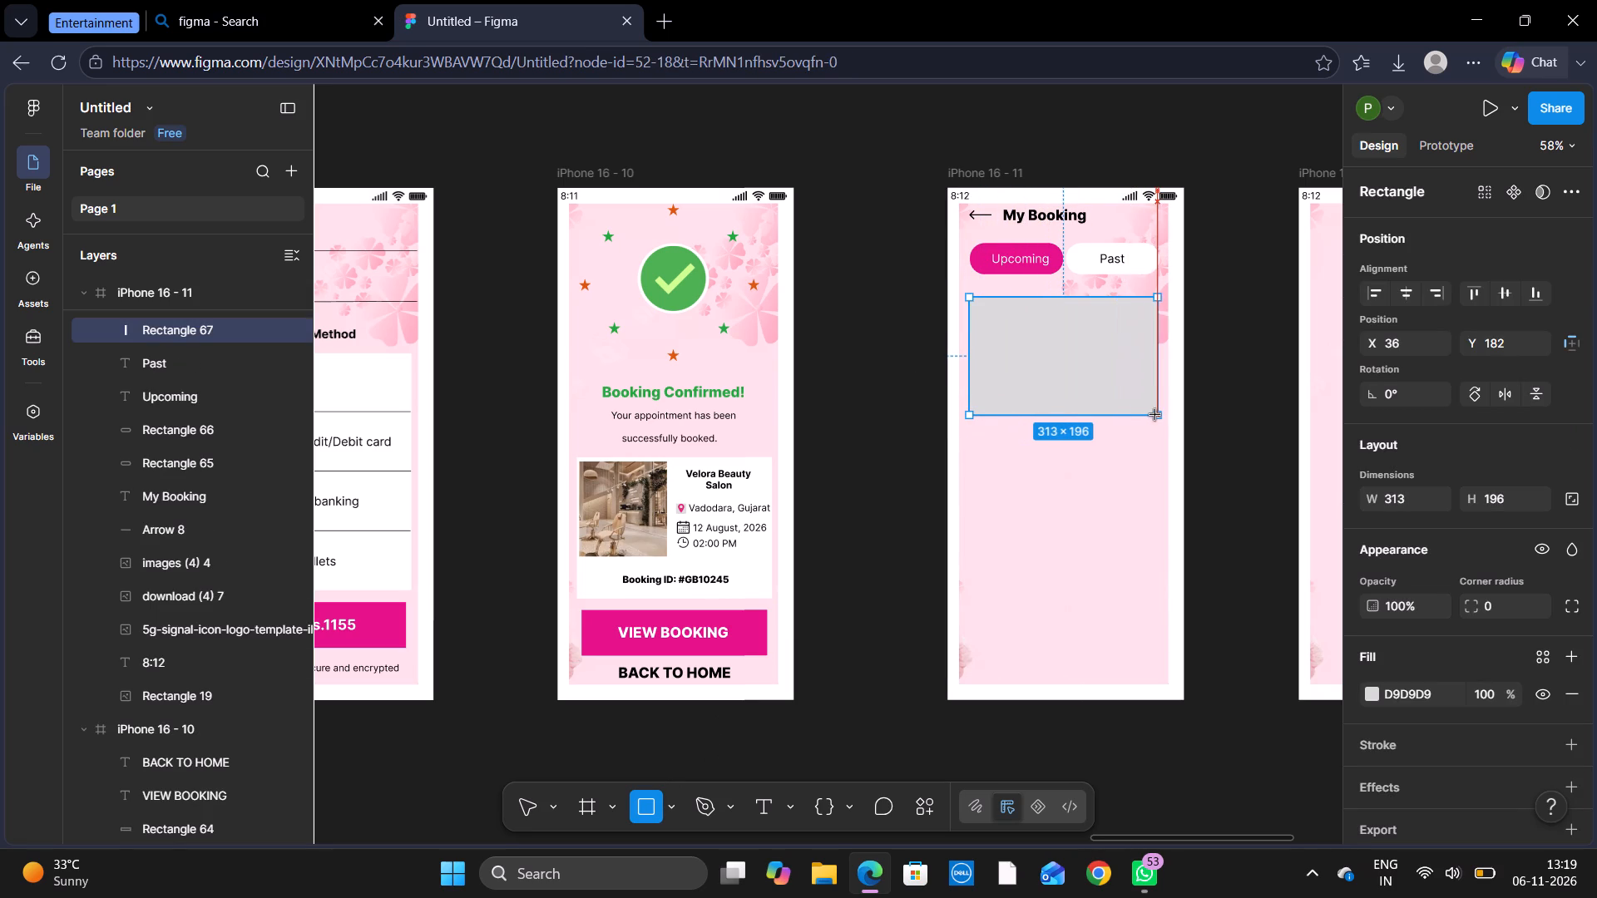
{"action": "left_click_drag", "start_coordinate": [1155, 415], "coordinate": [1159, 422]}
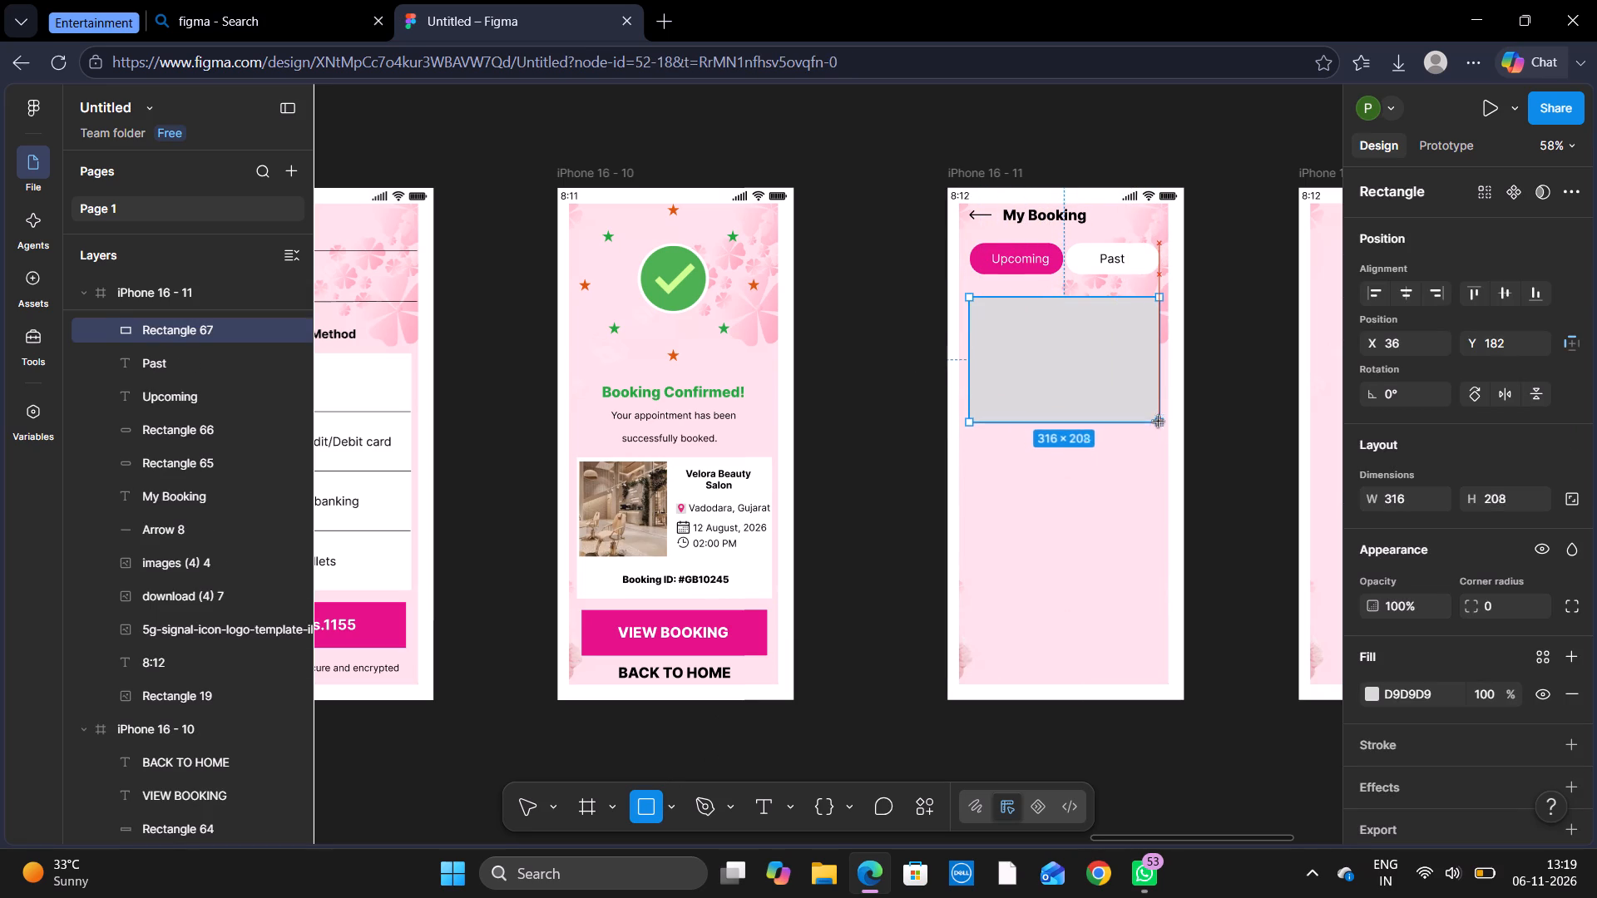
{"action": "left_click_drag", "start_coordinate": [1159, 422], "coordinate": [1159, 422]}
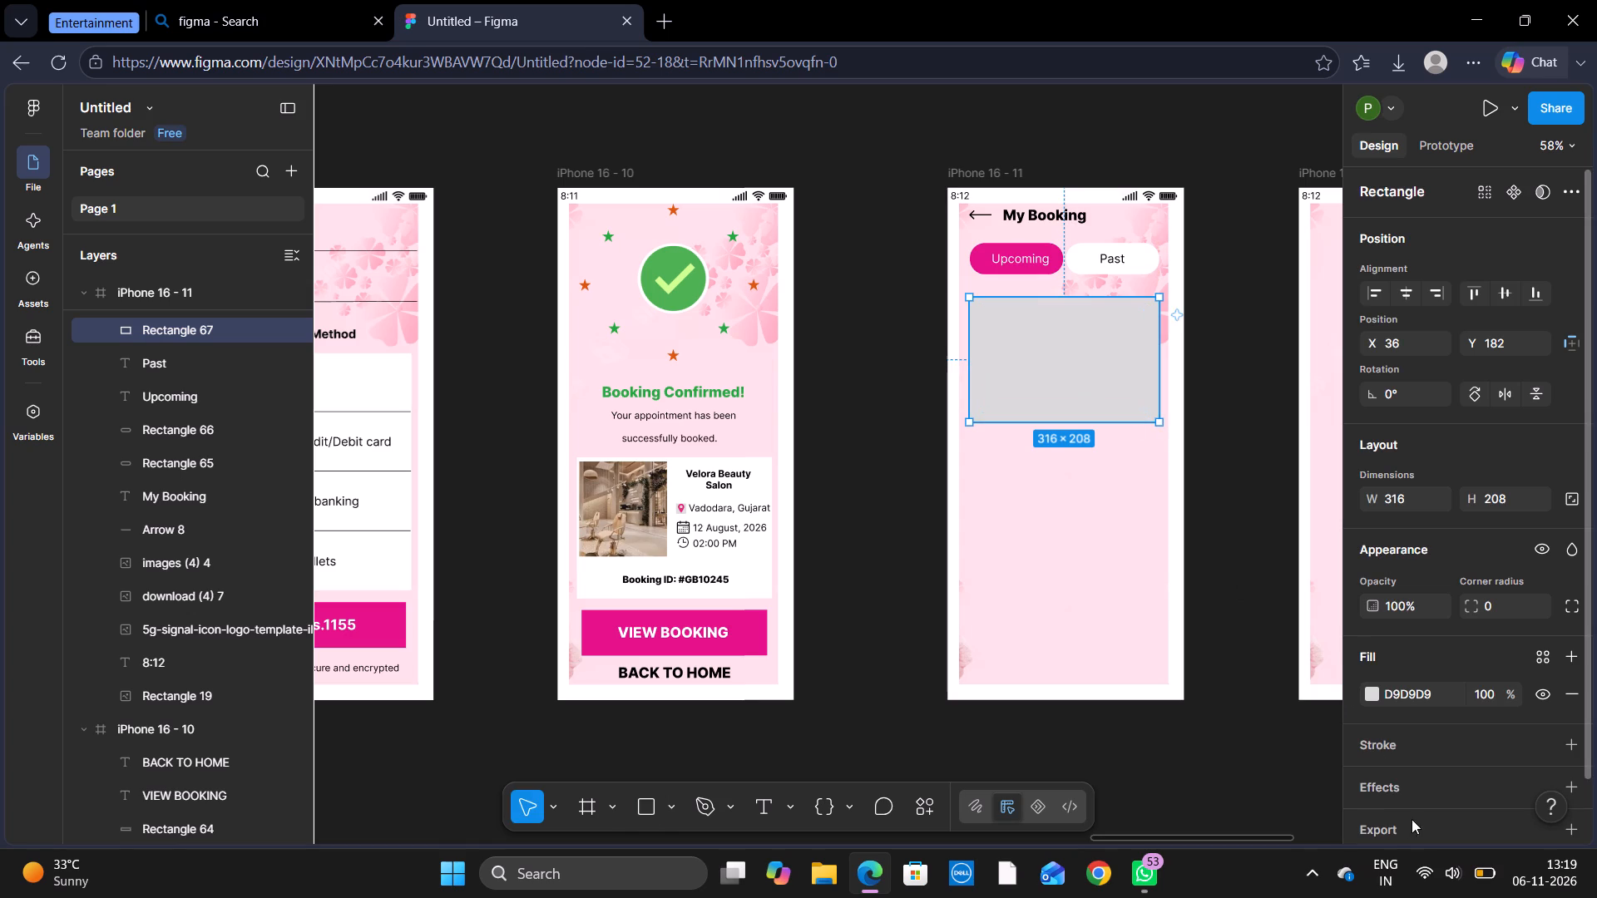
Fill the card rectangle below the tabs with the page's white color, FFFFFF.
{"action": "left_click", "coordinate": [967, 347]}
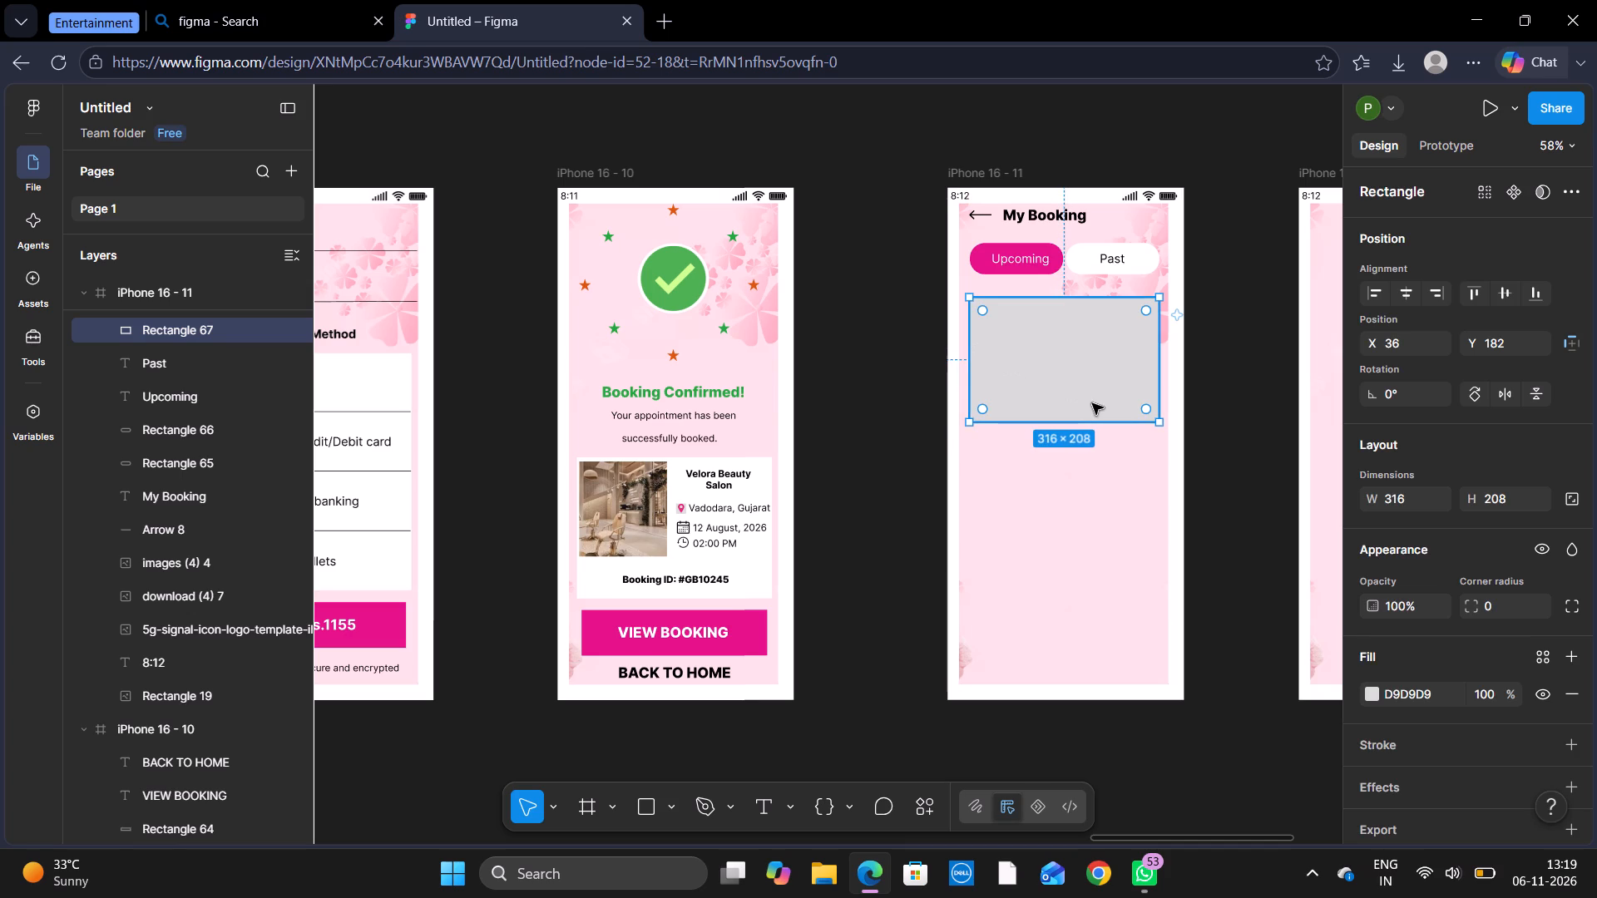
{"action": "left_click", "coordinate": [1372, 694]}
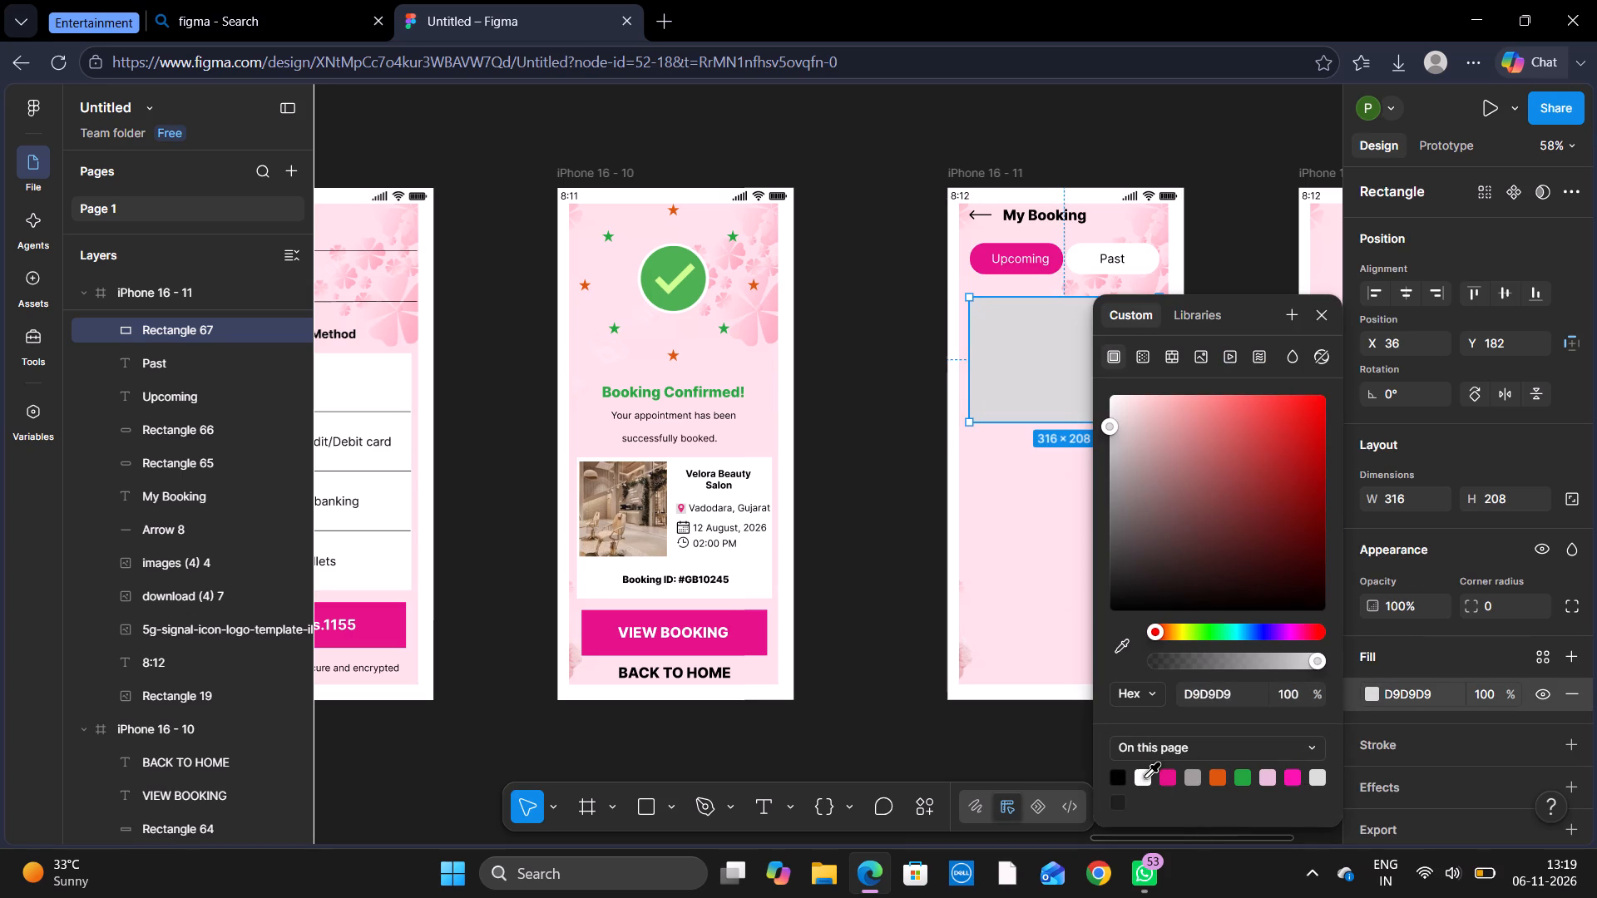
{"action": "left_click", "coordinate": [1145, 777]}
{"action": "left_click", "coordinate": [1319, 318]}
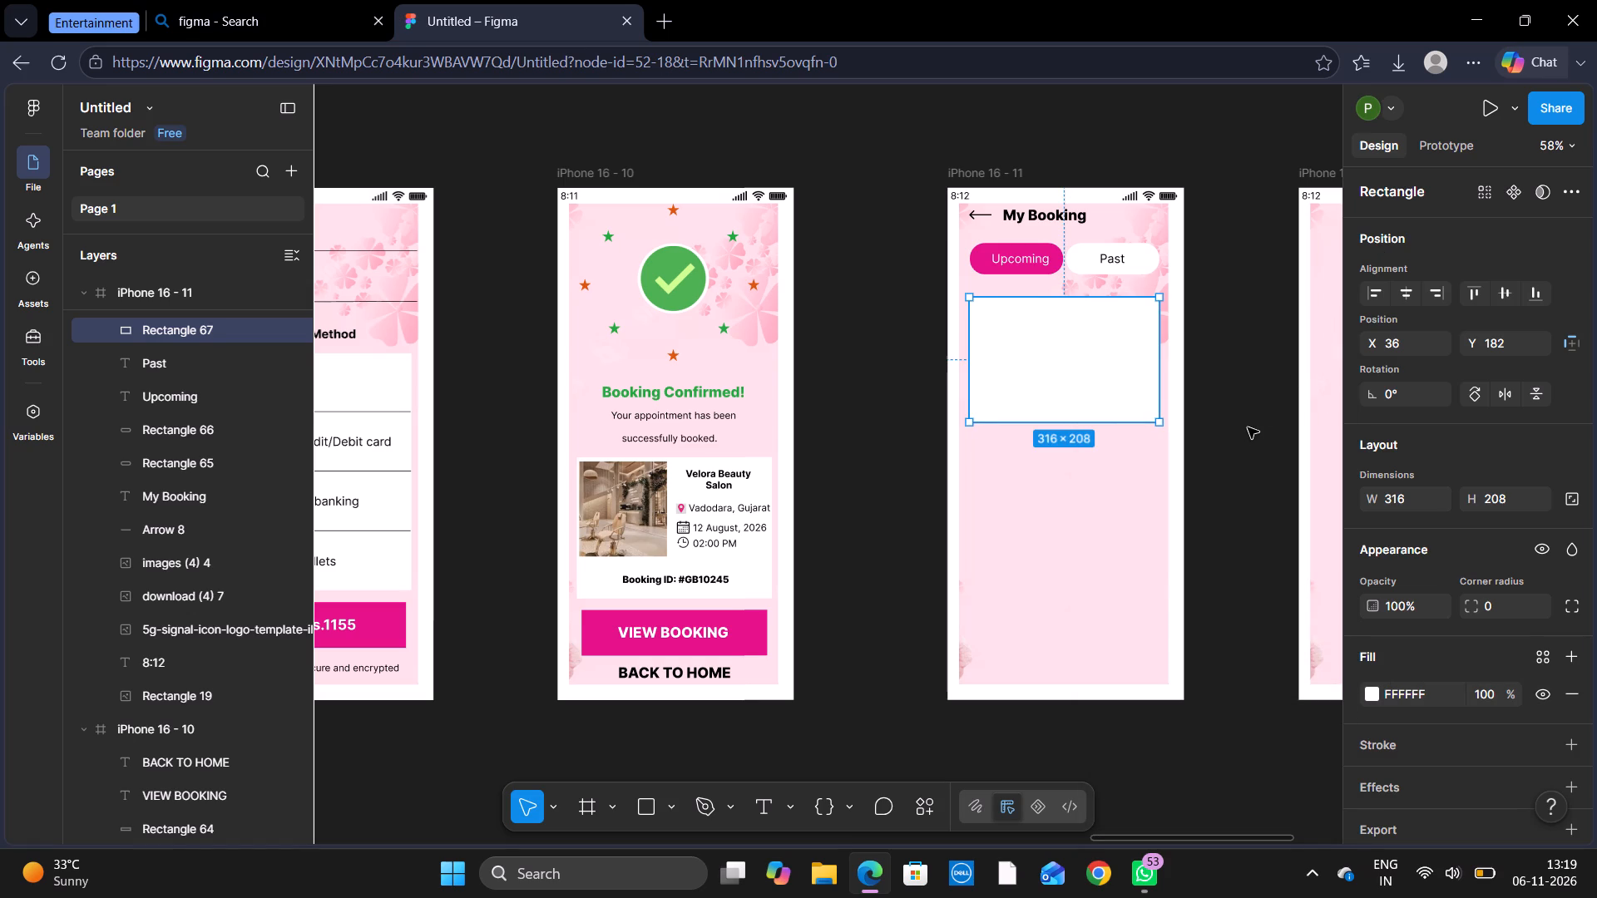
Duplicate the white card and place the copy directly below the original at about X 36, Y 450.
{"action": "key", "text": "ctrl+c"}
{"action": "key", "text": "ctrl+v"}
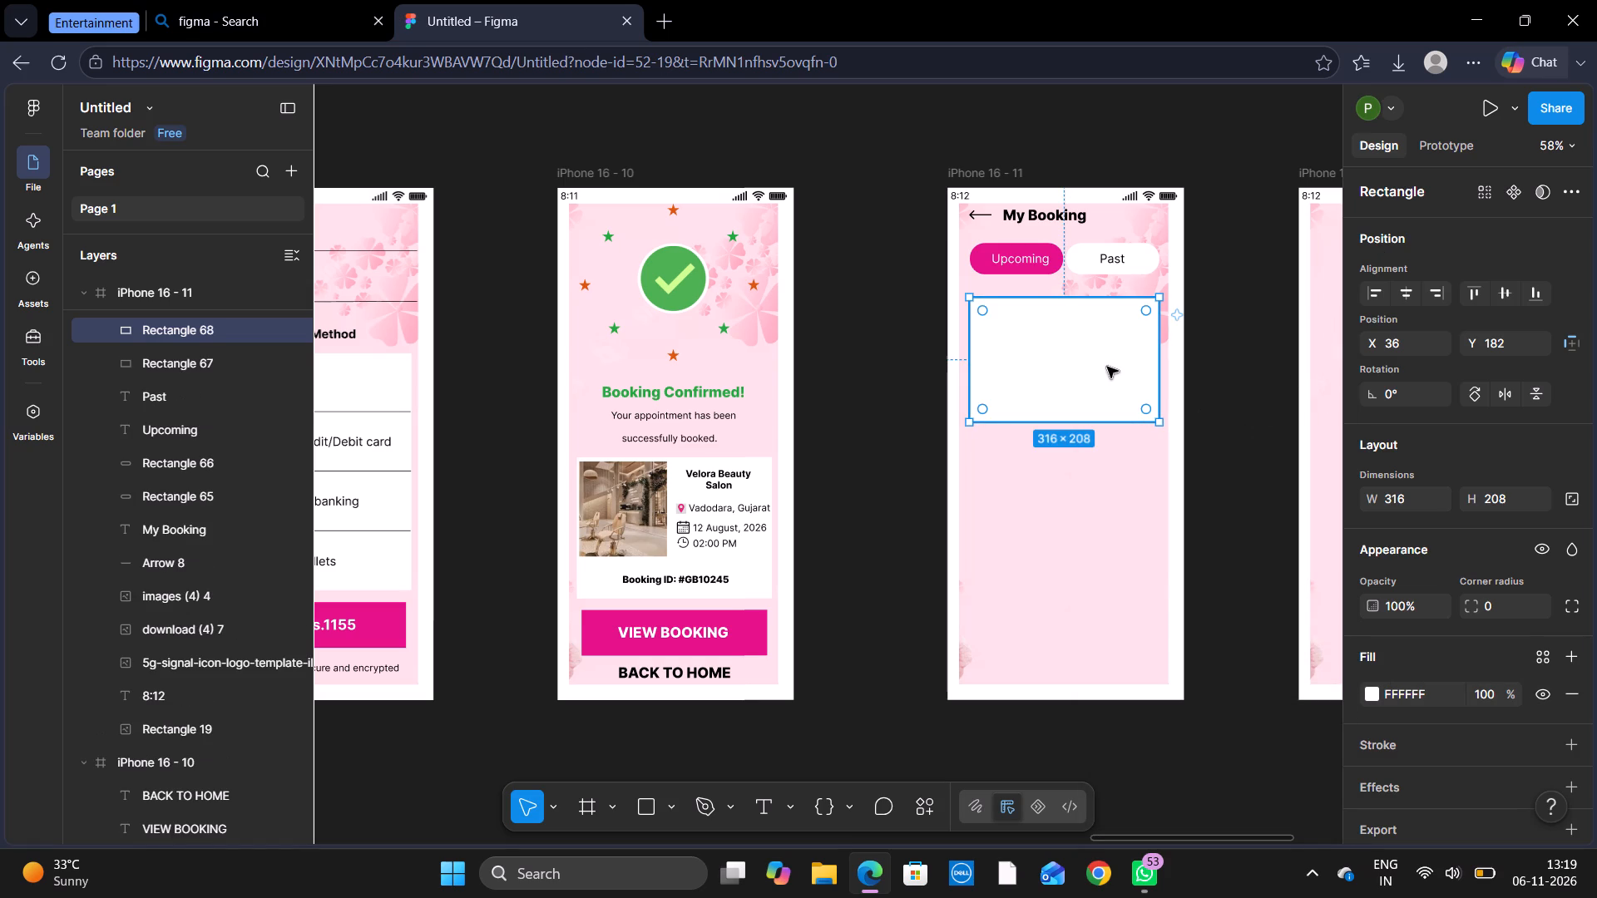
{"action": "left_click_drag", "start_coordinate": [1107, 367], "coordinate": [1104, 514]}
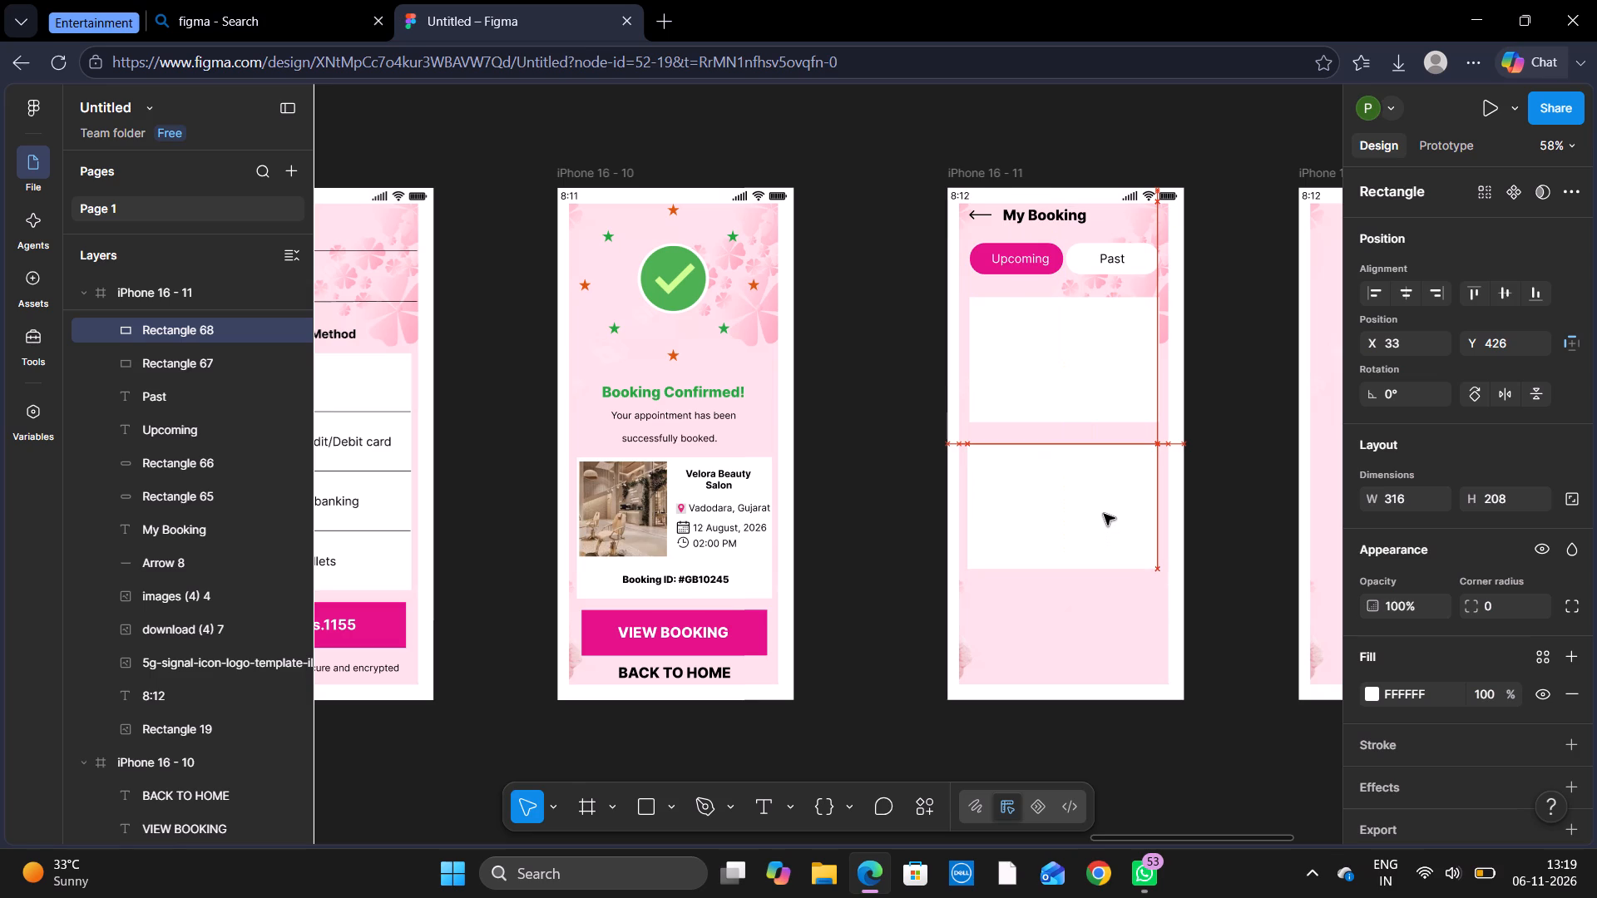
{"action": "left_click_drag", "start_coordinate": [1104, 514], "coordinate": [1106, 516]}
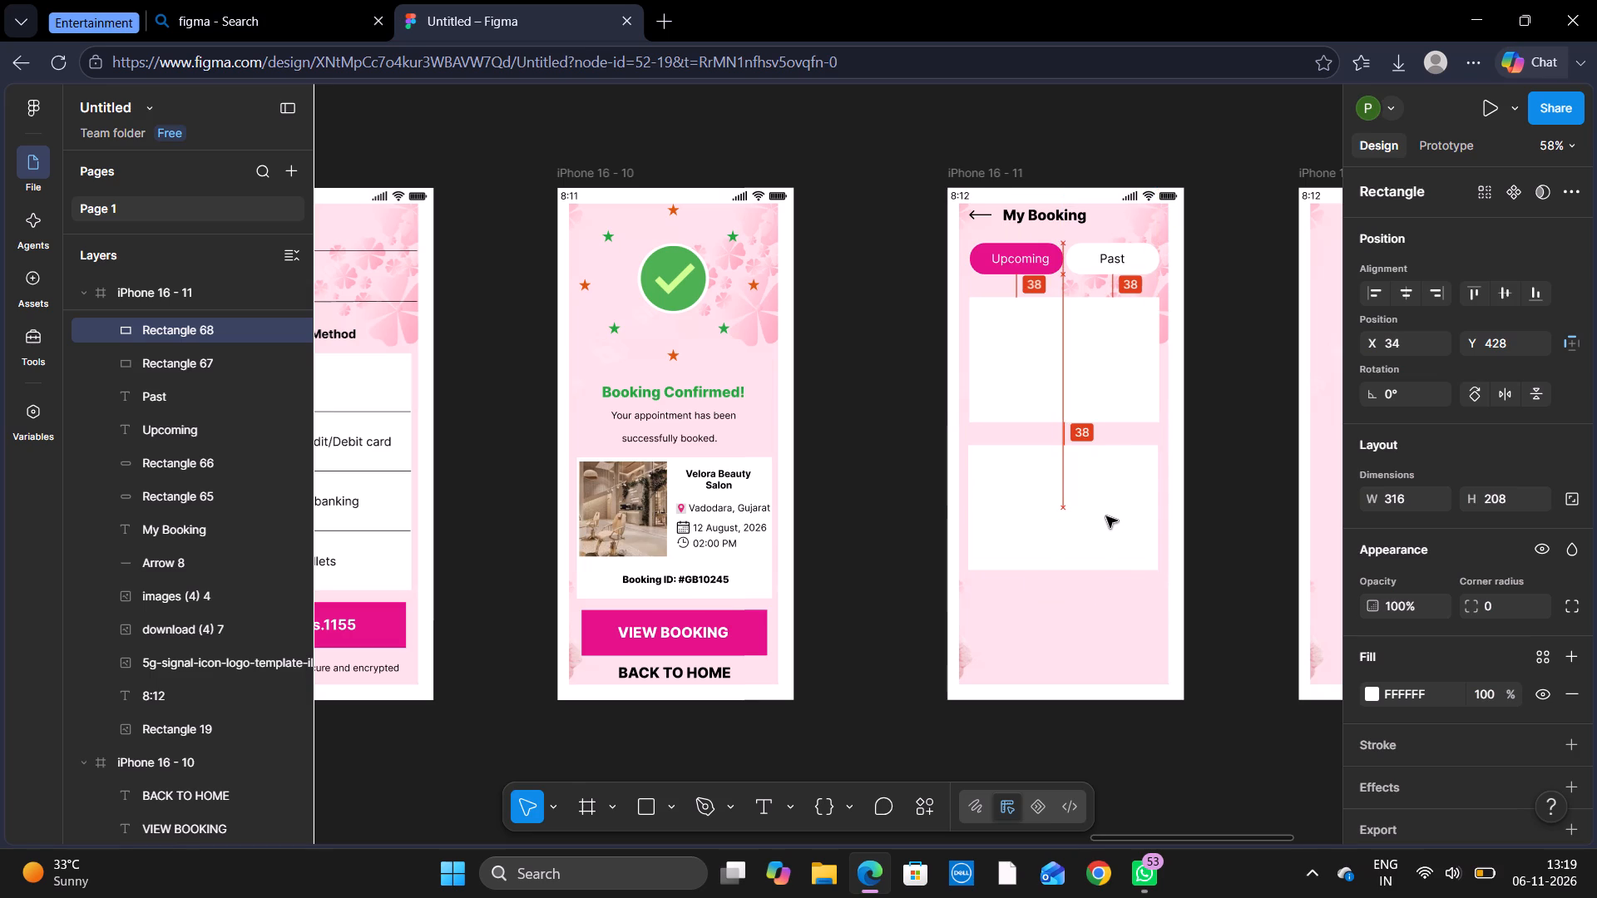
{"action": "left_click_drag", "start_coordinate": [1106, 516], "coordinate": [1107, 521]}
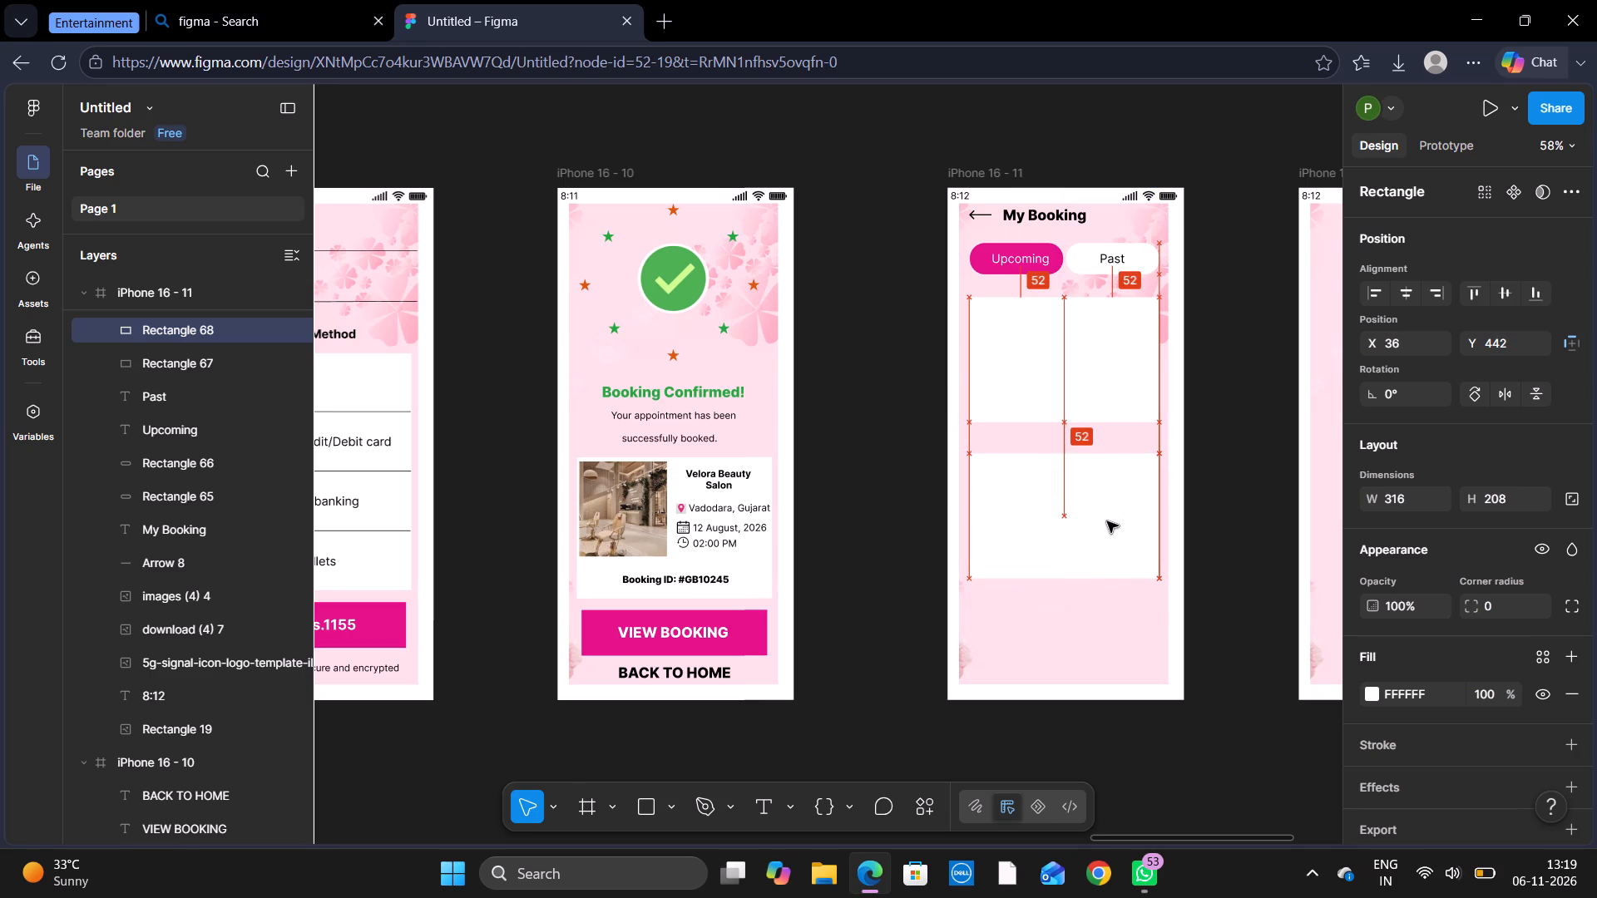
{"action": "left_click_drag", "start_coordinate": [1107, 521], "coordinate": [1107, 526]}
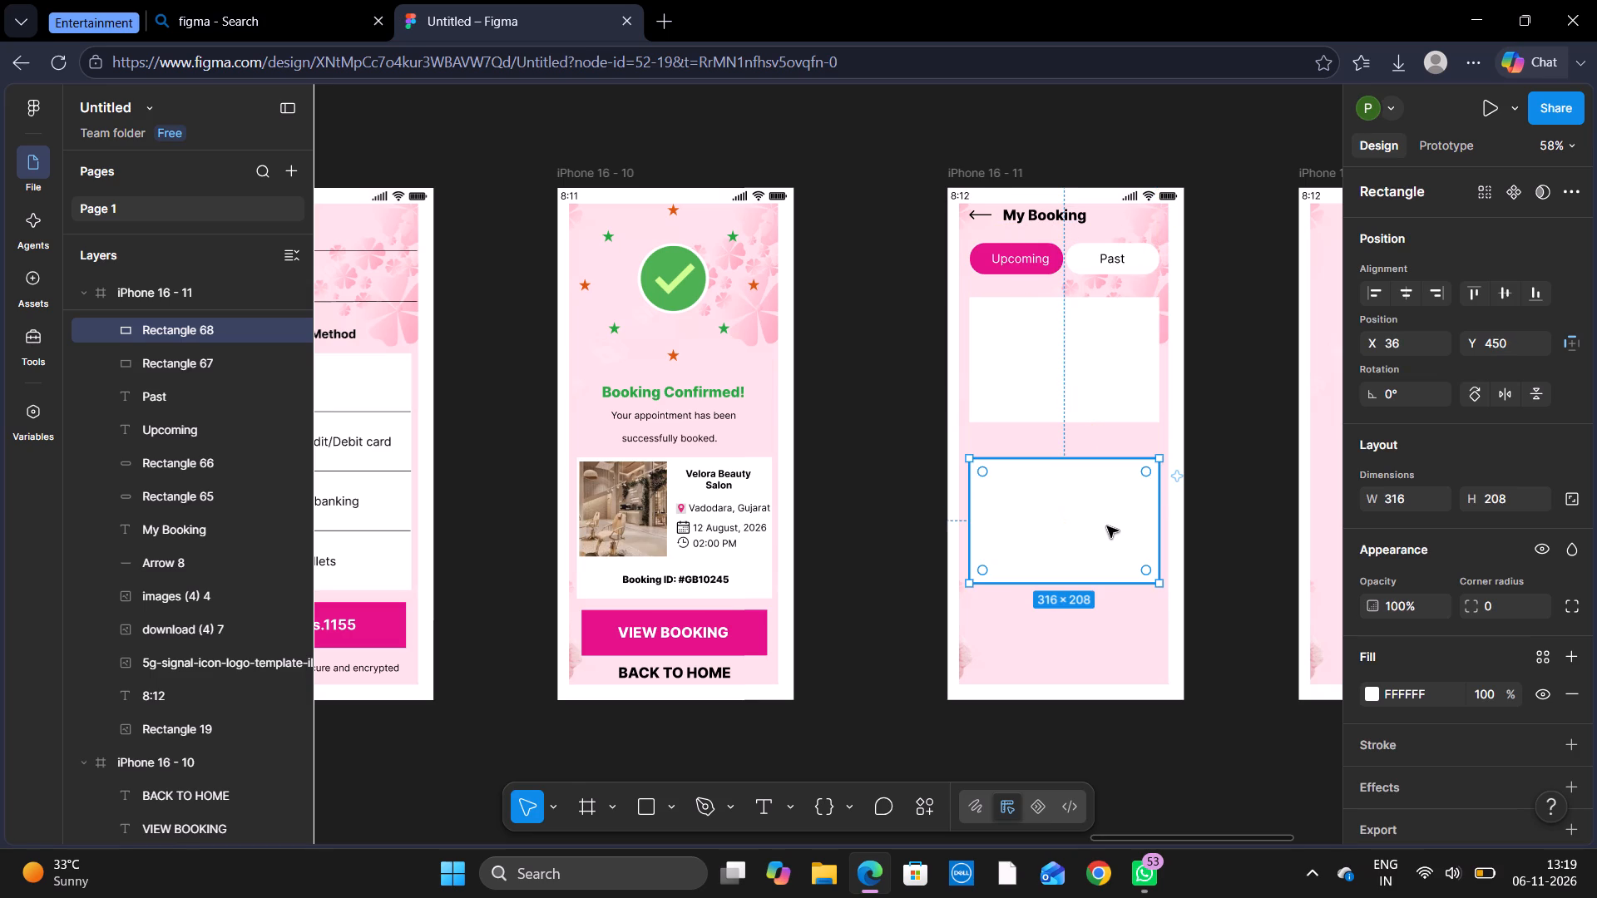
Extend the bottom edges of the lower and upper white cards so each is about 228 high.
{"action": "left_click_drag", "start_coordinate": [1088, 581], "coordinate": [1090, 596]}
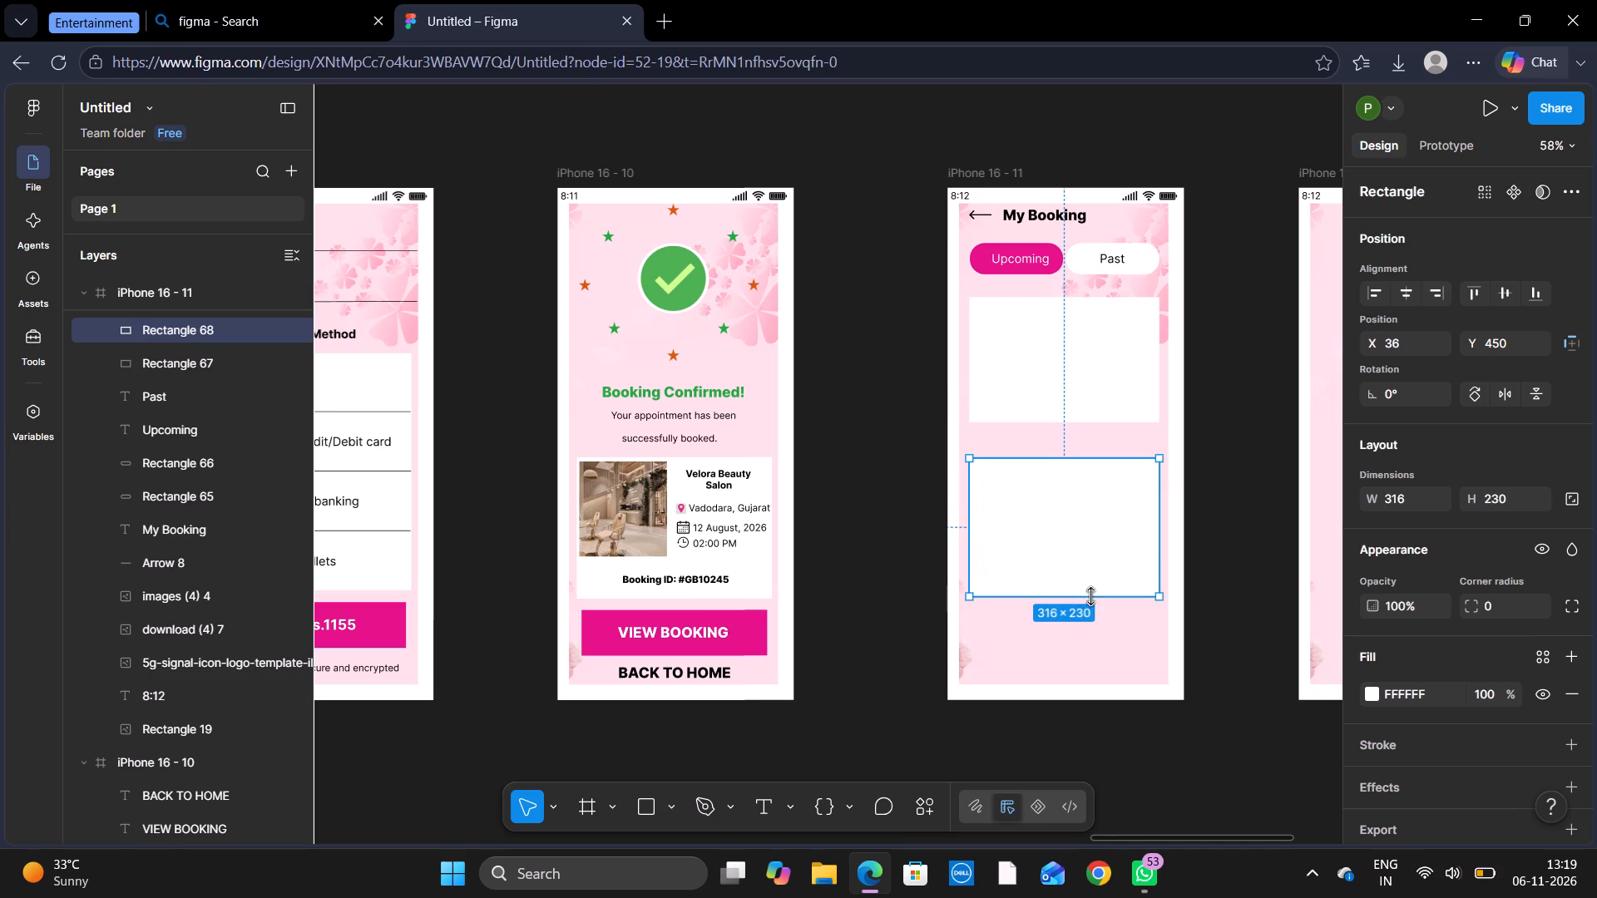
{"action": "left_click_drag", "start_coordinate": [1090, 596], "coordinate": [1091, 595]}
{"action": "left_click", "coordinate": [1091, 595]}
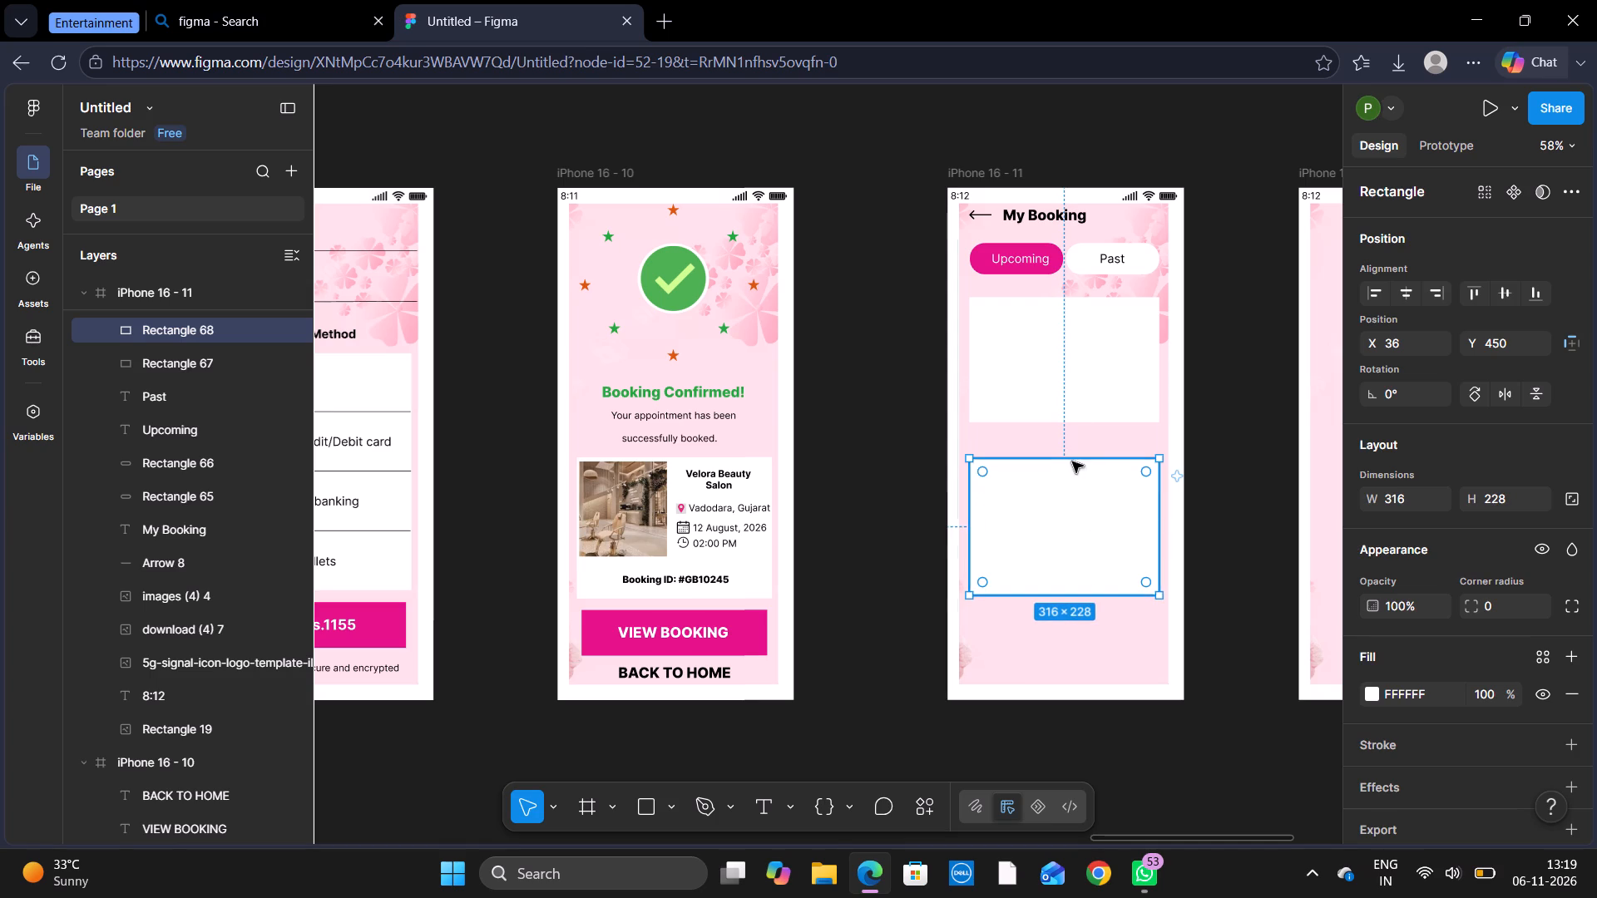
{"action": "left_click", "coordinate": [1077, 356]}
{"action": "left_click_drag", "start_coordinate": [1057, 425], "coordinate": [1058, 428]}
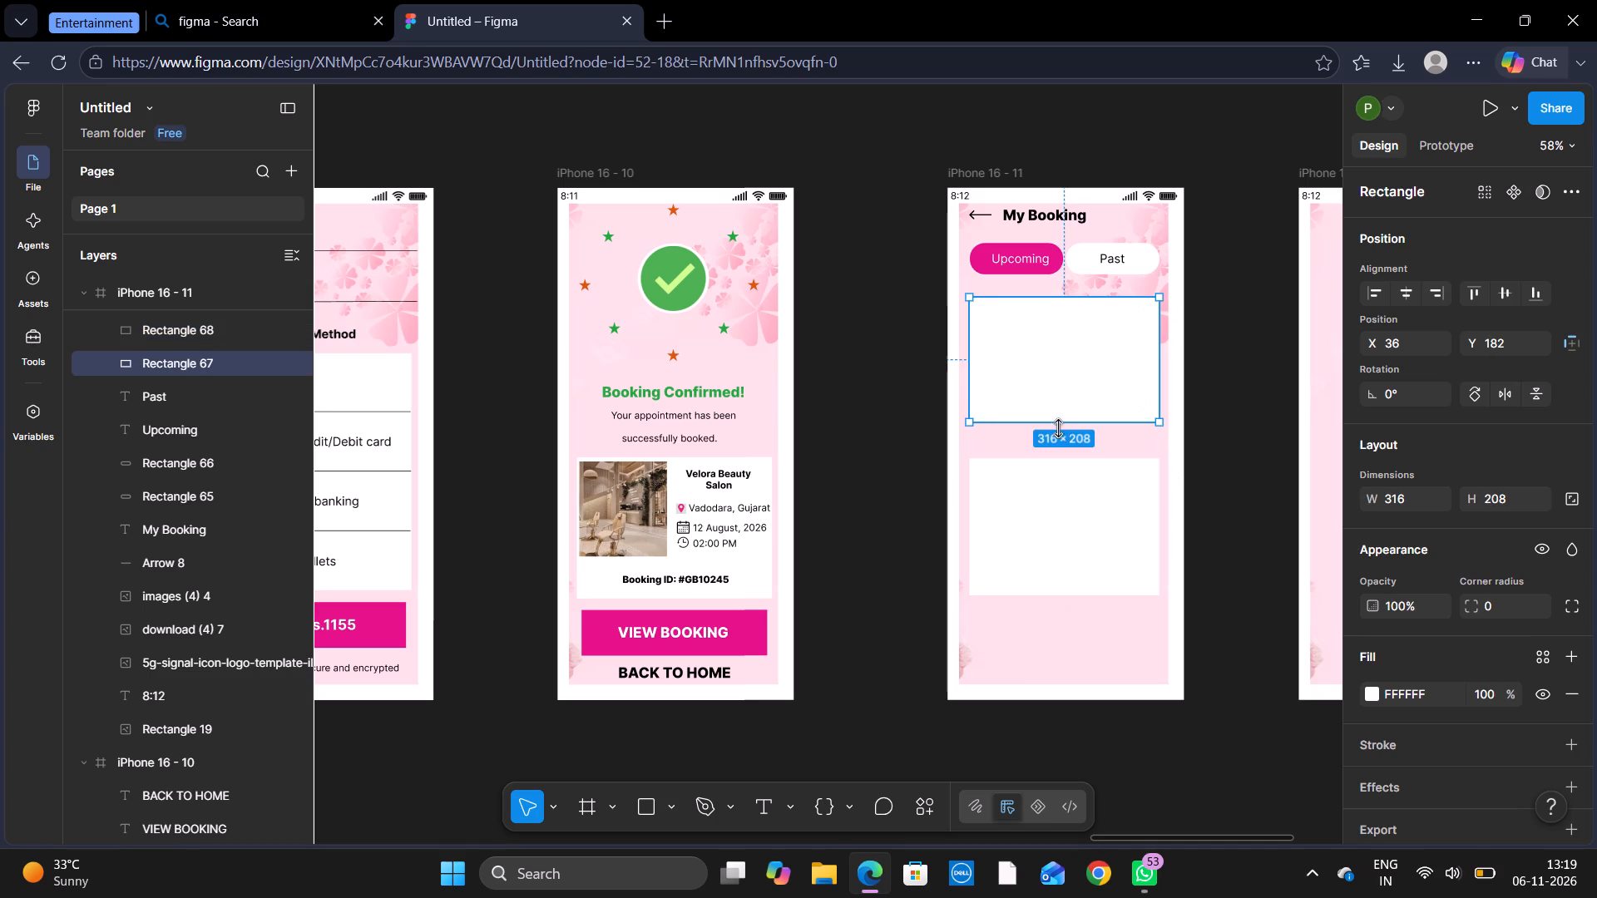
{"action": "left_click_drag", "start_coordinate": [1058, 428], "coordinate": [1061, 435]}
{"action": "left_click", "coordinate": [1061, 435]}
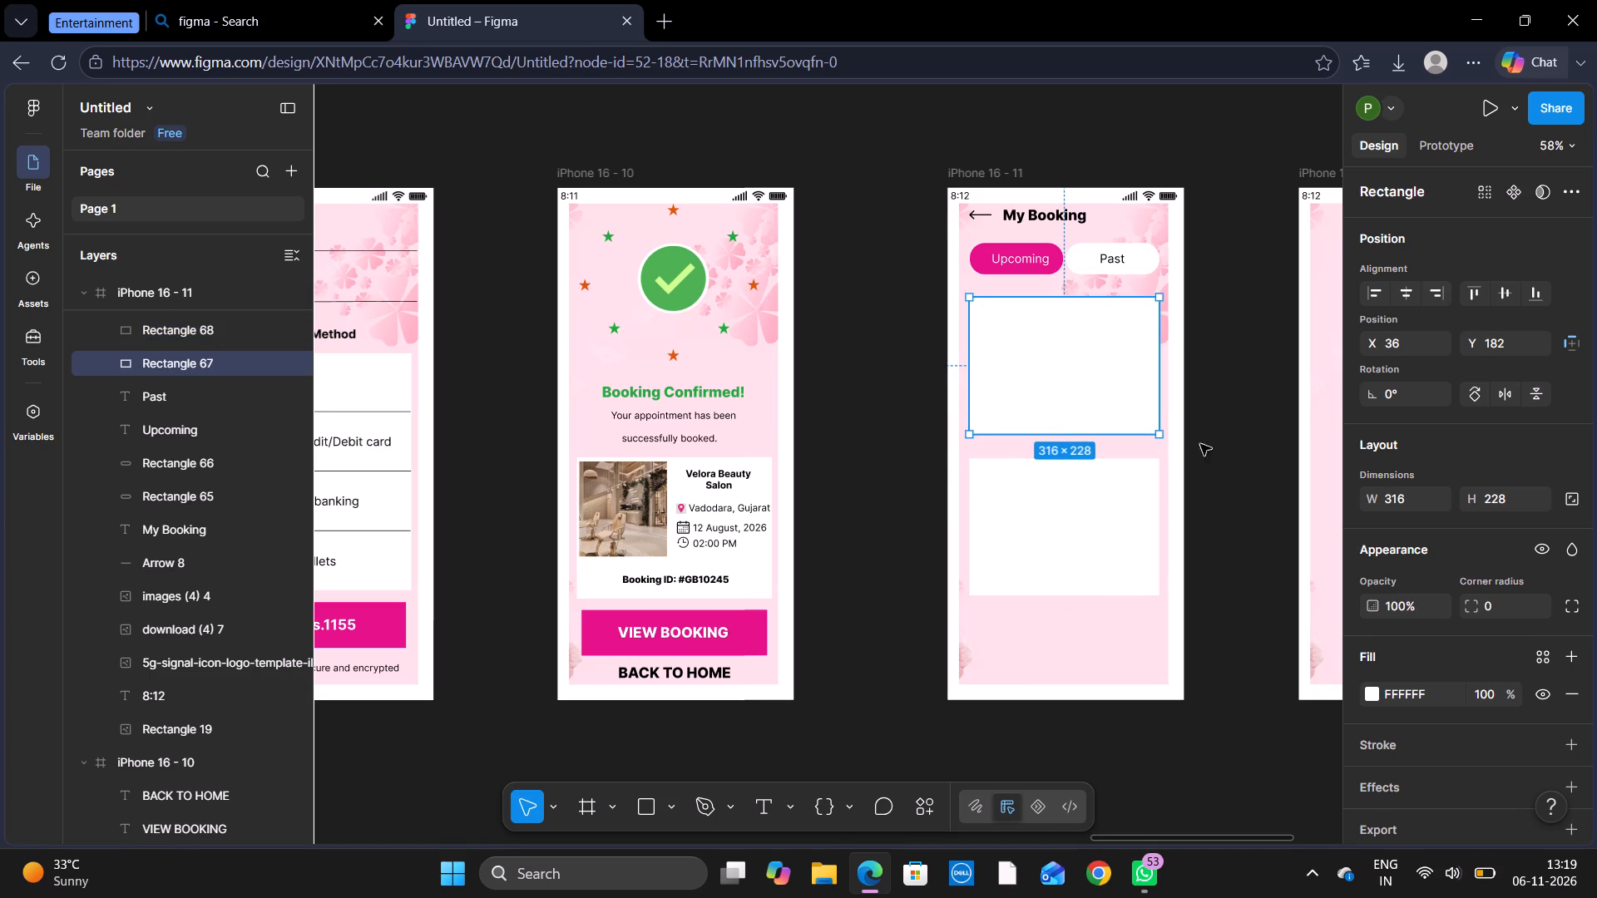
{"action": "left_click", "coordinate": [1233, 443]}
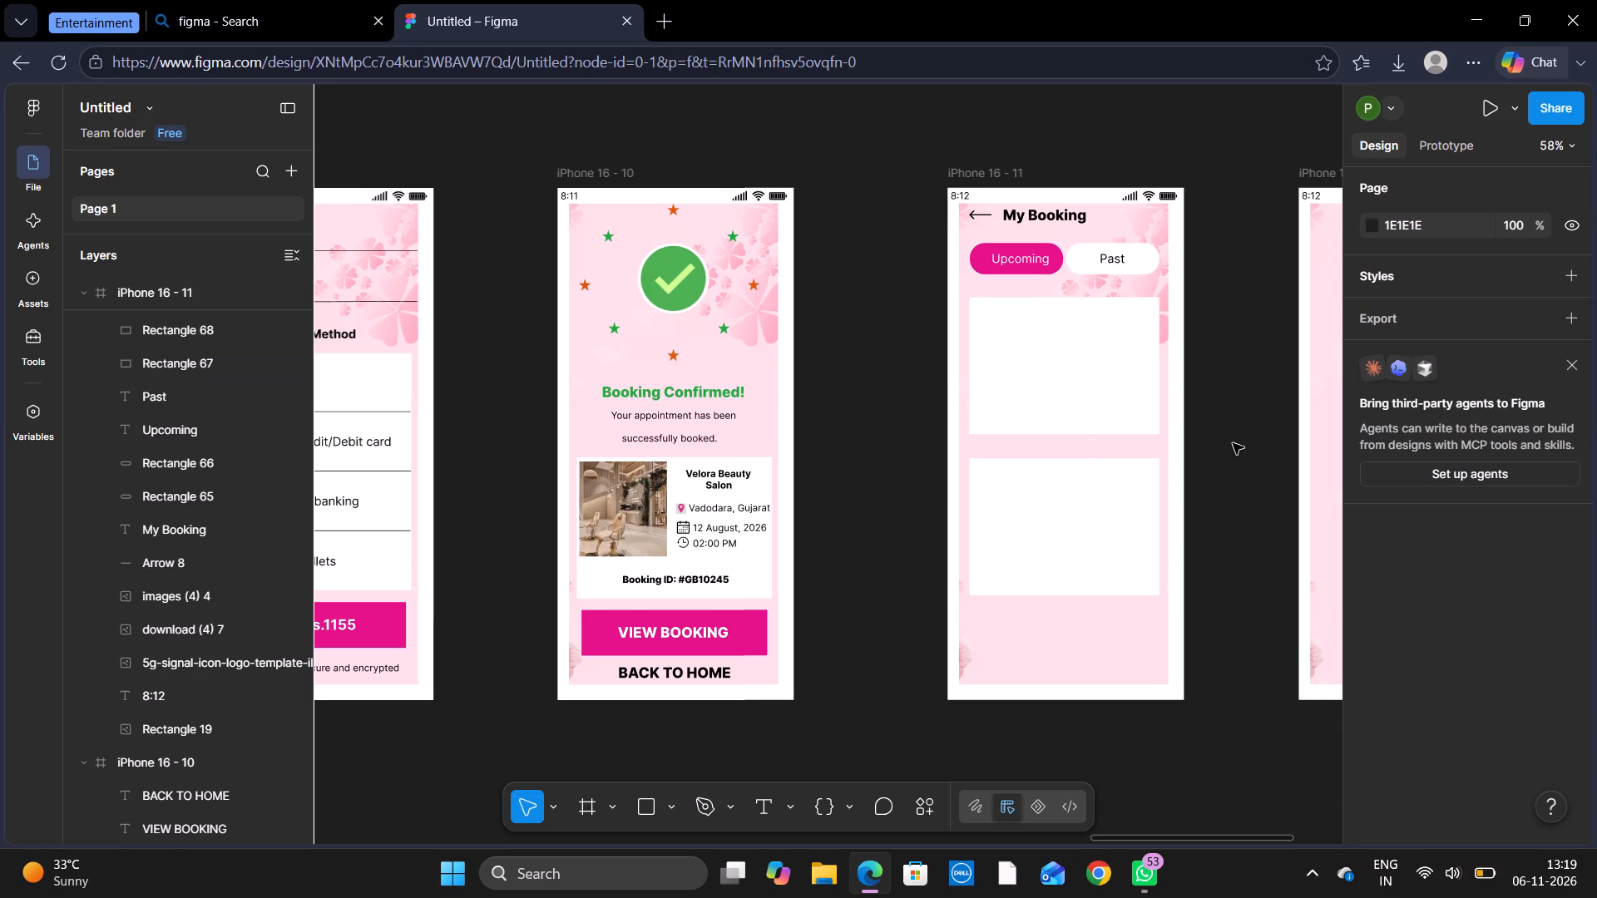
Extend the top edge of the lower white card upward so the card is about 243 high.
{"action": "left_click", "coordinate": [1113, 521]}
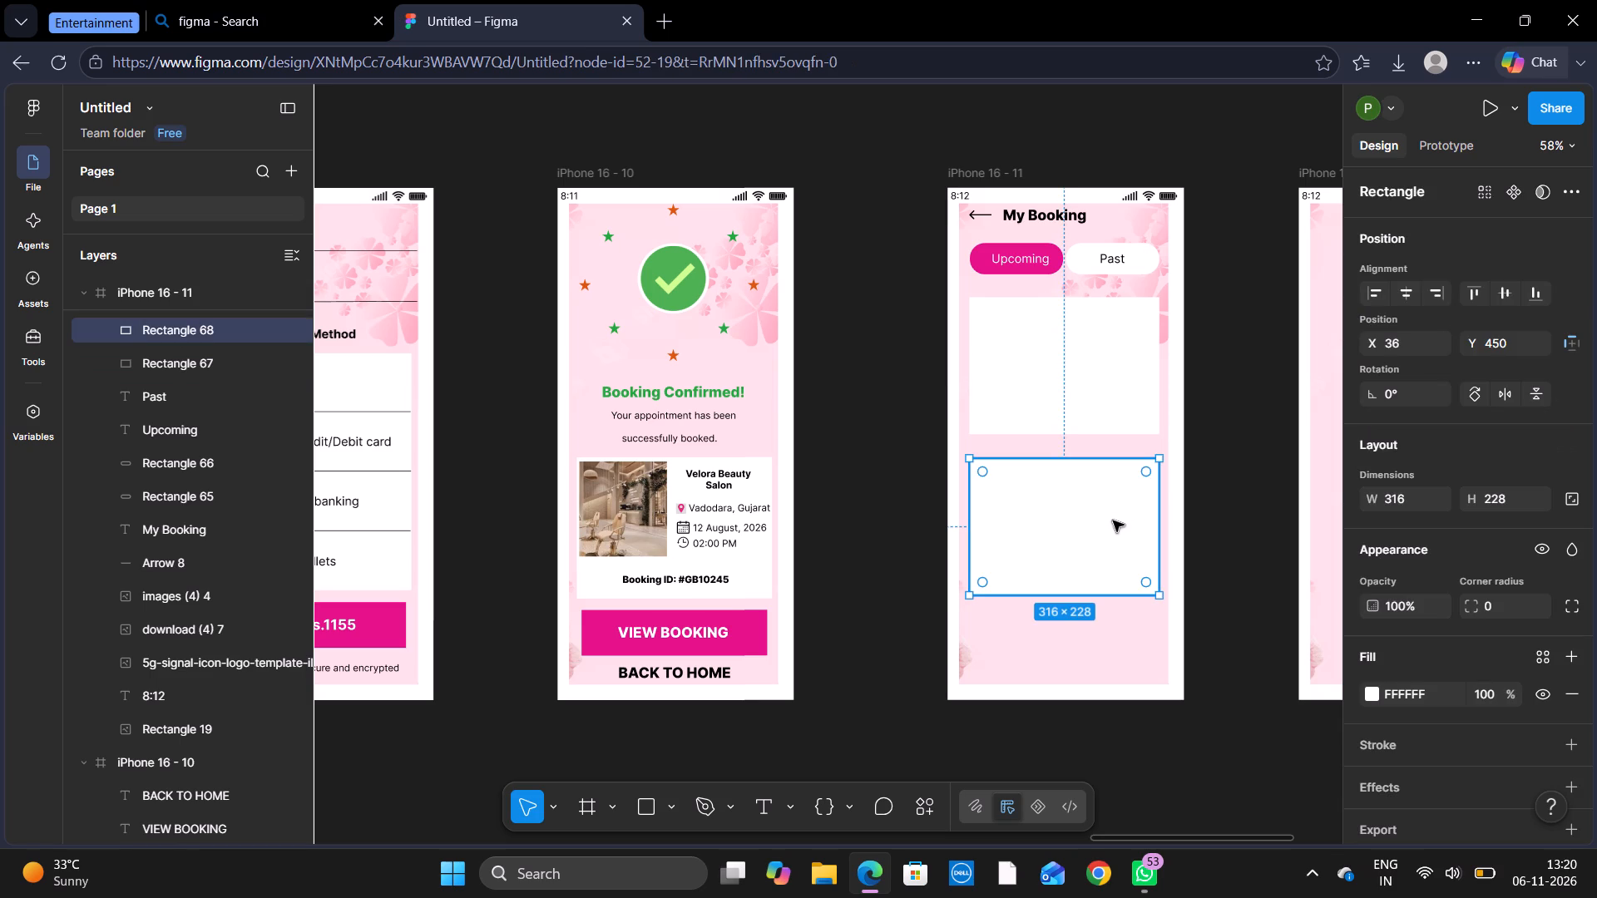
{"action": "left_click_drag", "start_coordinate": [1083, 456], "coordinate": [1083, 448]}
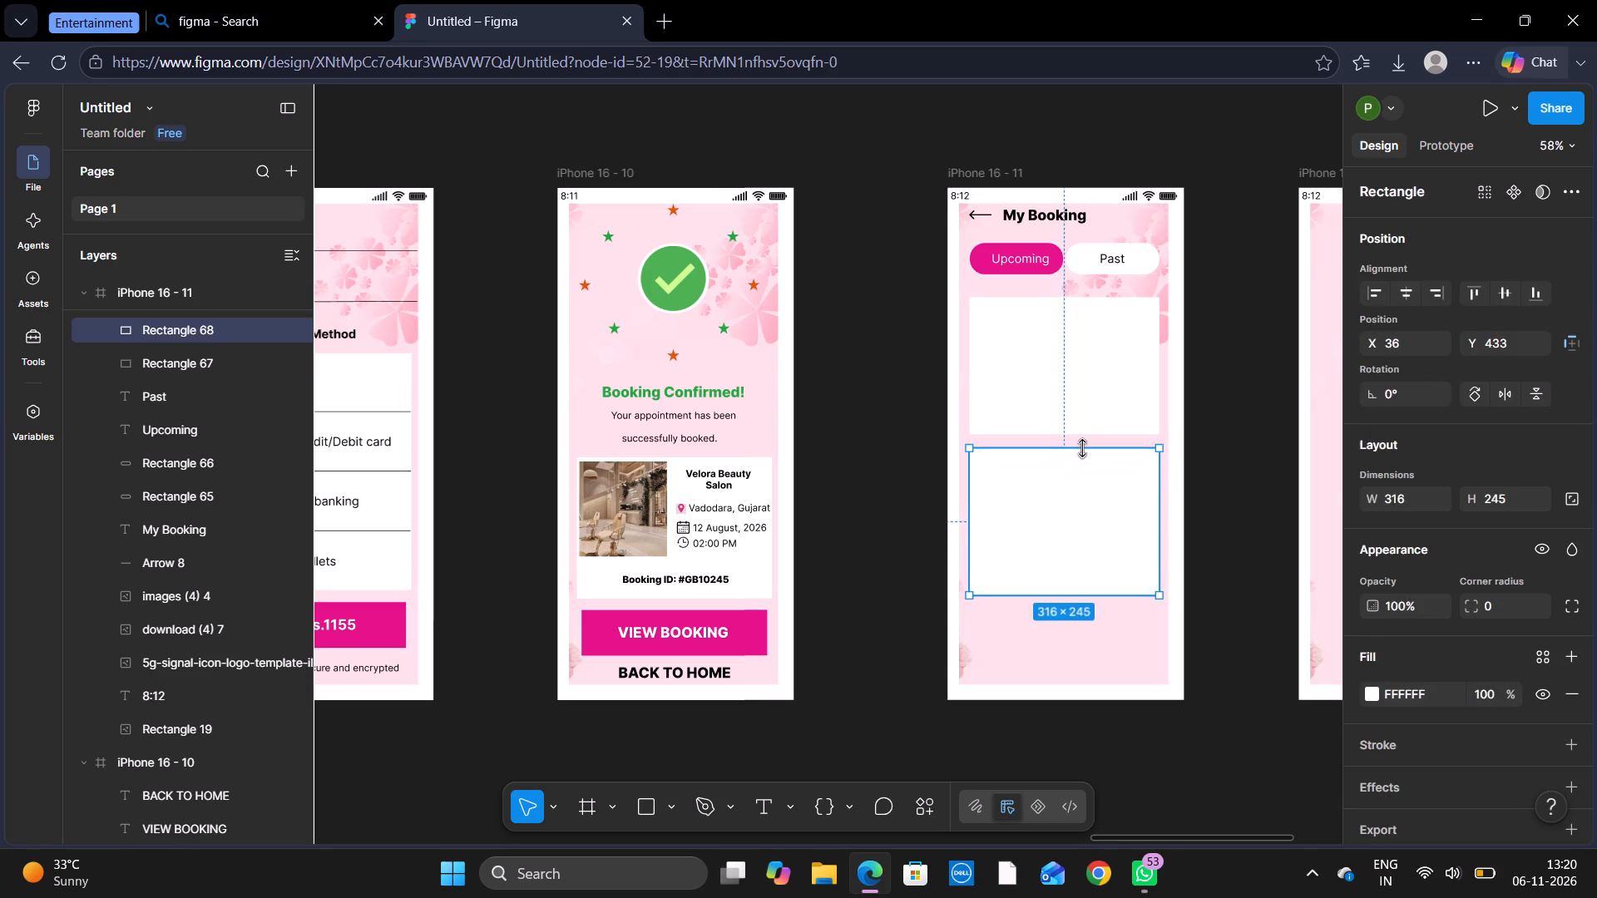
{"action": "left_click_drag", "start_coordinate": [1083, 448], "coordinate": [1083, 449]}
{"action": "left_click", "coordinate": [1083, 449]}
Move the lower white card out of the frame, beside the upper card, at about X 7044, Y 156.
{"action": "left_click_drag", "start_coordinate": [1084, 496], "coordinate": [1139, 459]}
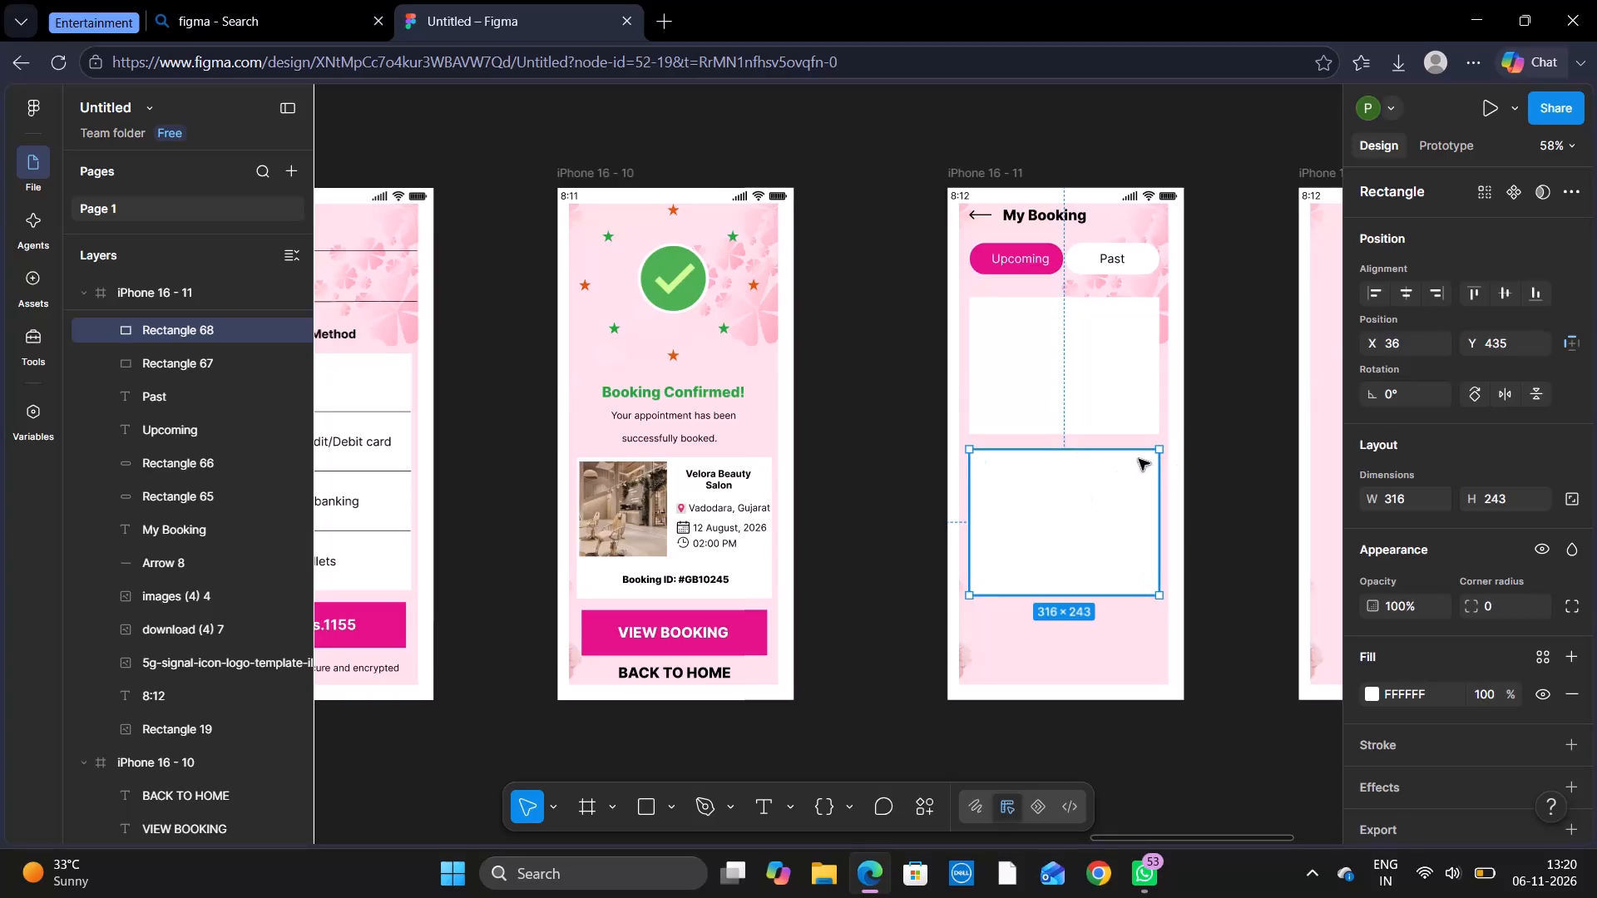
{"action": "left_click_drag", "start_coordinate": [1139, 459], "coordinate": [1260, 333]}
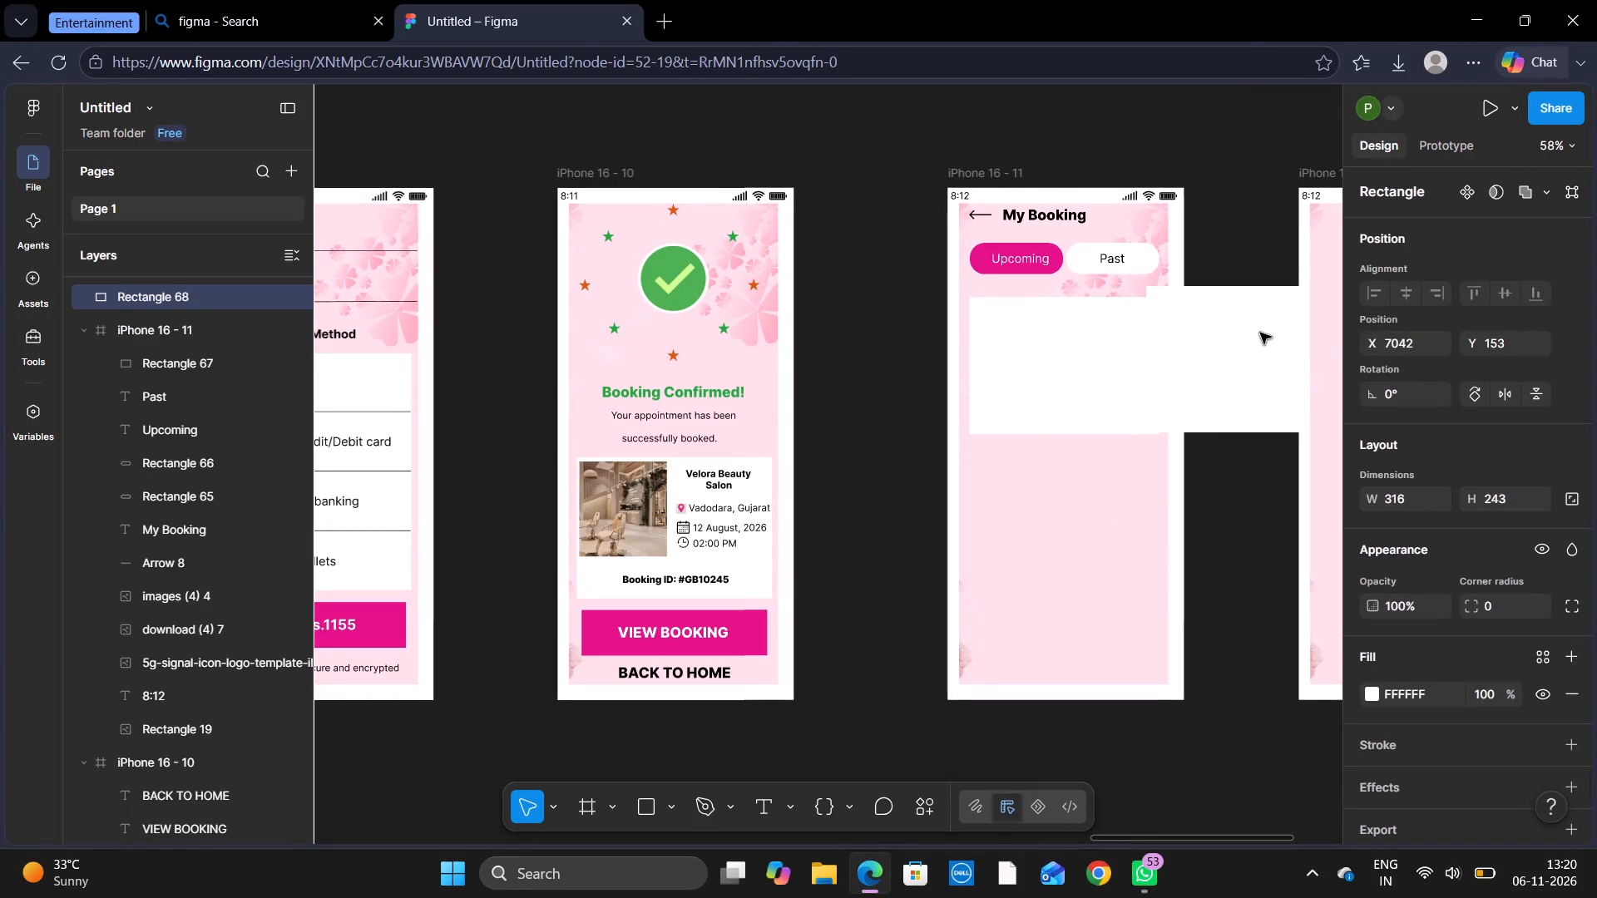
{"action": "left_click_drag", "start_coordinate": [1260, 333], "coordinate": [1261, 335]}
Extend the top edge of the upper white card upward to about Y 168, making it about 242 high.
{"action": "left_click", "coordinate": [1108, 341]}
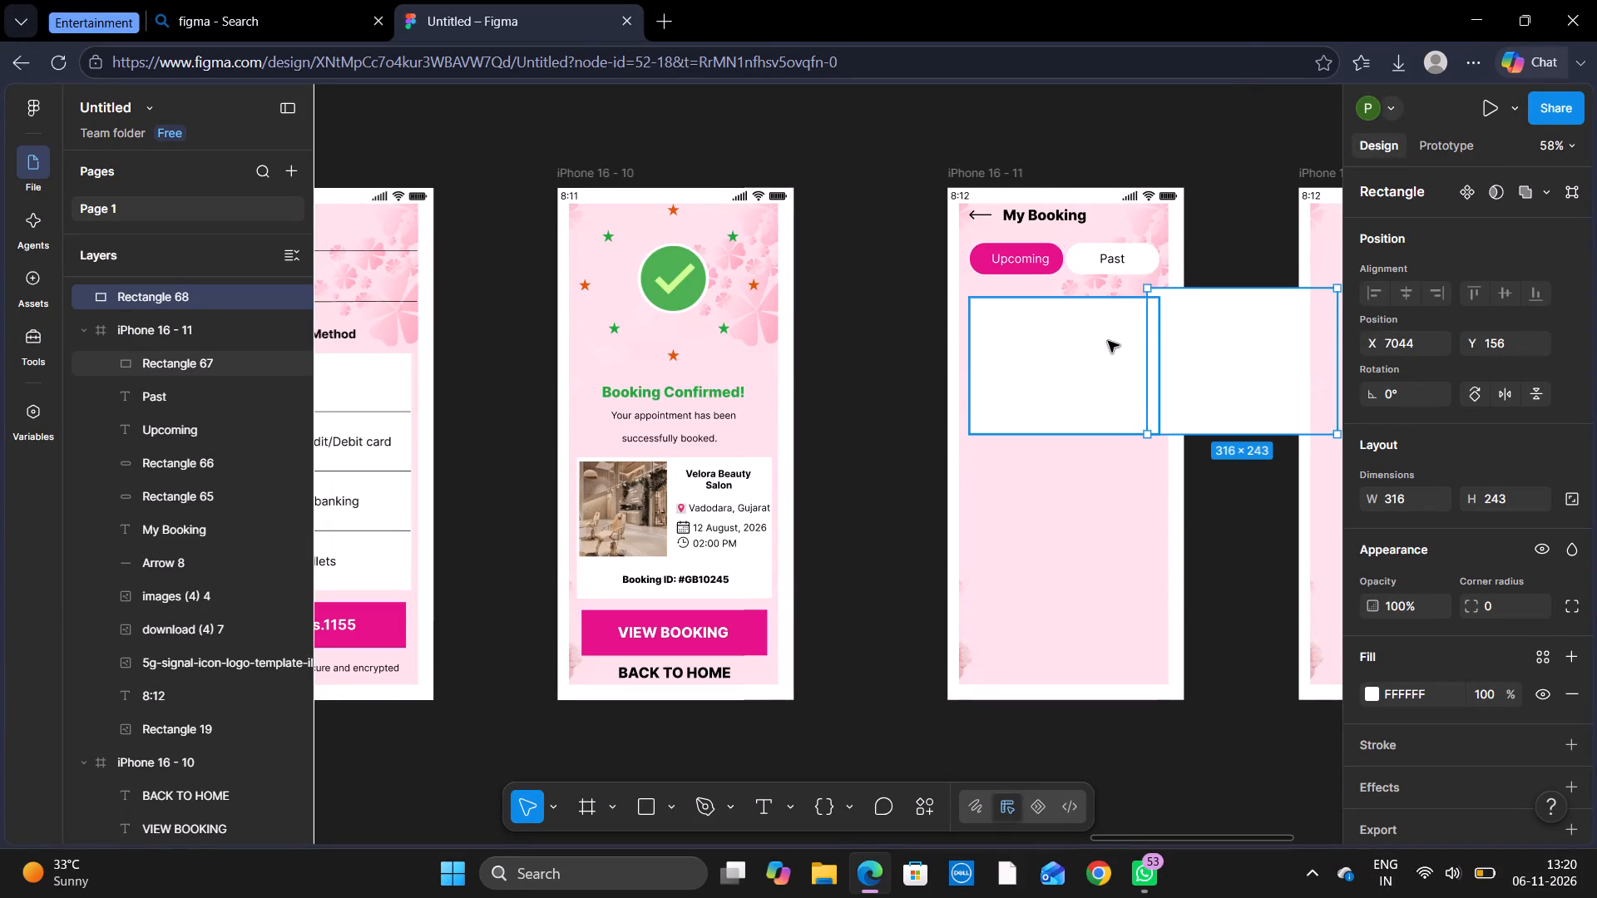
{"action": "left_click_drag", "start_coordinate": [1101, 299], "coordinate": [1102, 294]}
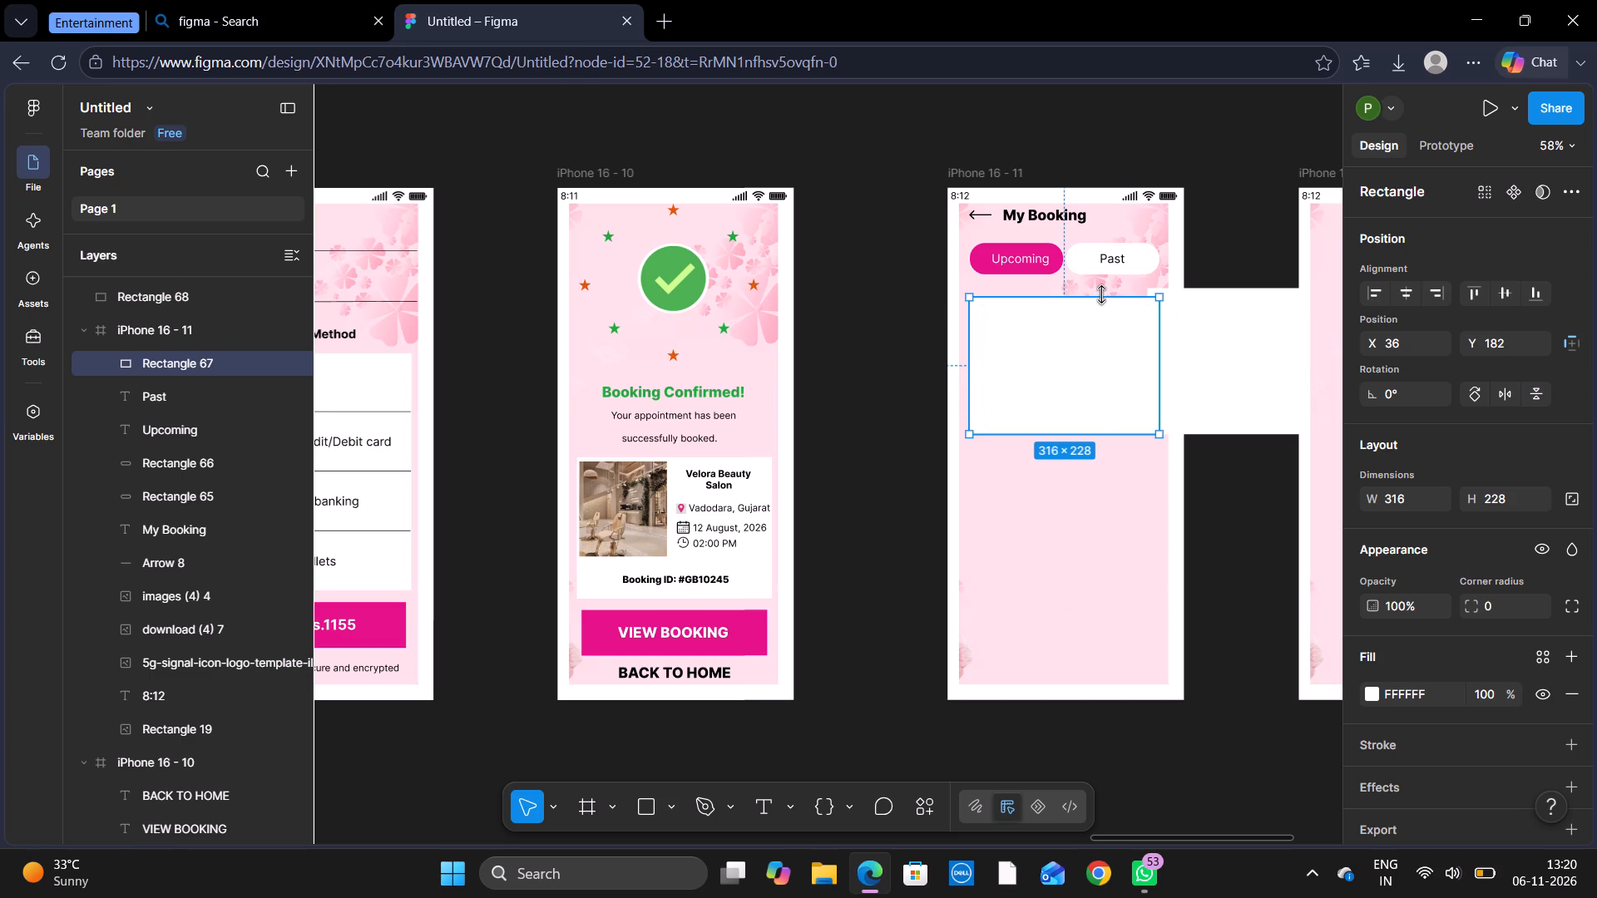
{"action": "left_click_drag", "start_coordinate": [1102, 294], "coordinate": [1104, 289]}
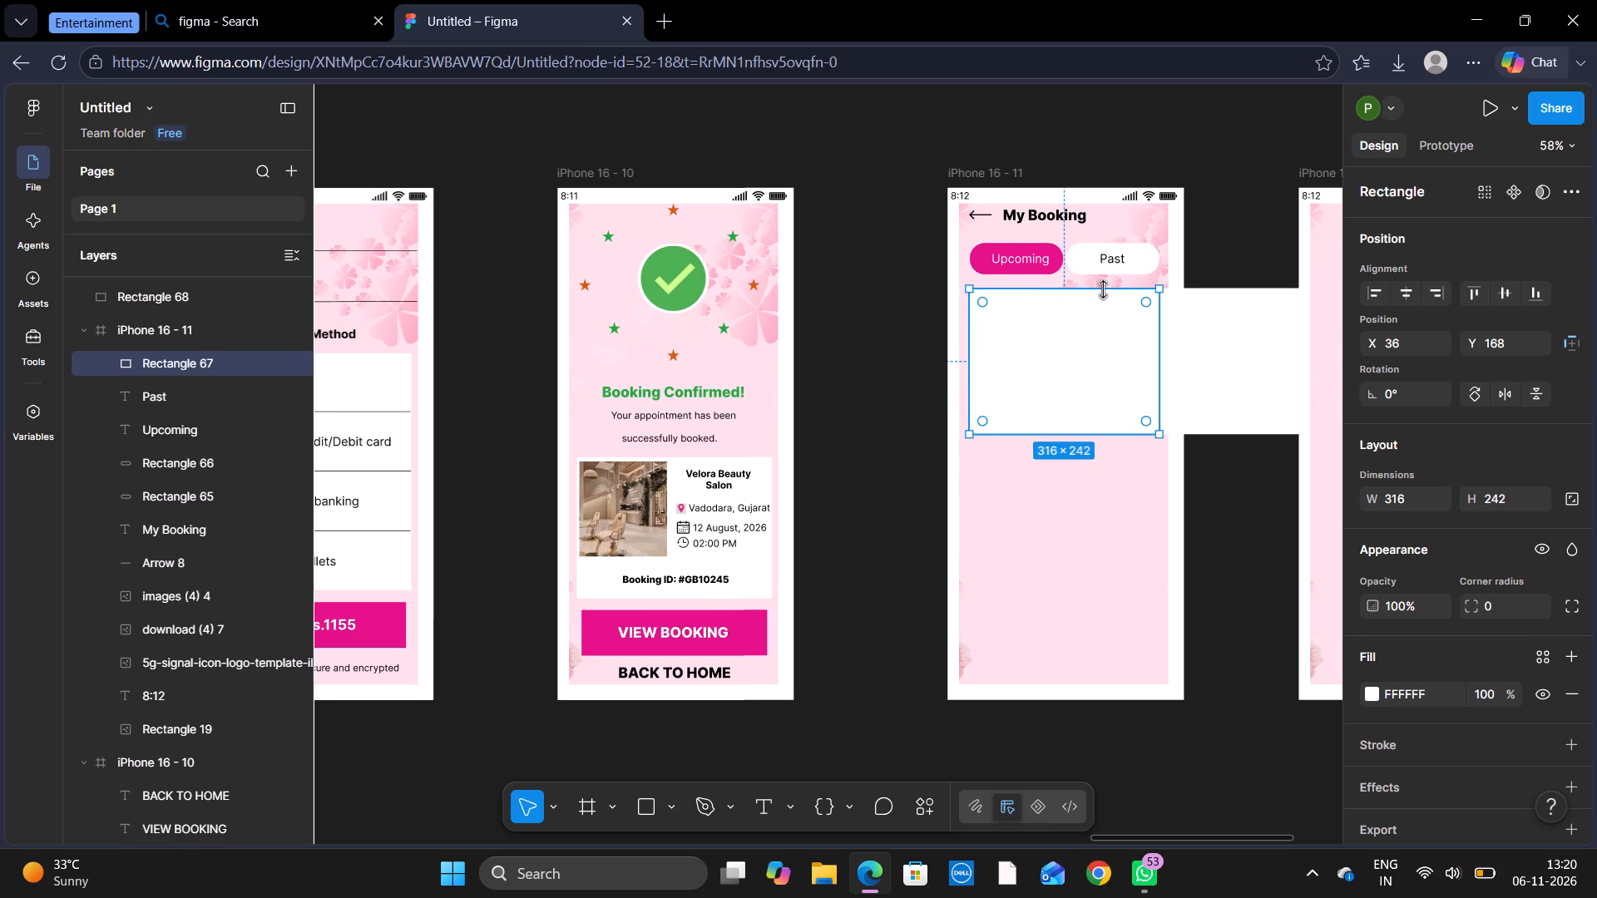
Move the other white card into the My Booking frame below the upper card, at about X 36, Y 456.
{"action": "left_click_drag", "start_coordinate": [1273, 337], "coordinate": [1105, 526]}
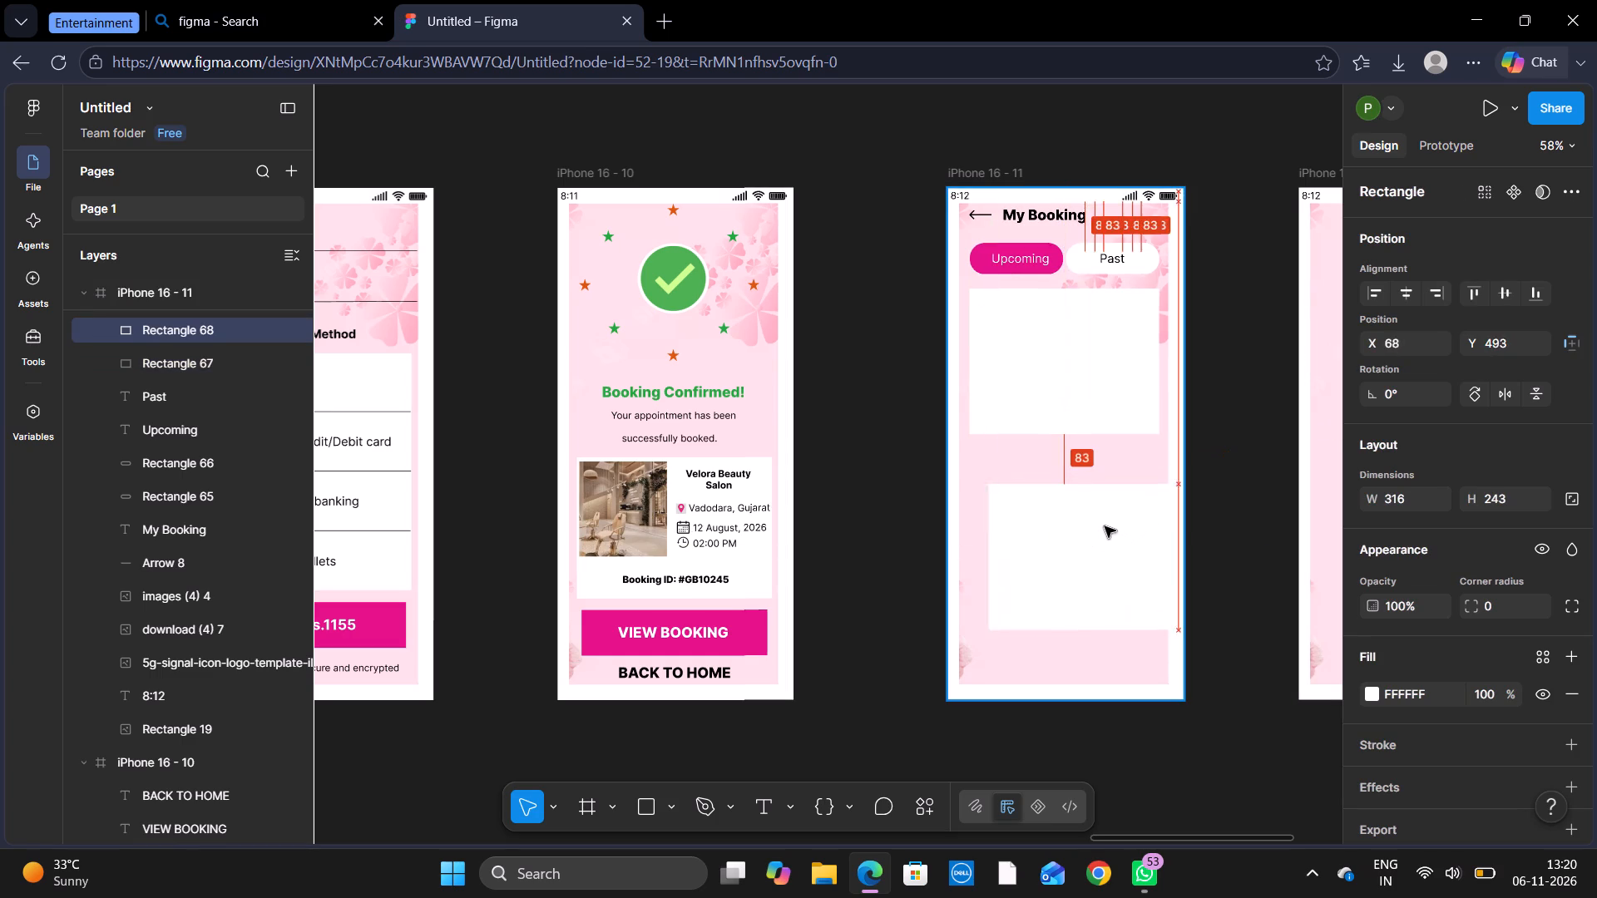
{"action": "left_click_drag", "start_coordinate": [1105, 526], "coordinate": [1099, 519]}
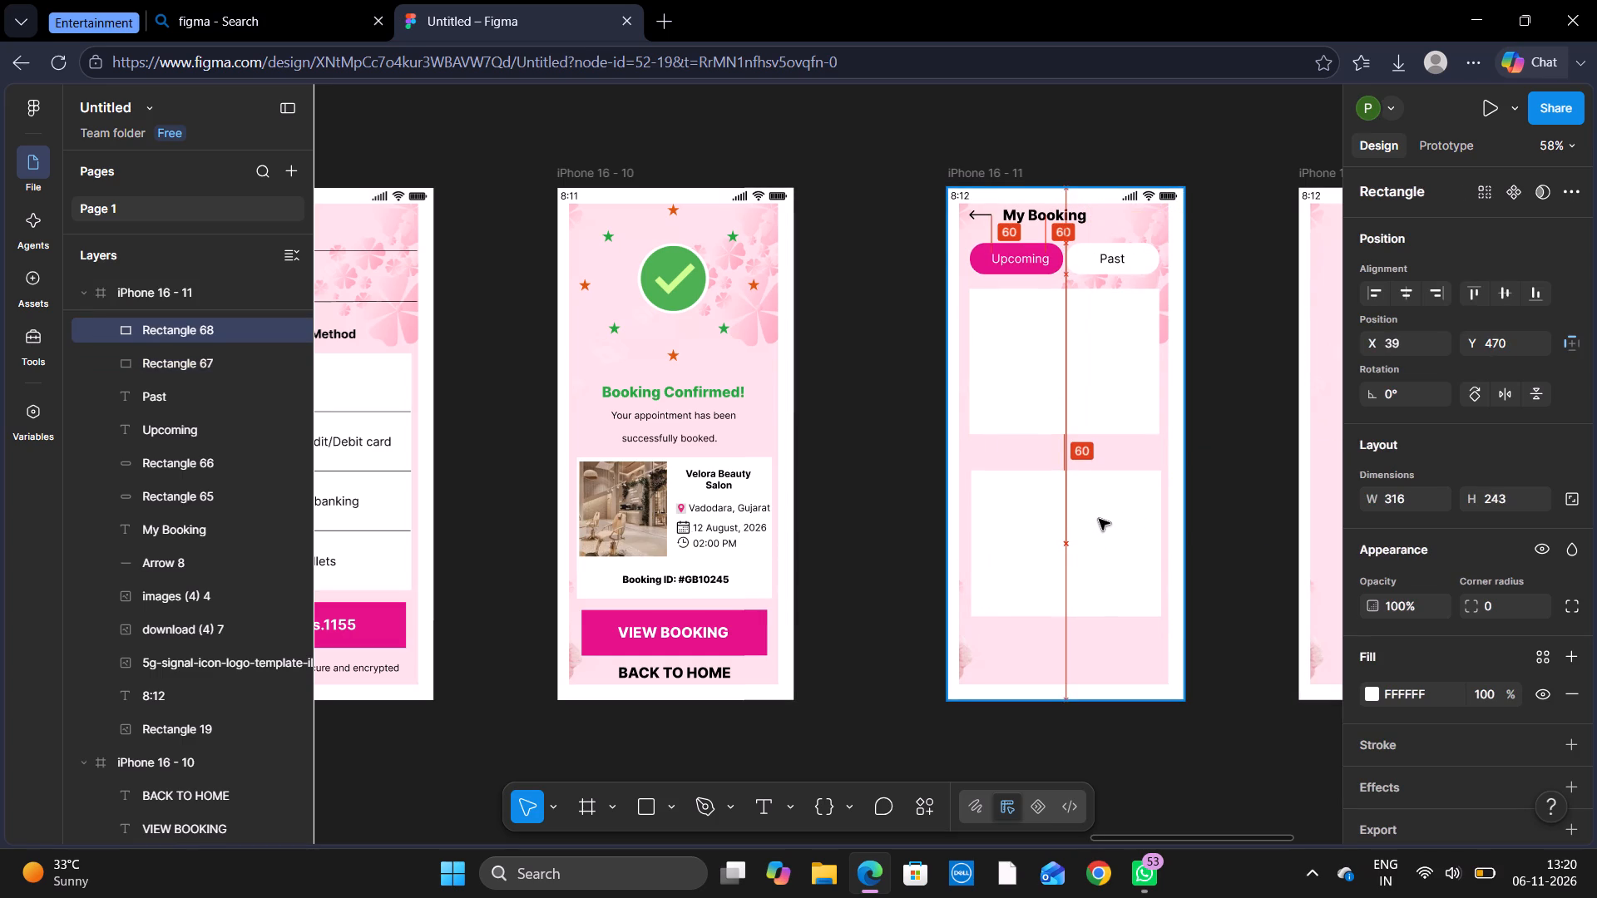
{"action": "left_click_drag", "start_coordinate": [1099, 519], "coordinate": [1096, 514]}
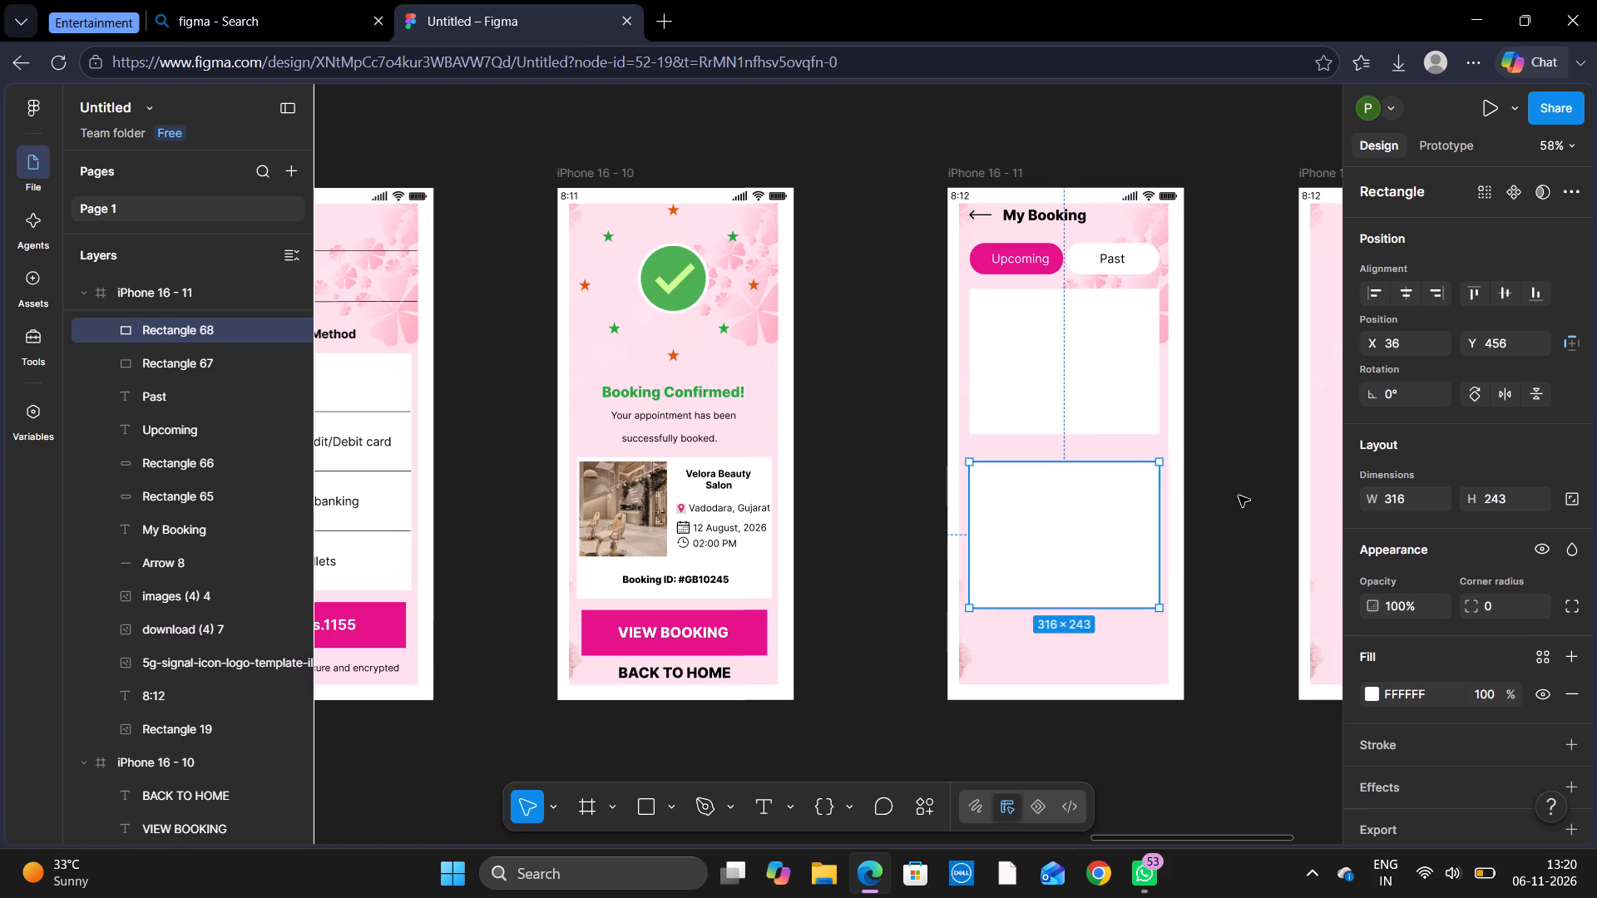
{"action": "left_click", "coordinate": [1239, 496]}
Copy the Rediance Salon photo from the Explore screen and place it in the upper card's top-left corner, about X 36, Y 168.
{"action": "scroll", "coordinate": [953, 581], "scroll_direction": "right", "scroll_amount": 7}
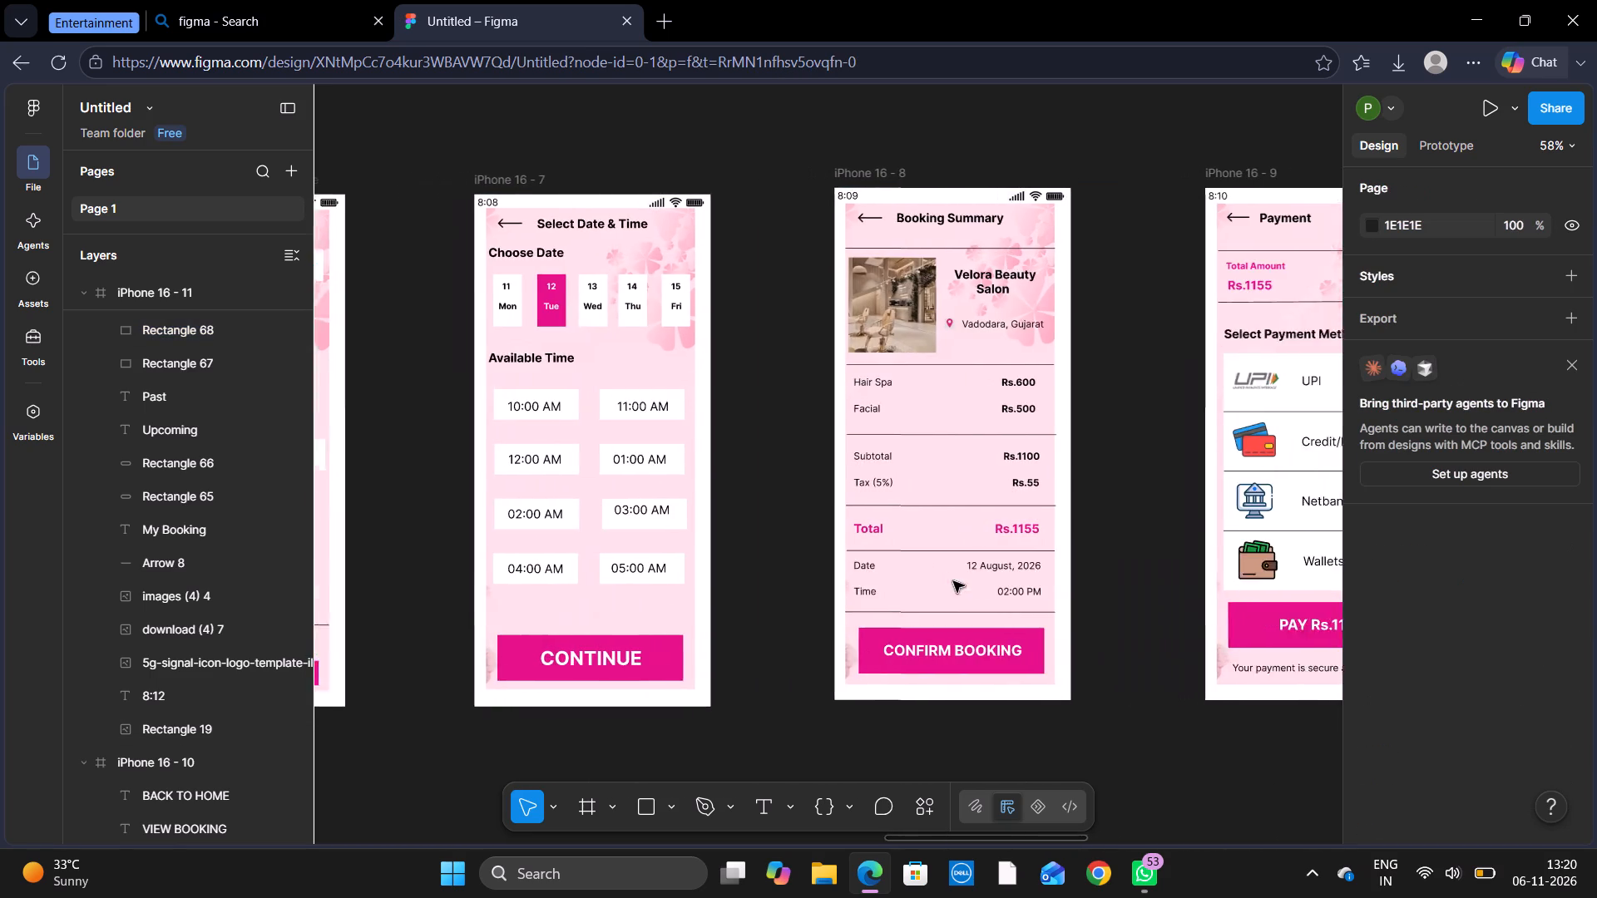
{"action": "scroll", "coordinate": [953, 581], "scroll_direction": "right", "scroll_amount": 4}
{"action": "scroll", "coordinate": [953, 581], "scroll_direction": "left", "scroll_amount": 1}
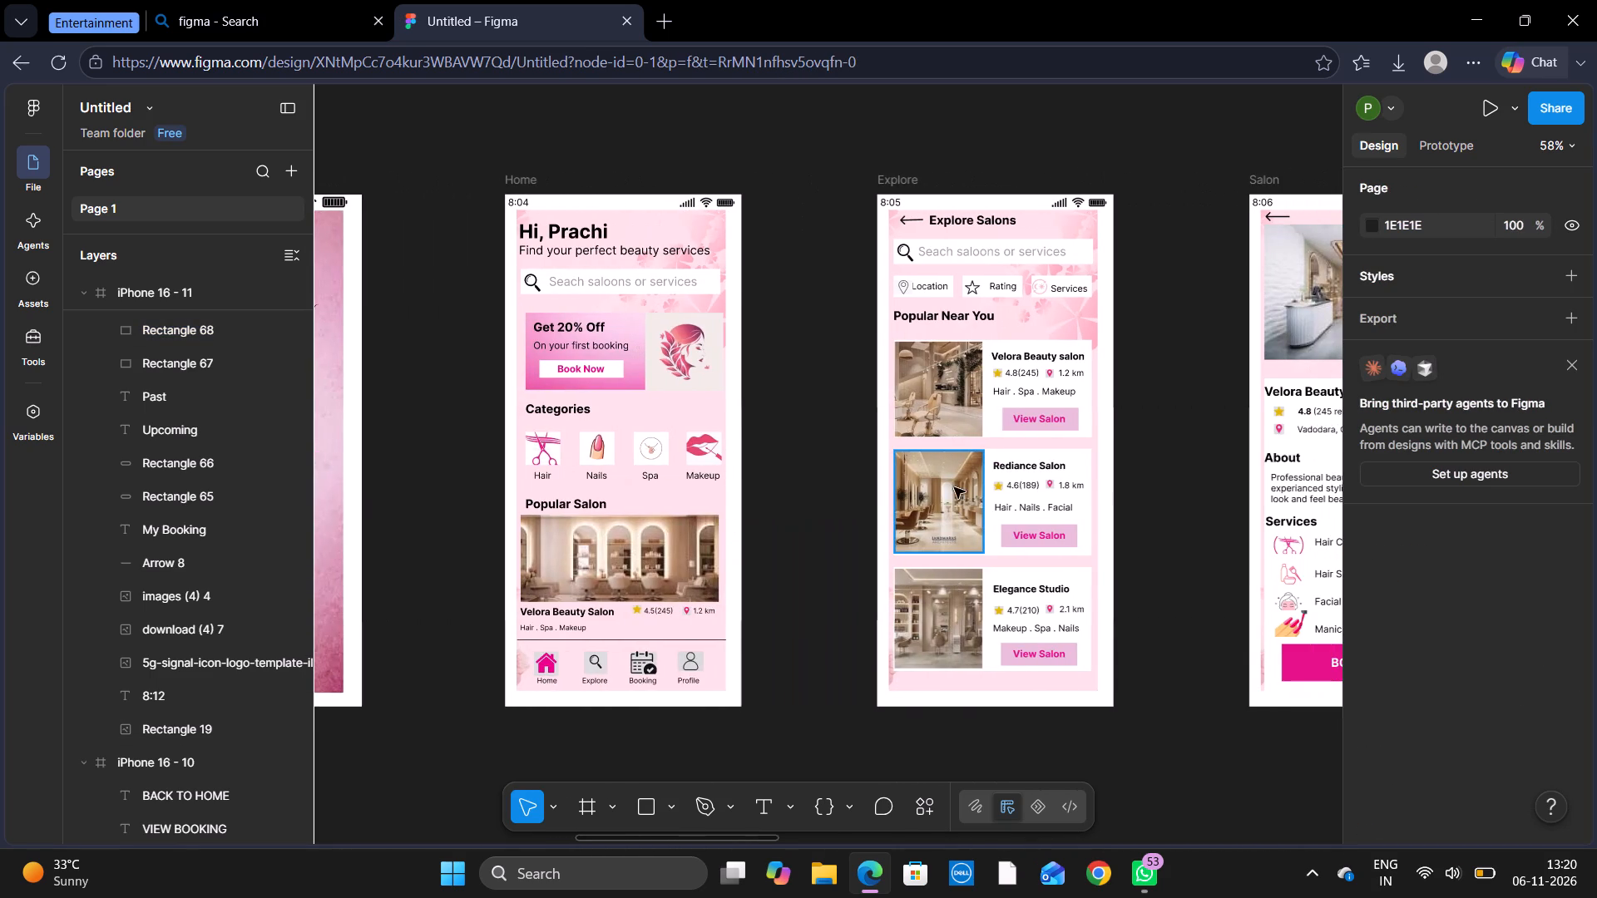
{"action": "scroll", "coordinate": [1085, 422], "scroll_direction": "left", "scroll_amount": 2}
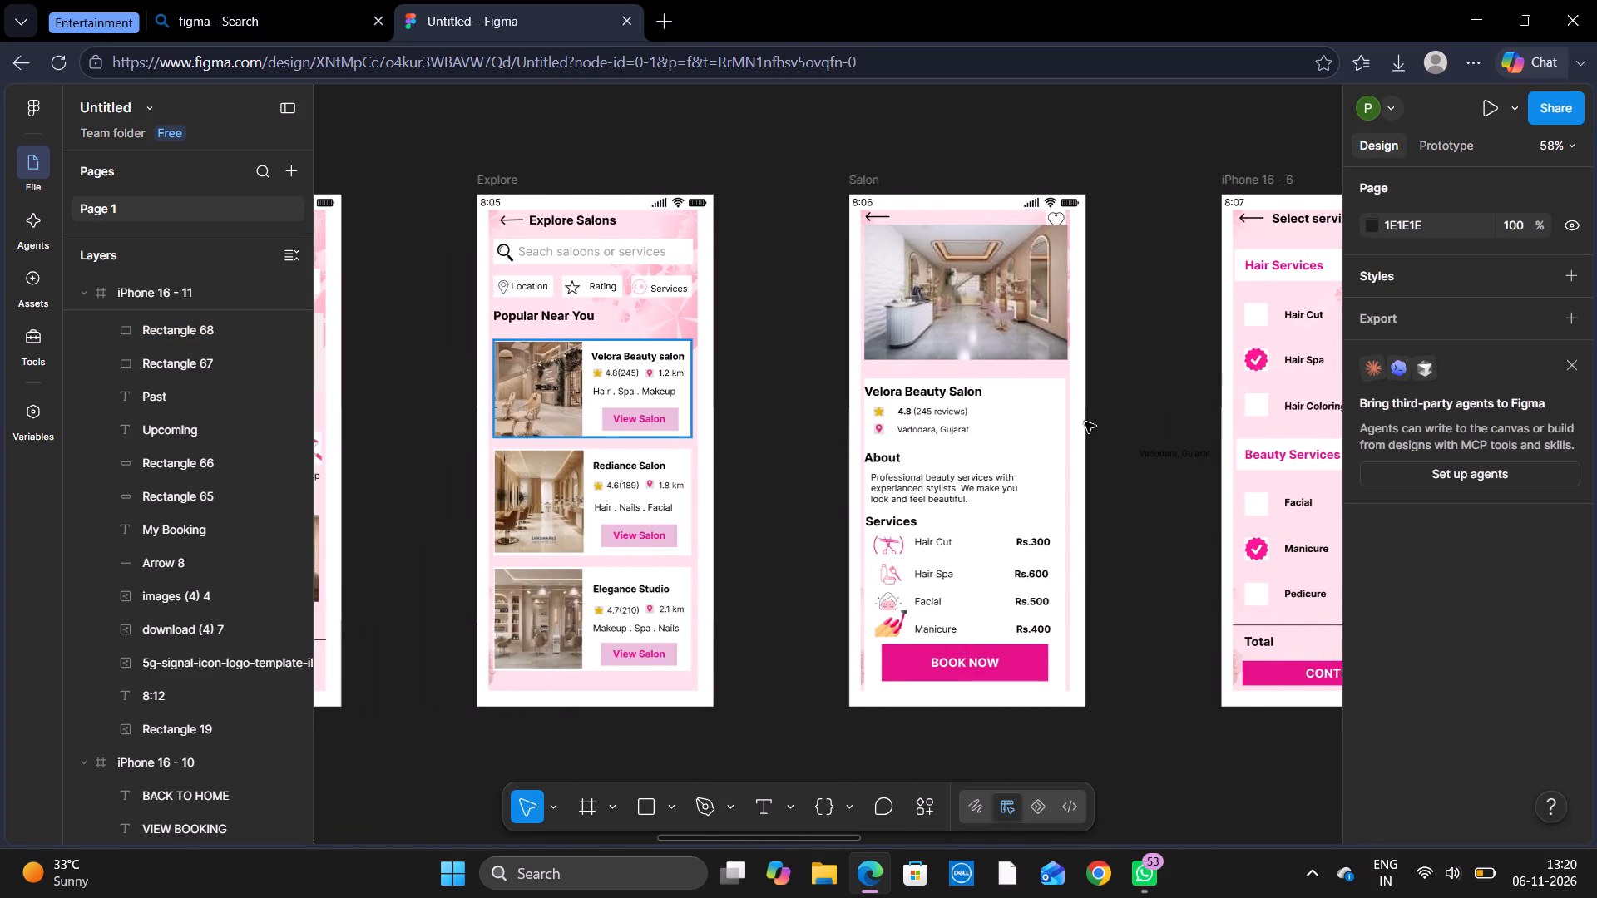
{"action": "scroll", "coordinate": [666, 567], "scroll_direction": "right", "scroll_amount": 1}
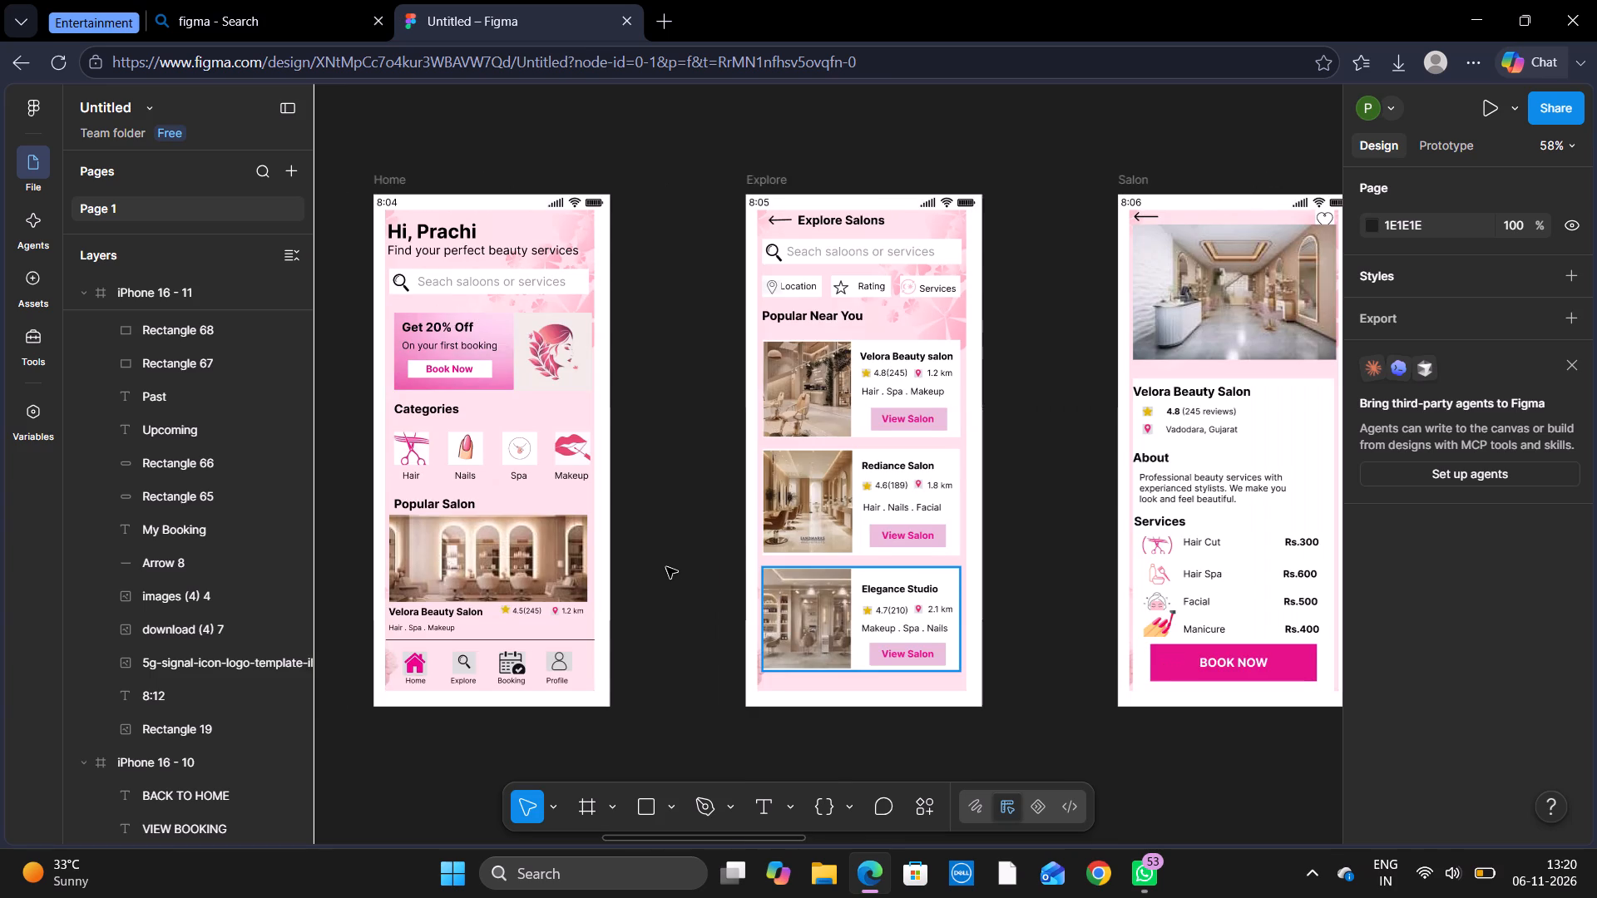
{"action": "left_click", "coordinate": [779, 510]}
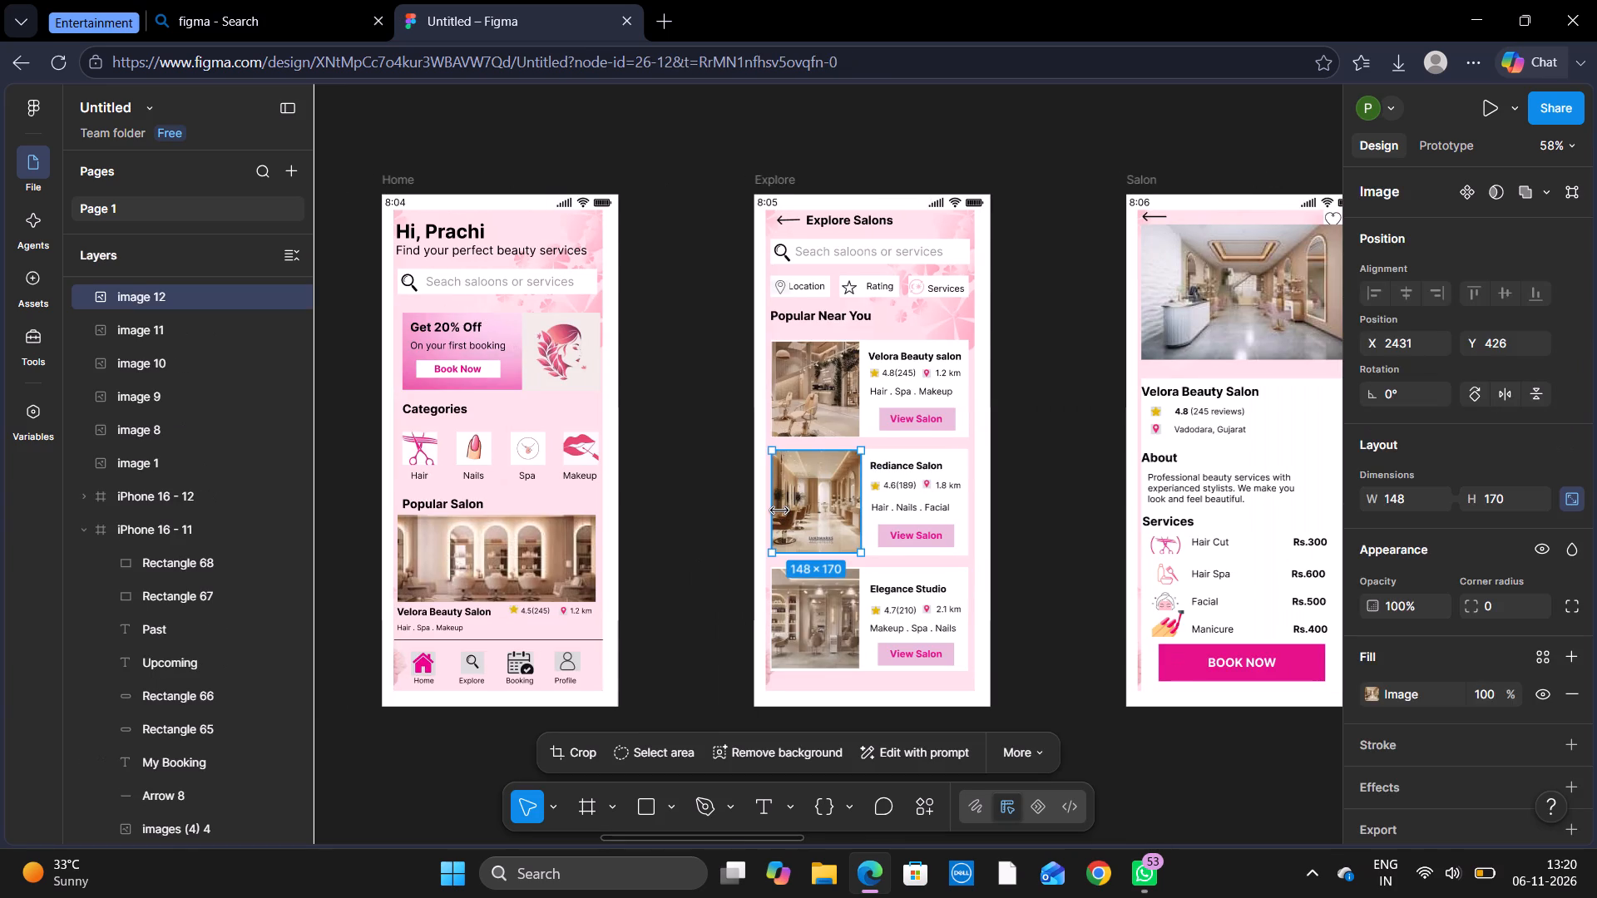
{"action": "key", "text": "ctrl+c"}
{"action": "key", "text": "ctrl+v"}
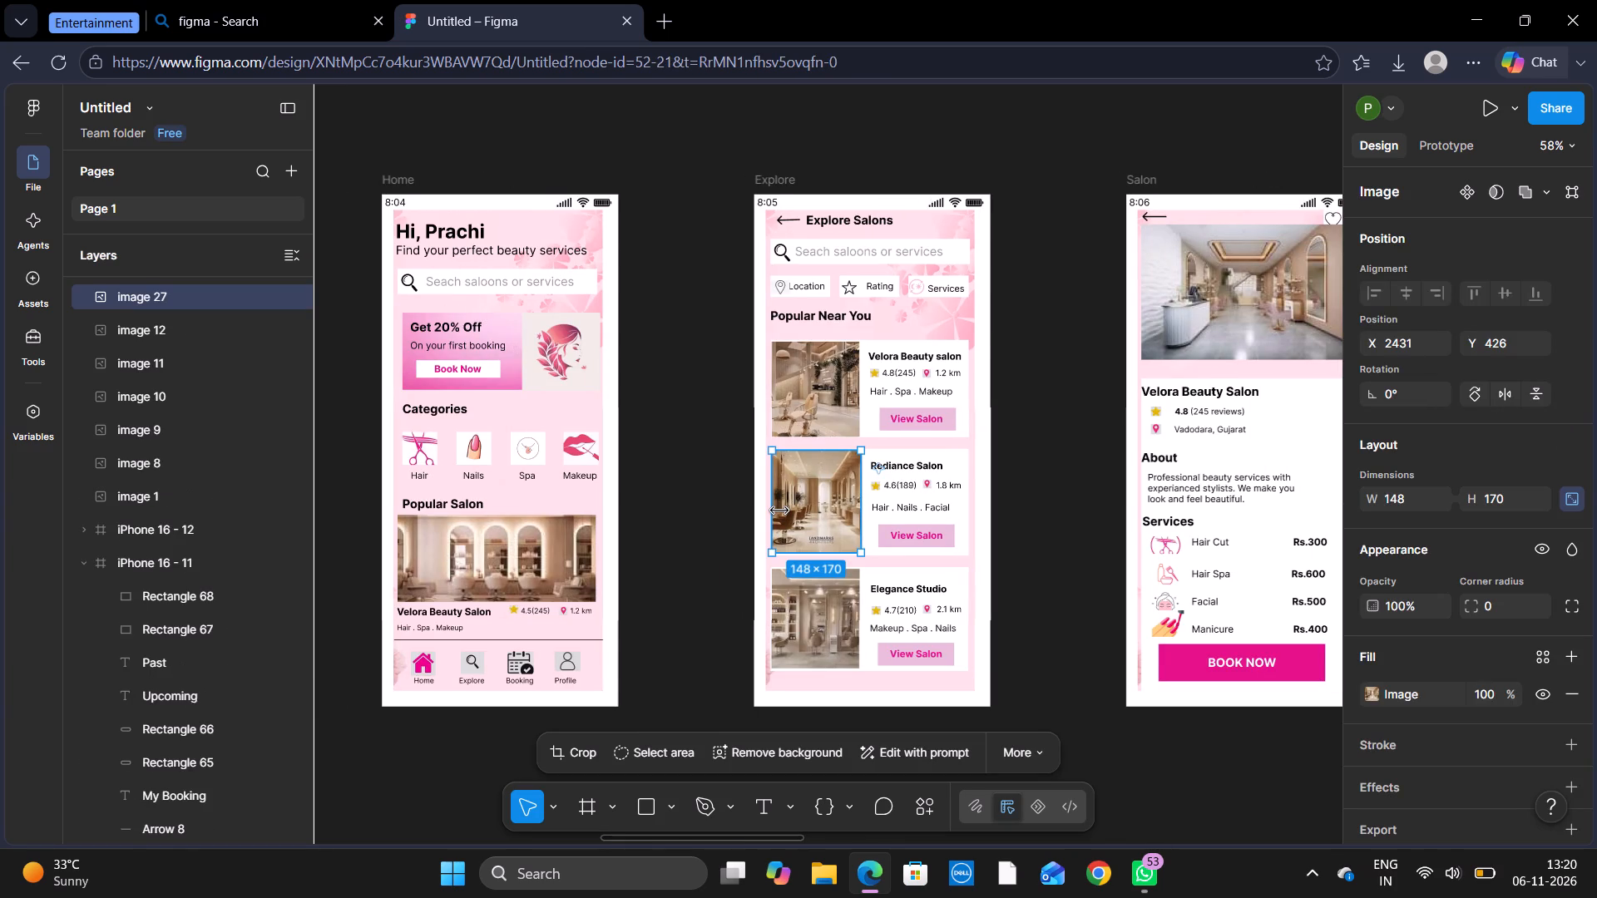
{"action": "left_click_drag", "start_coordinate": [779, 510], "coordinate": [836, 525]}
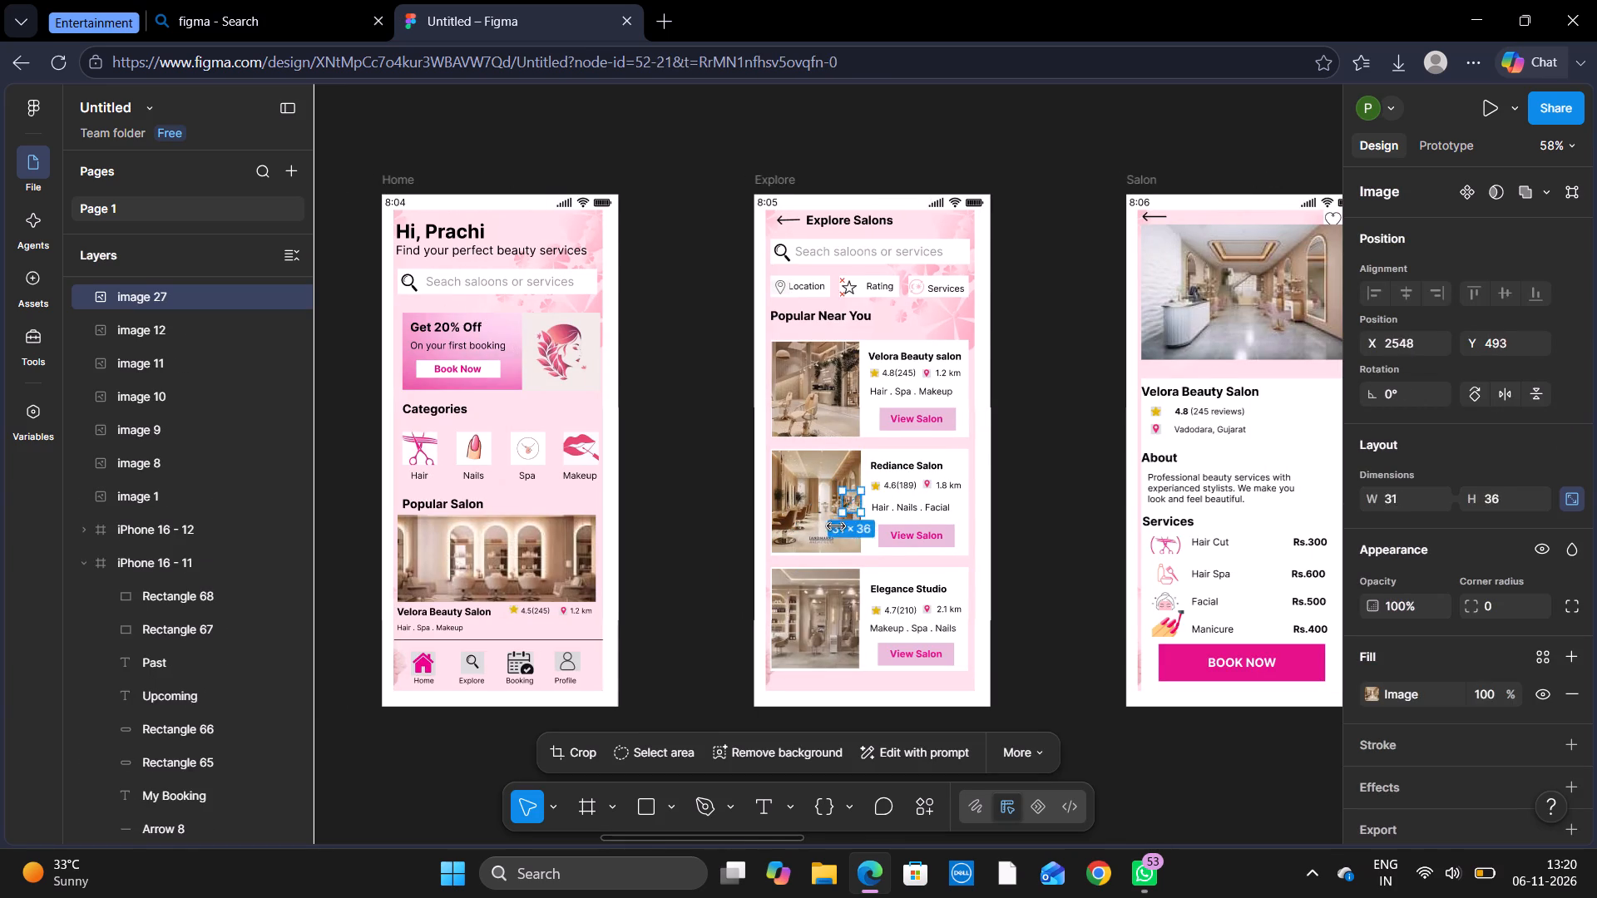
{"action": "left_click_drag", "start_coordinate": [836, 525], "coordinate": [779, 533]}
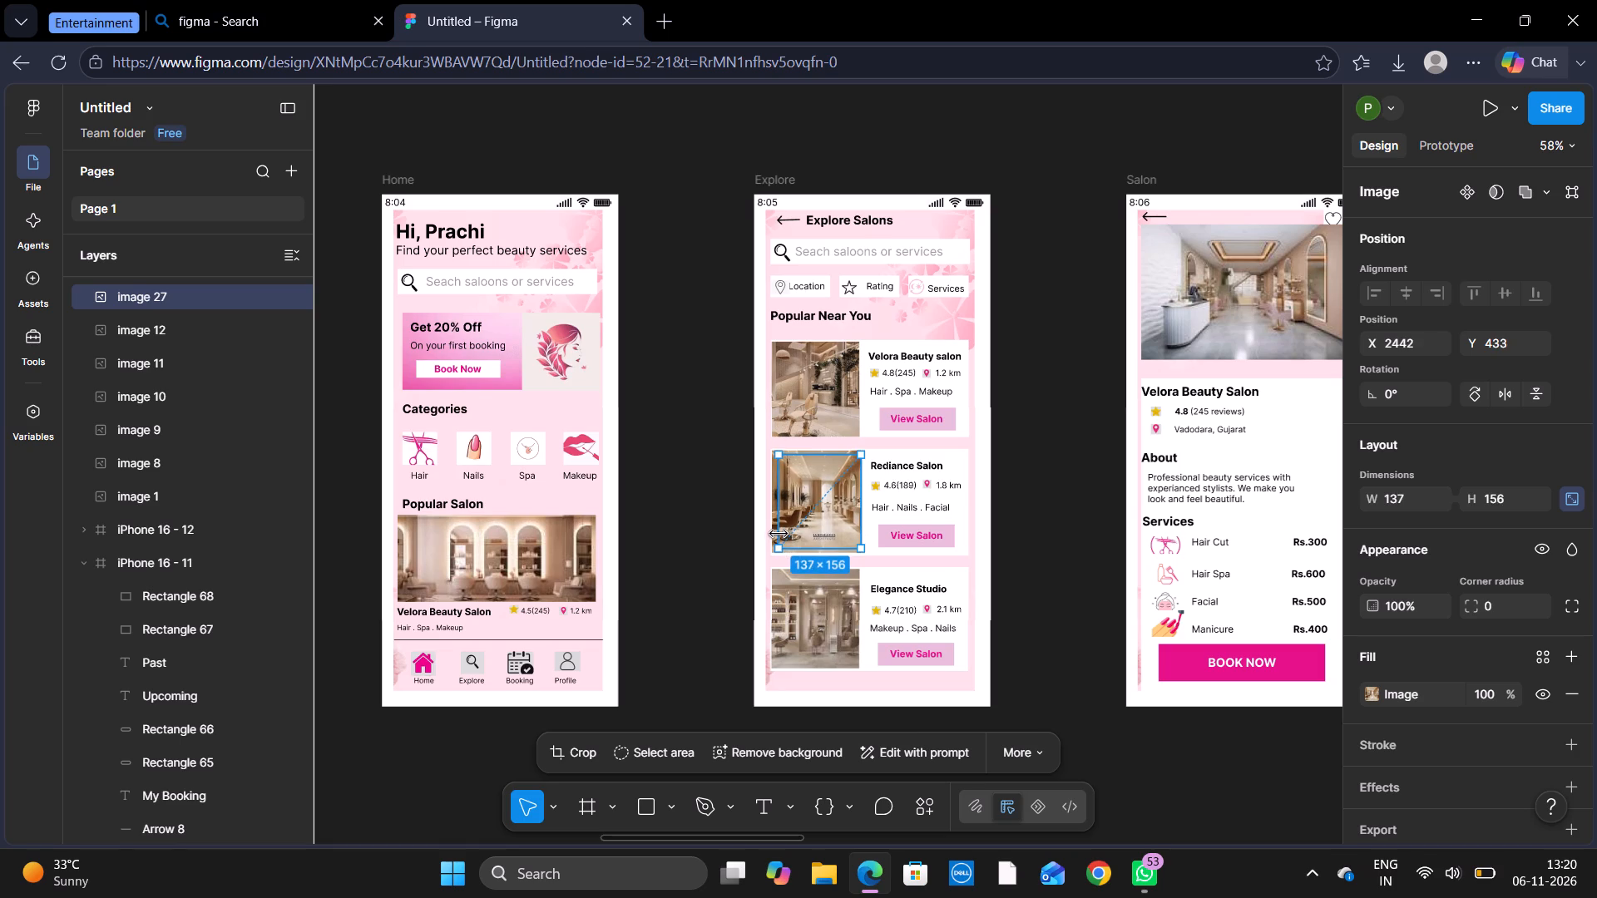
{"action": "left_click_drag", "start_coordinate": [779, 533], "coordinate": [775, 533]}
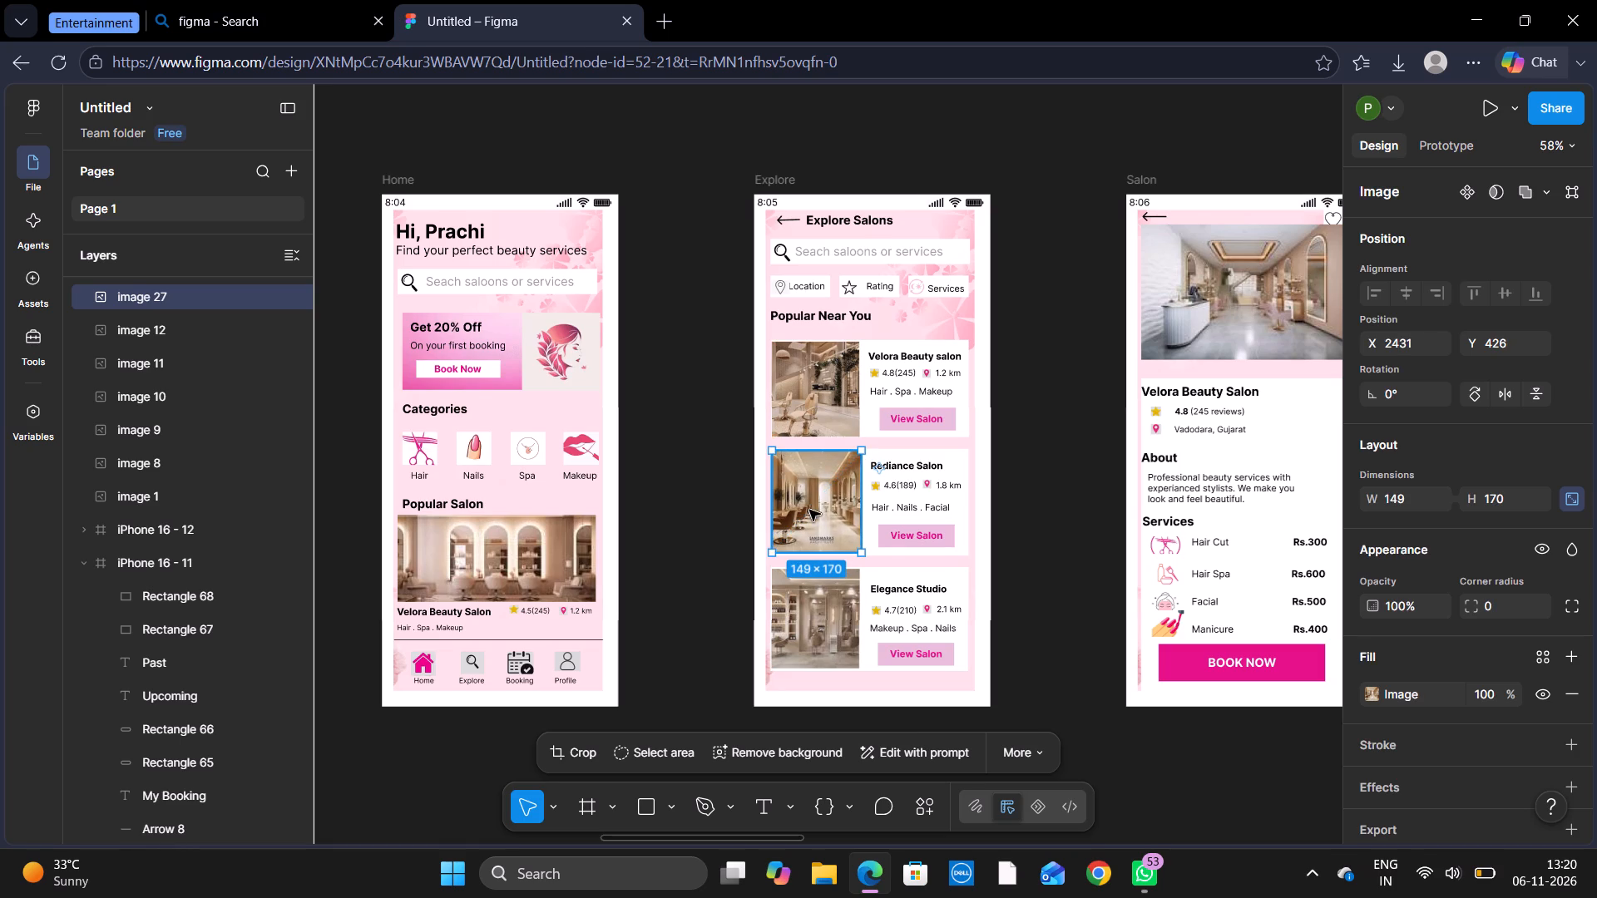
{"action": "left_click_drag", "start_coordinate": [809, 510], "coordinate": [1332, 462]}
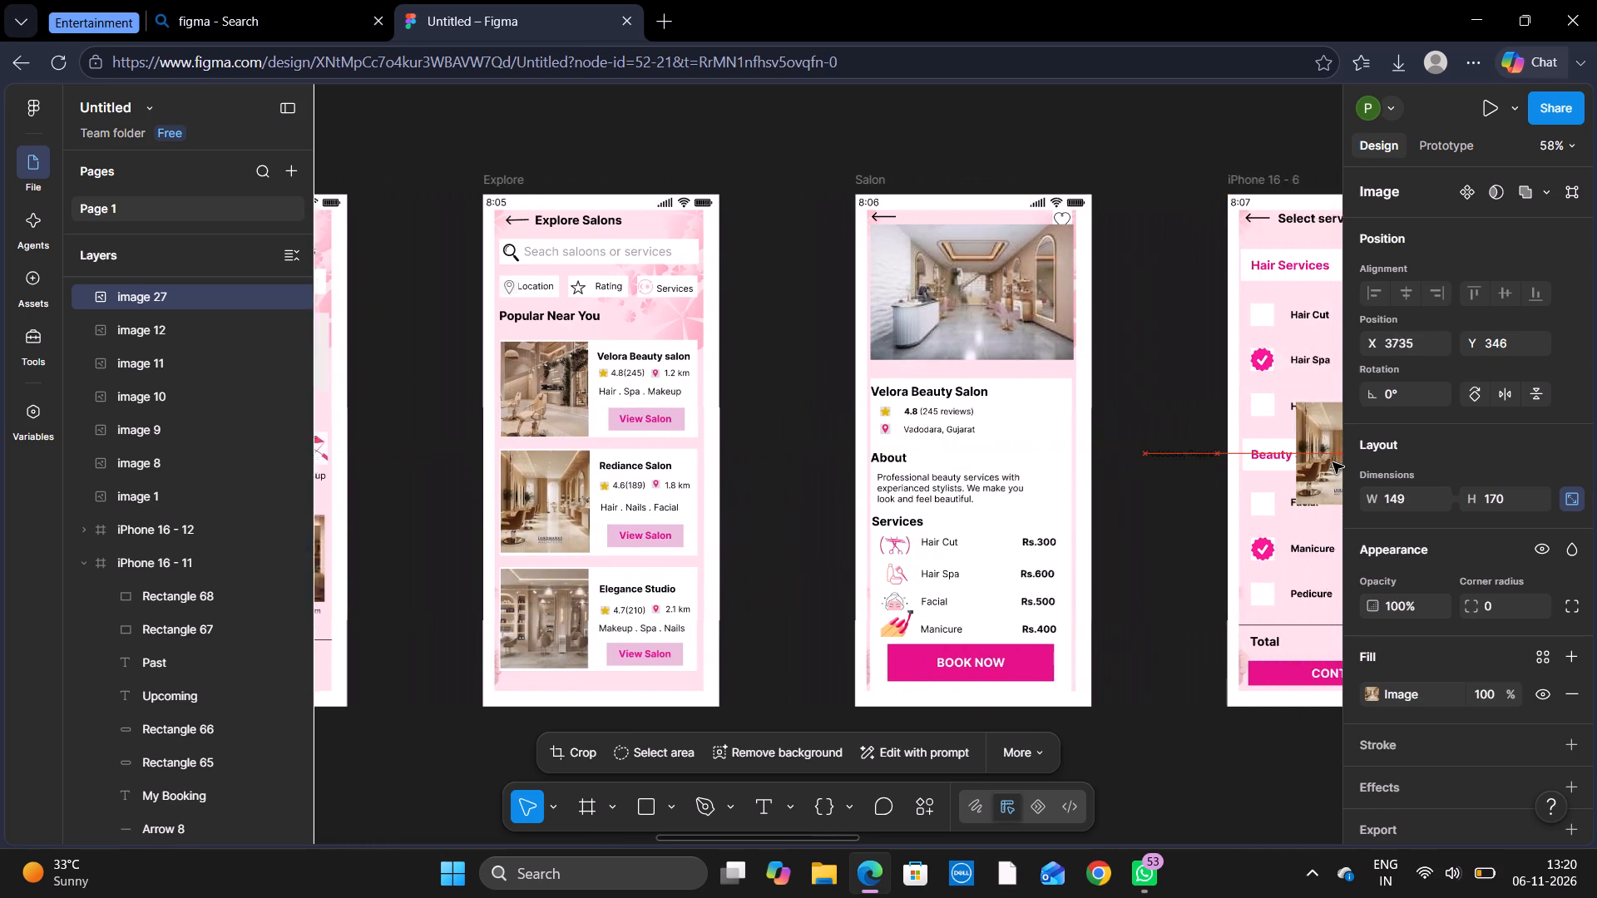
{"action": "left_click_drag", "start_coordinate": [1332, 462], "coordinate": [1391, 436]}
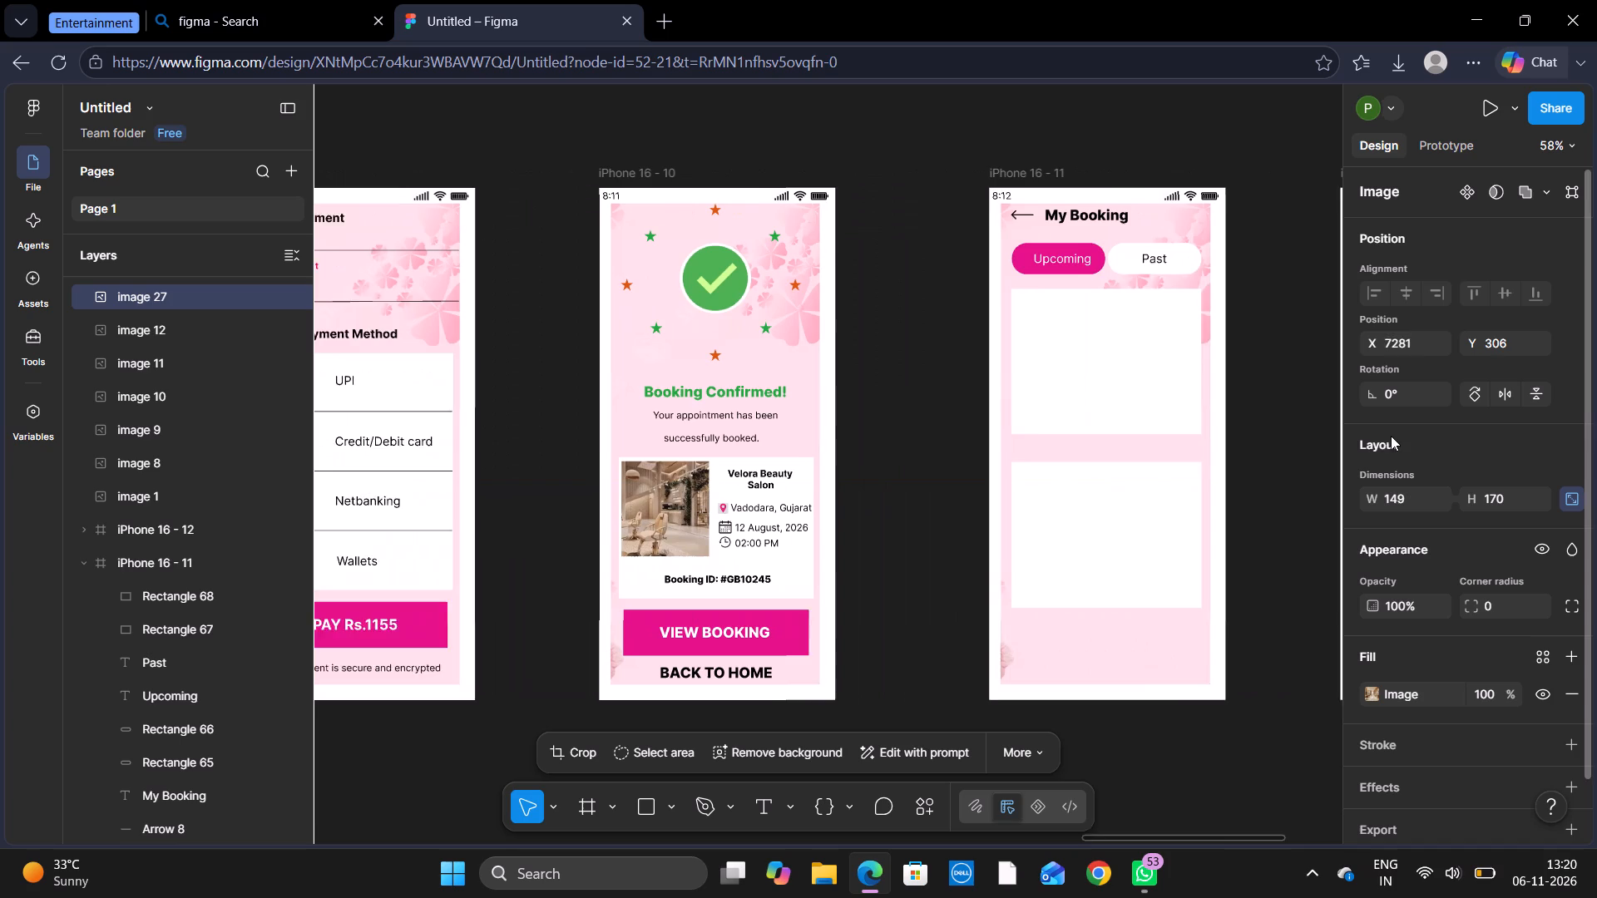
{"action": "left_click_drag", "start_coordinate": [1391, 436], "coordinate": [968, 348]}
Copy the Velora Beauty Salon photo from the Booking Confirmed screen and place it in the lower booking card's top-left corner.
{"action": "scroll", "coordinate": [814, 512], "scroll_direction": "right", "scroll_amount": 3}
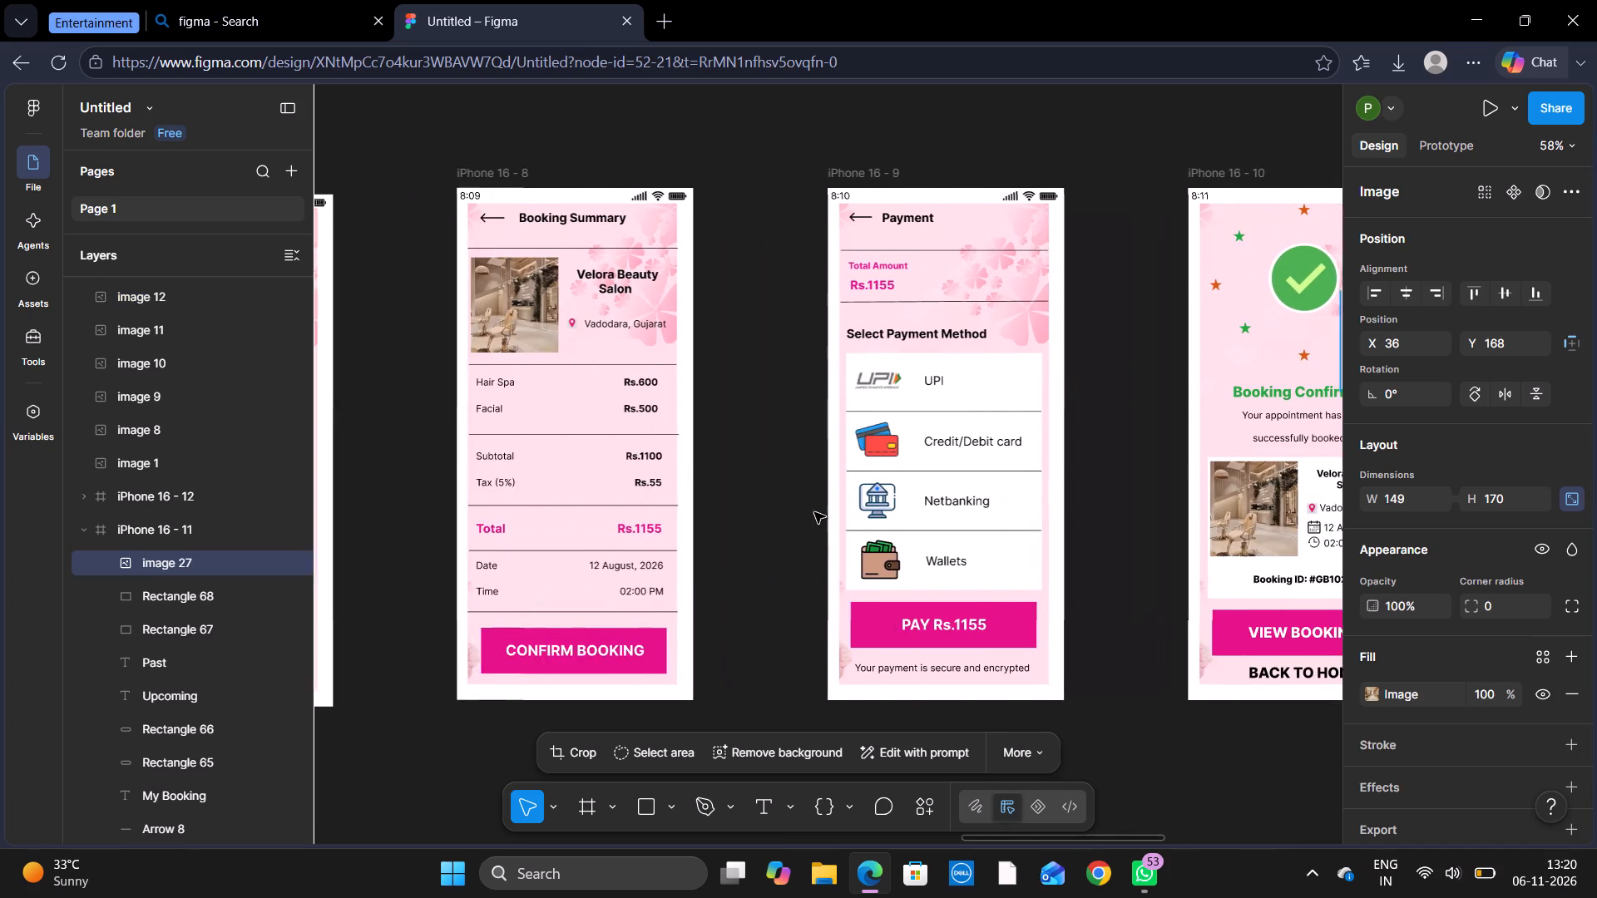
{"action": "left_click", "coordinate": [915, 506]}
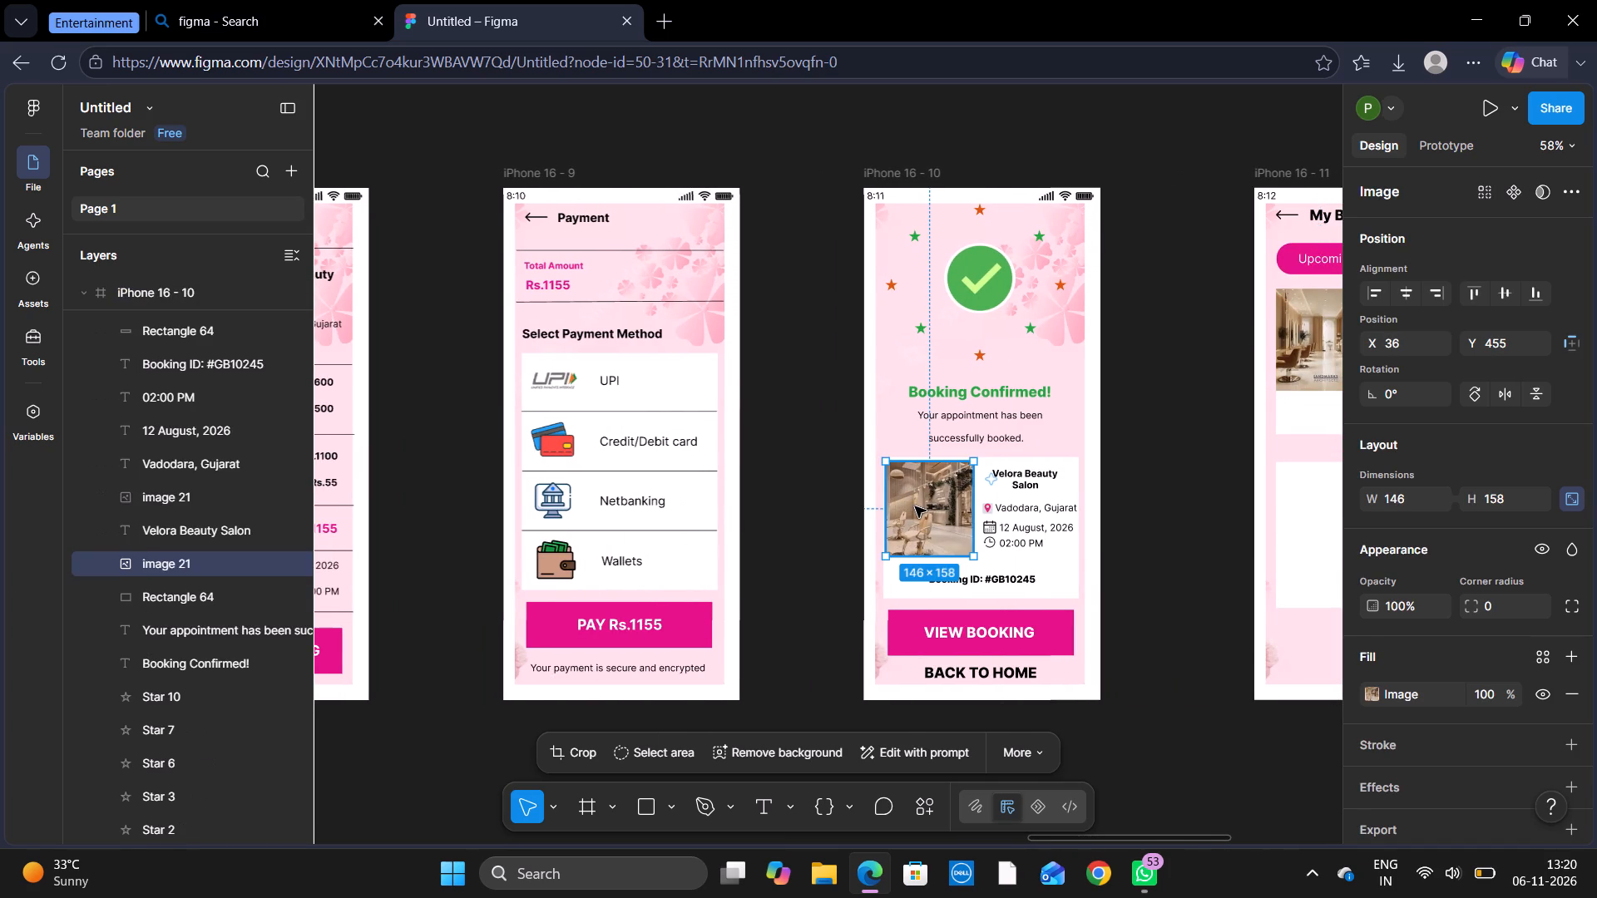
{"action": "key", "text": "ctrl+c"}
{"action": "key", "text": "ctrl+v"}
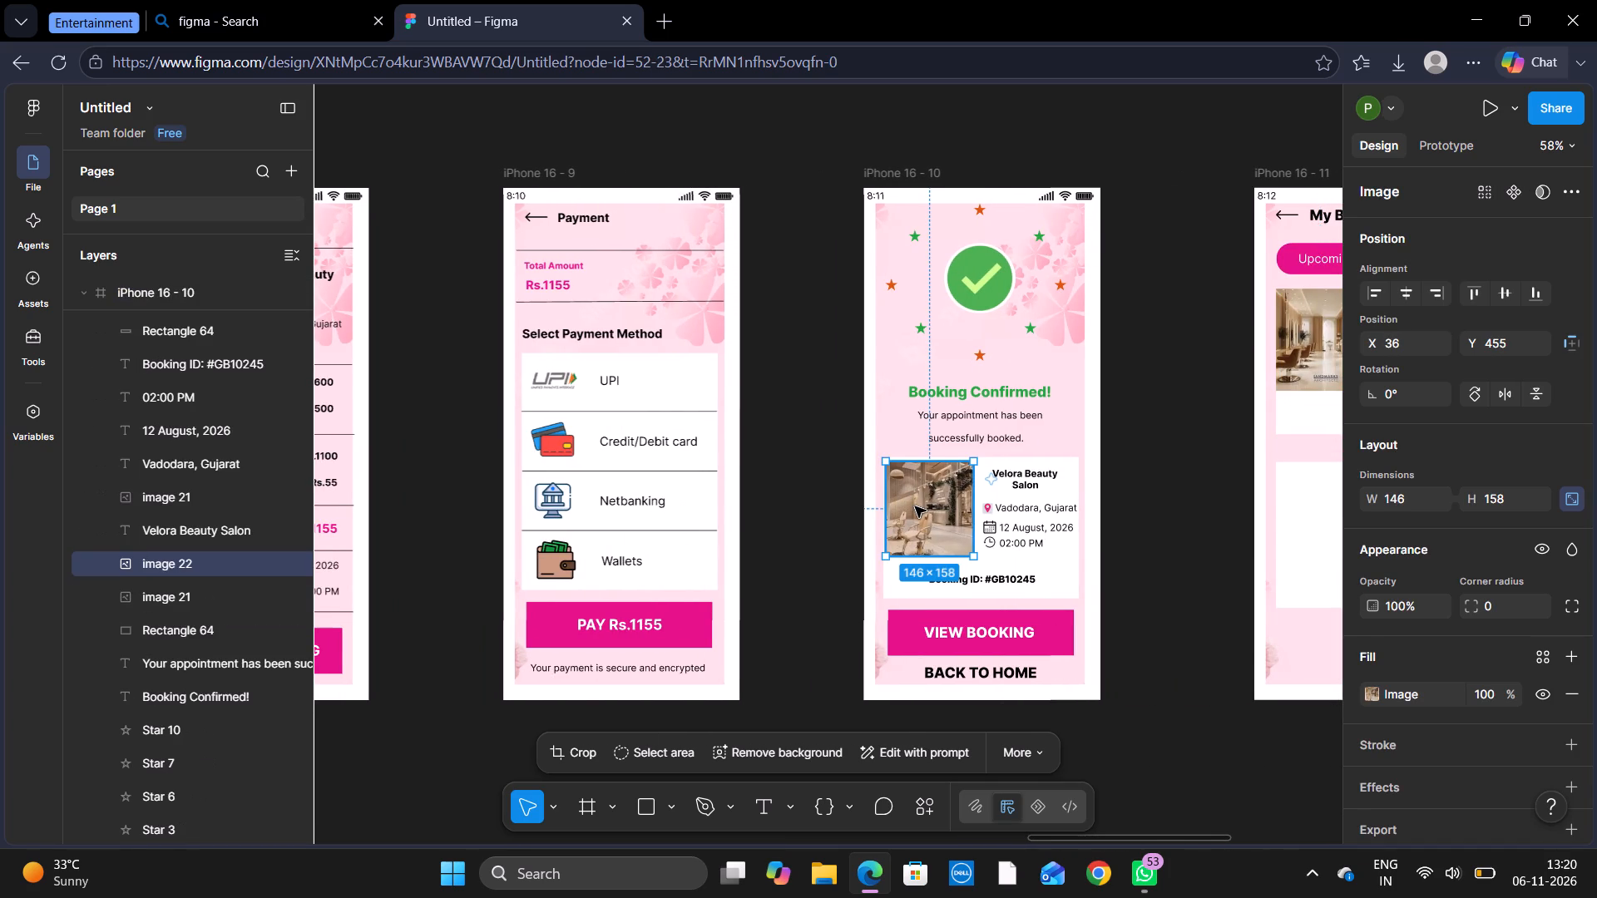
{"action": "left_click", "coordinate": [915, 506]}
{"action": "left_click_drag", "start_coordinate": [903, 503], "coordinate": [907, 503]}
{"action": "left_click_drag", "start_coordinate": [907, 503], "coordinate": [1360, 497]}
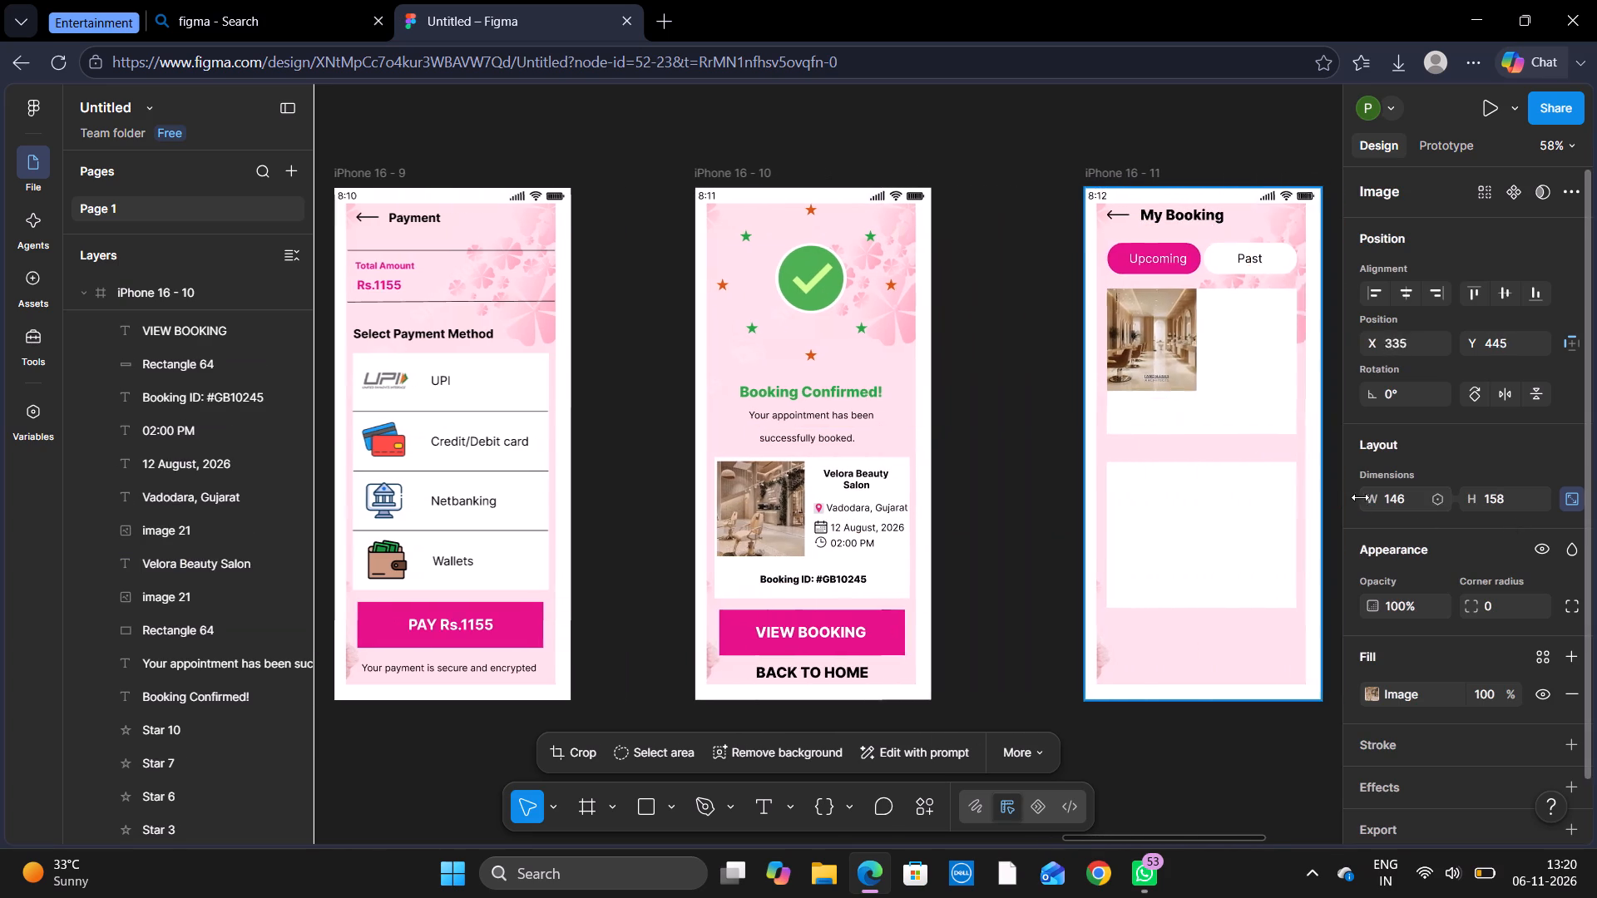
{"action": "left_click_drag", "start_coordinate": [1360, 497], "coordinate": [1059, 505]}
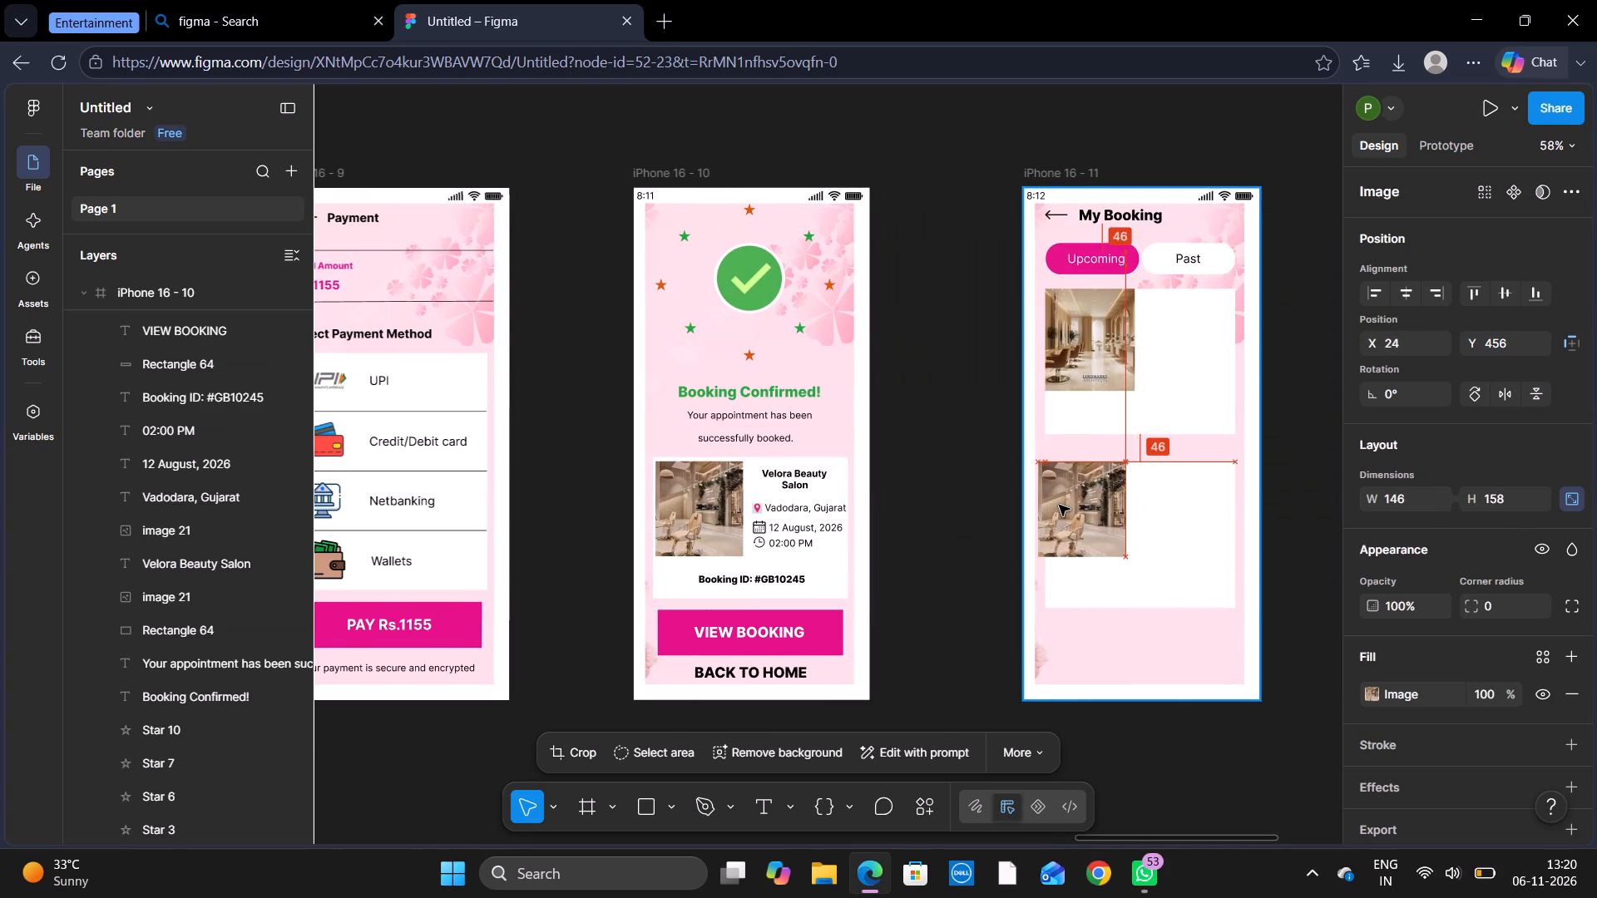
{"action": "left_click_drag", "start_coordinate": [1059, 505], "coordinate": [1063, 505]}
{"action": "left_click", "coordinate": [975, 499]}
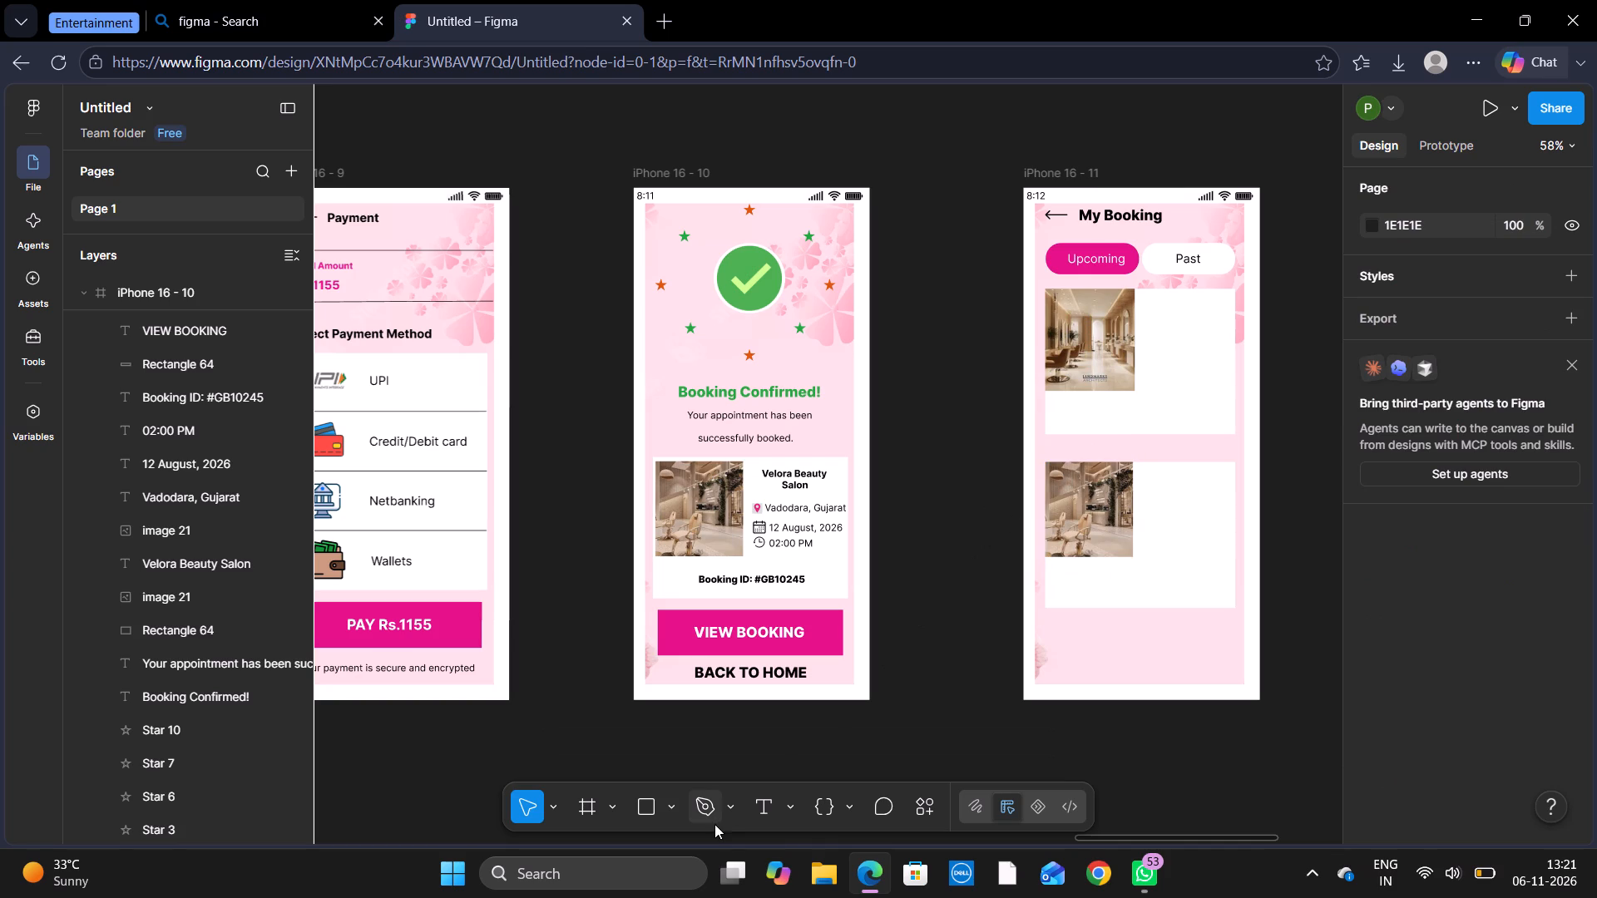
Draw a rectangle about 131 × 42 under the photo in the upper card, at about X 51, Y 352.
{"action": "left_click", "coordinate": [650, 807]}
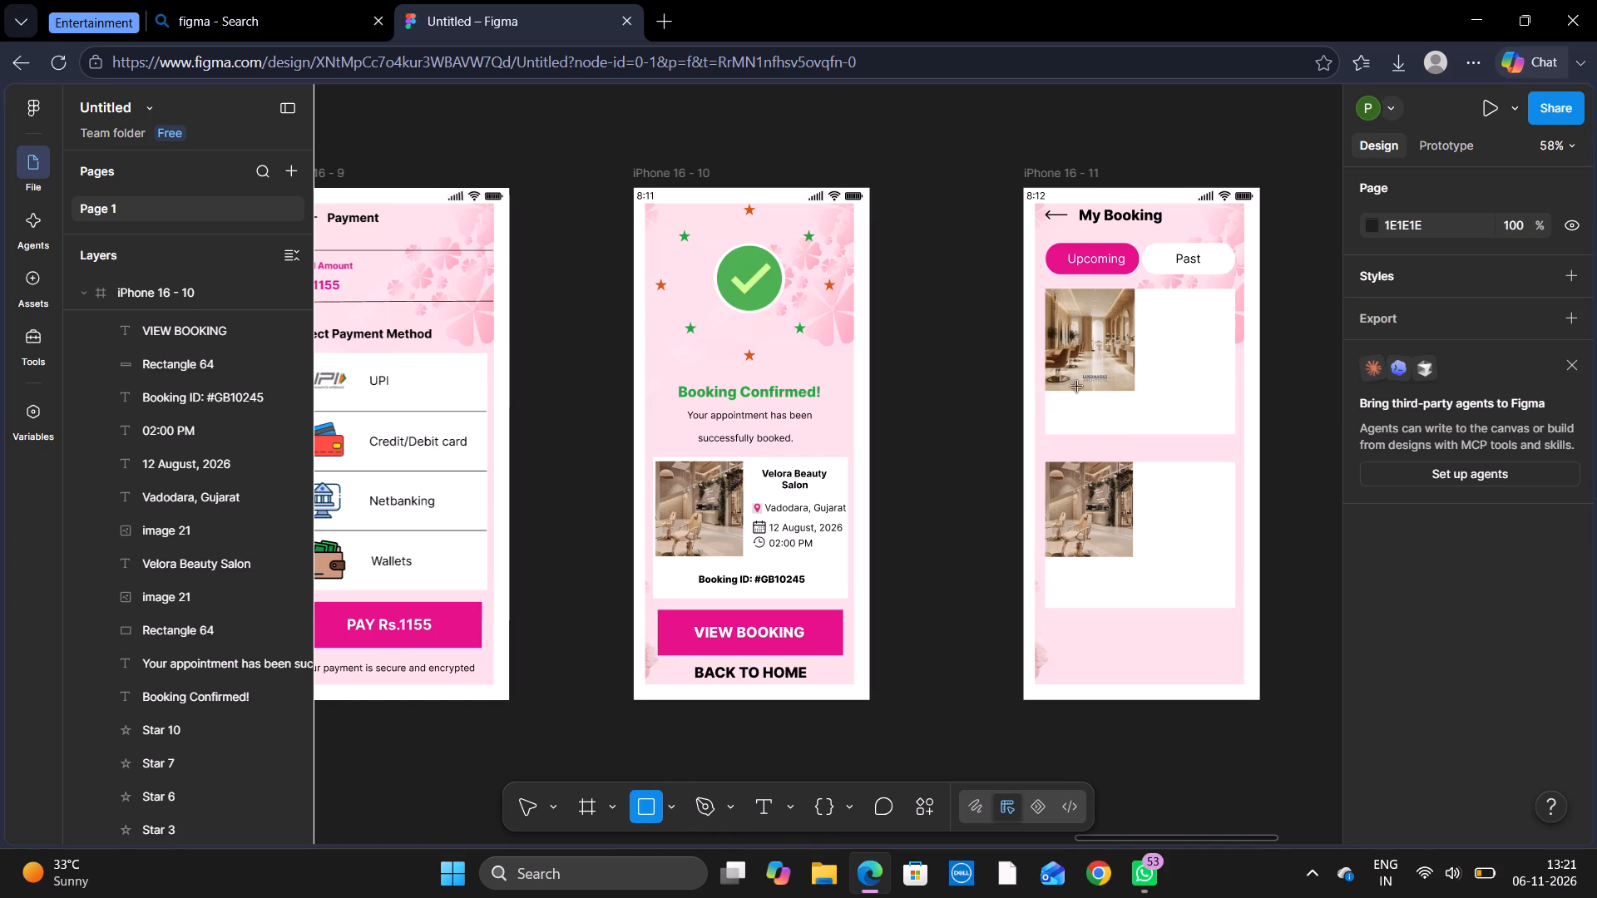
{"action": "left_click_drag", "start_coordinate": [1062, 401], "coordinate": [1156, 417]}
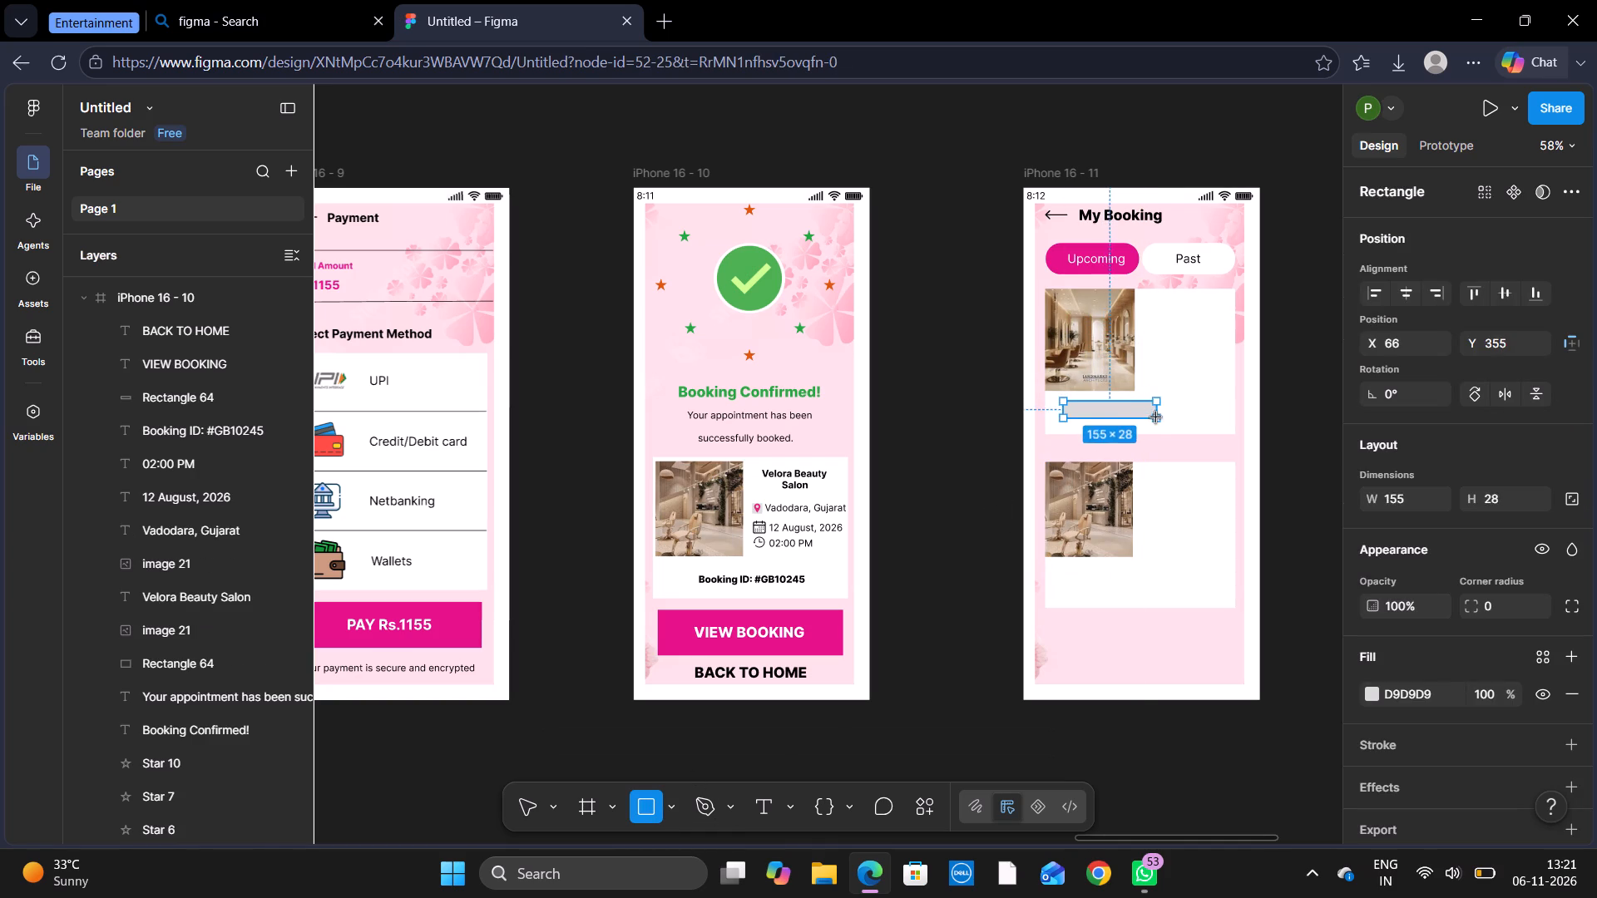
{"action": "left_click_drag", "start_coordinate": [1156, 417], "coordinate": [1143, 427]}
{"action": "left_click_drag", "start_coordinate": [1117, 416], "coordinate": [1110, 416]}
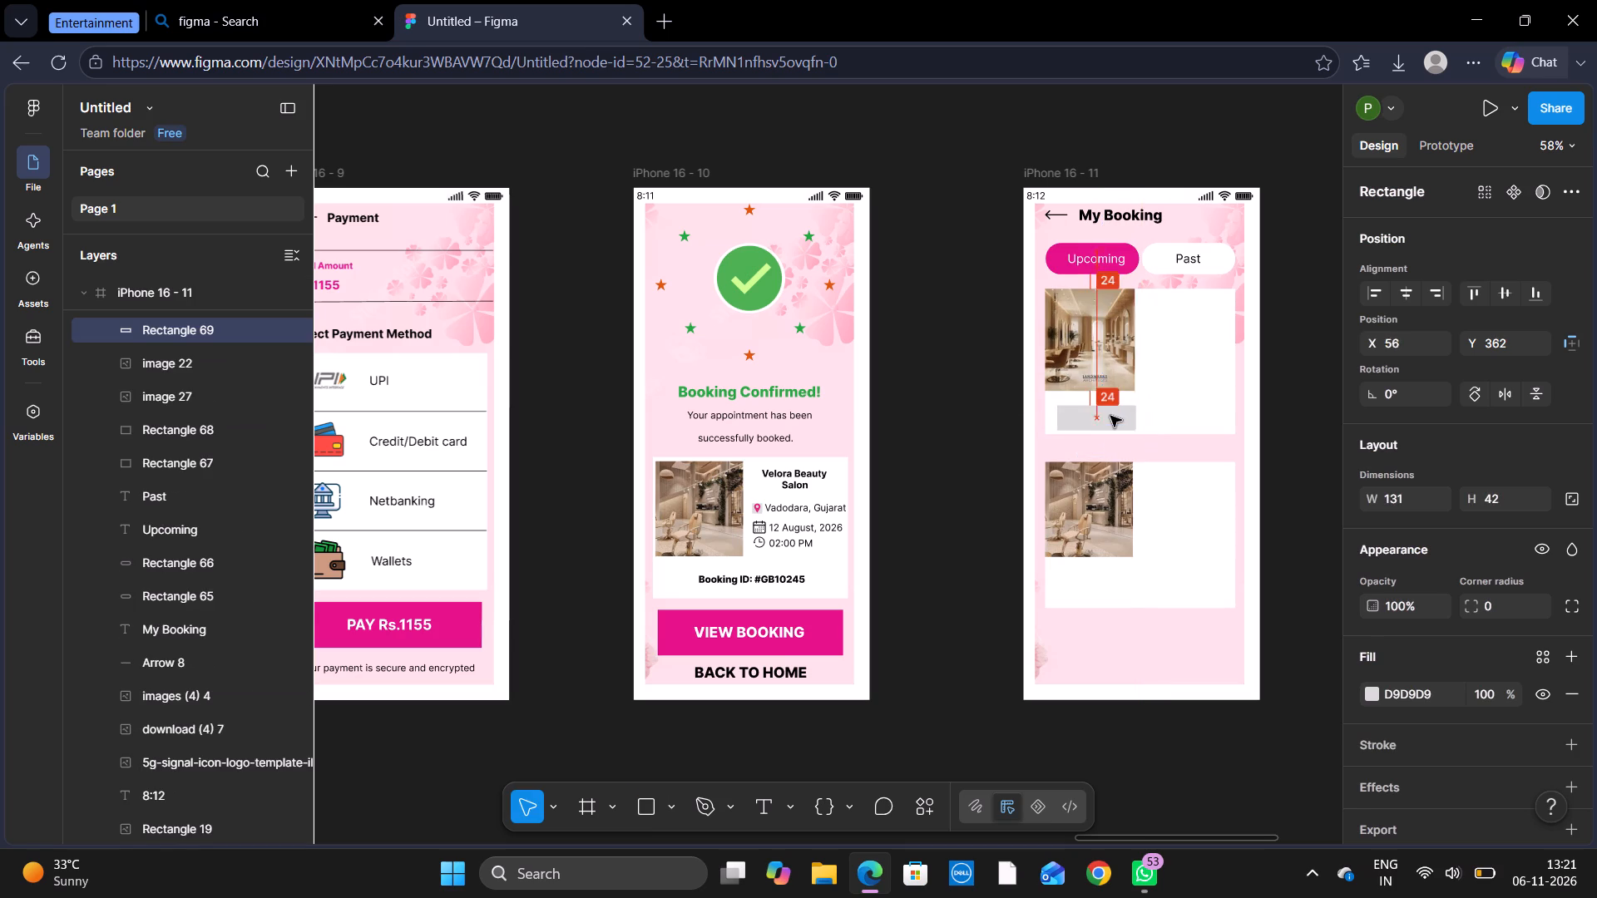
{"action": "left_click_drag", "start_coordinate": [1110, 416], "coordinate": [1108, 414]}
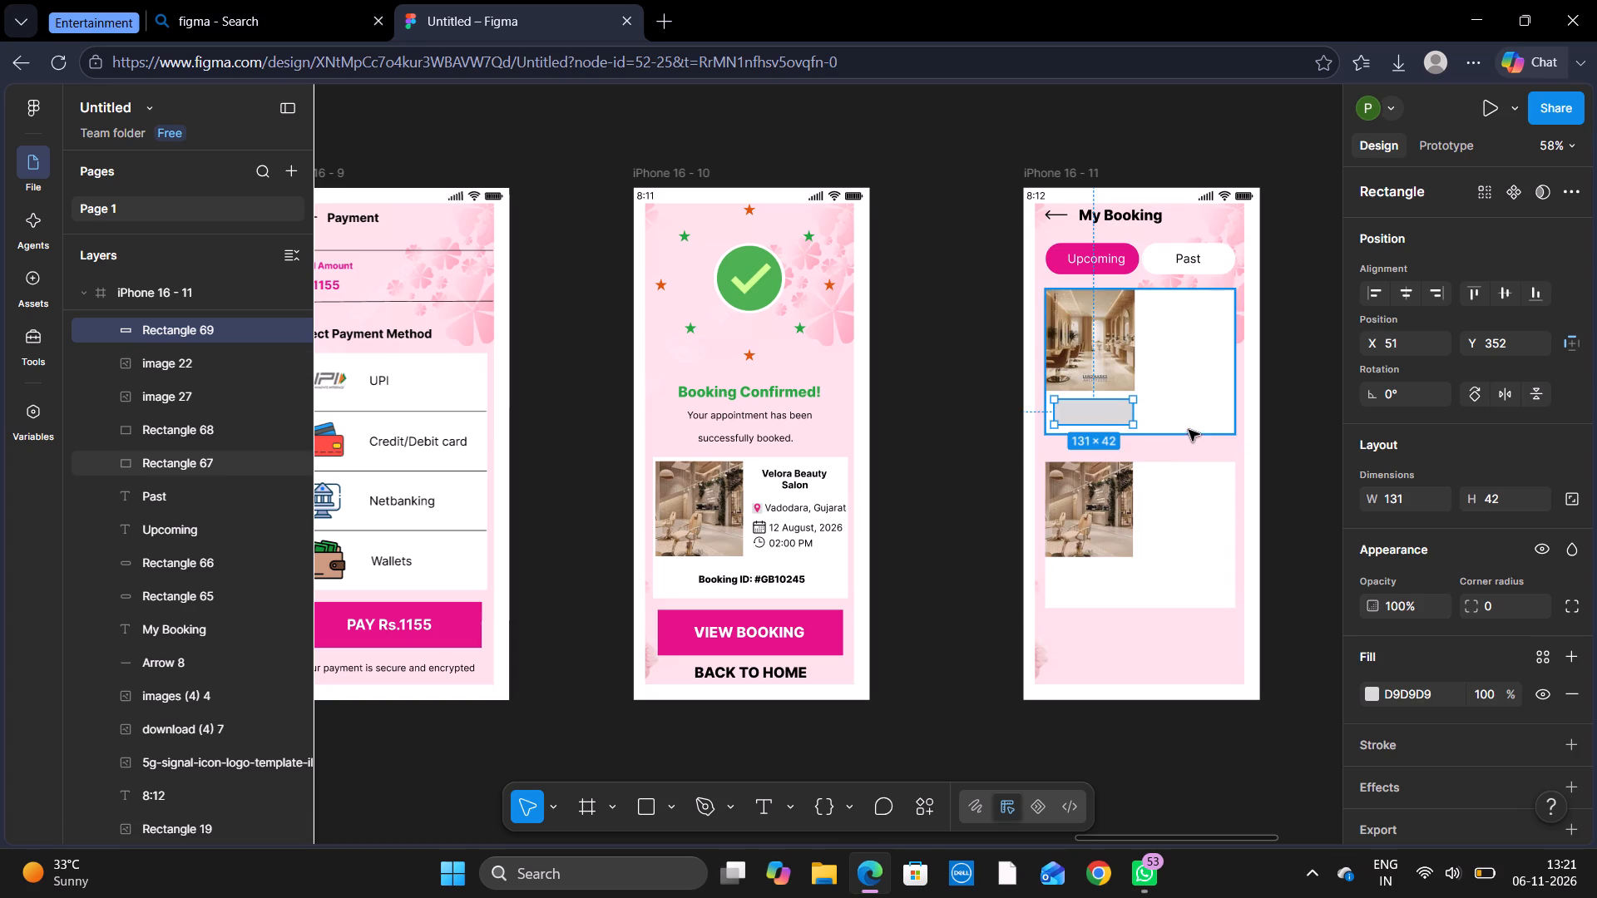
Fill the rectangle under the upper card's photo with light green, CDFCCD.
{"action": "left_click", "coordinate": [1372, 694]}
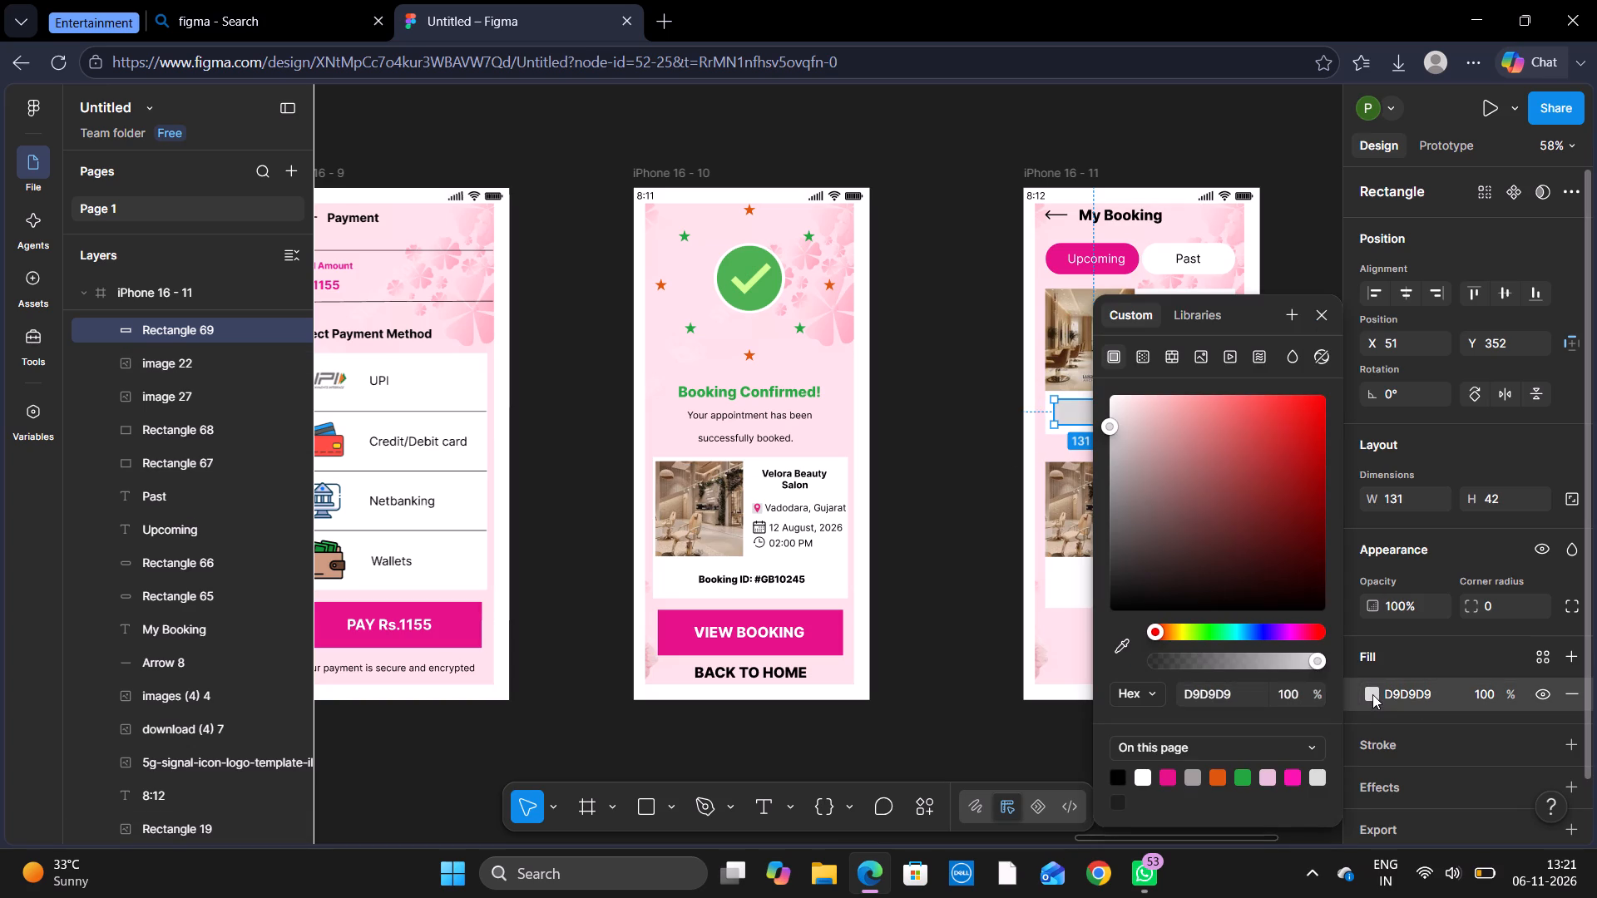
{"action": "left_click", "coordinate": [1209, 630]}
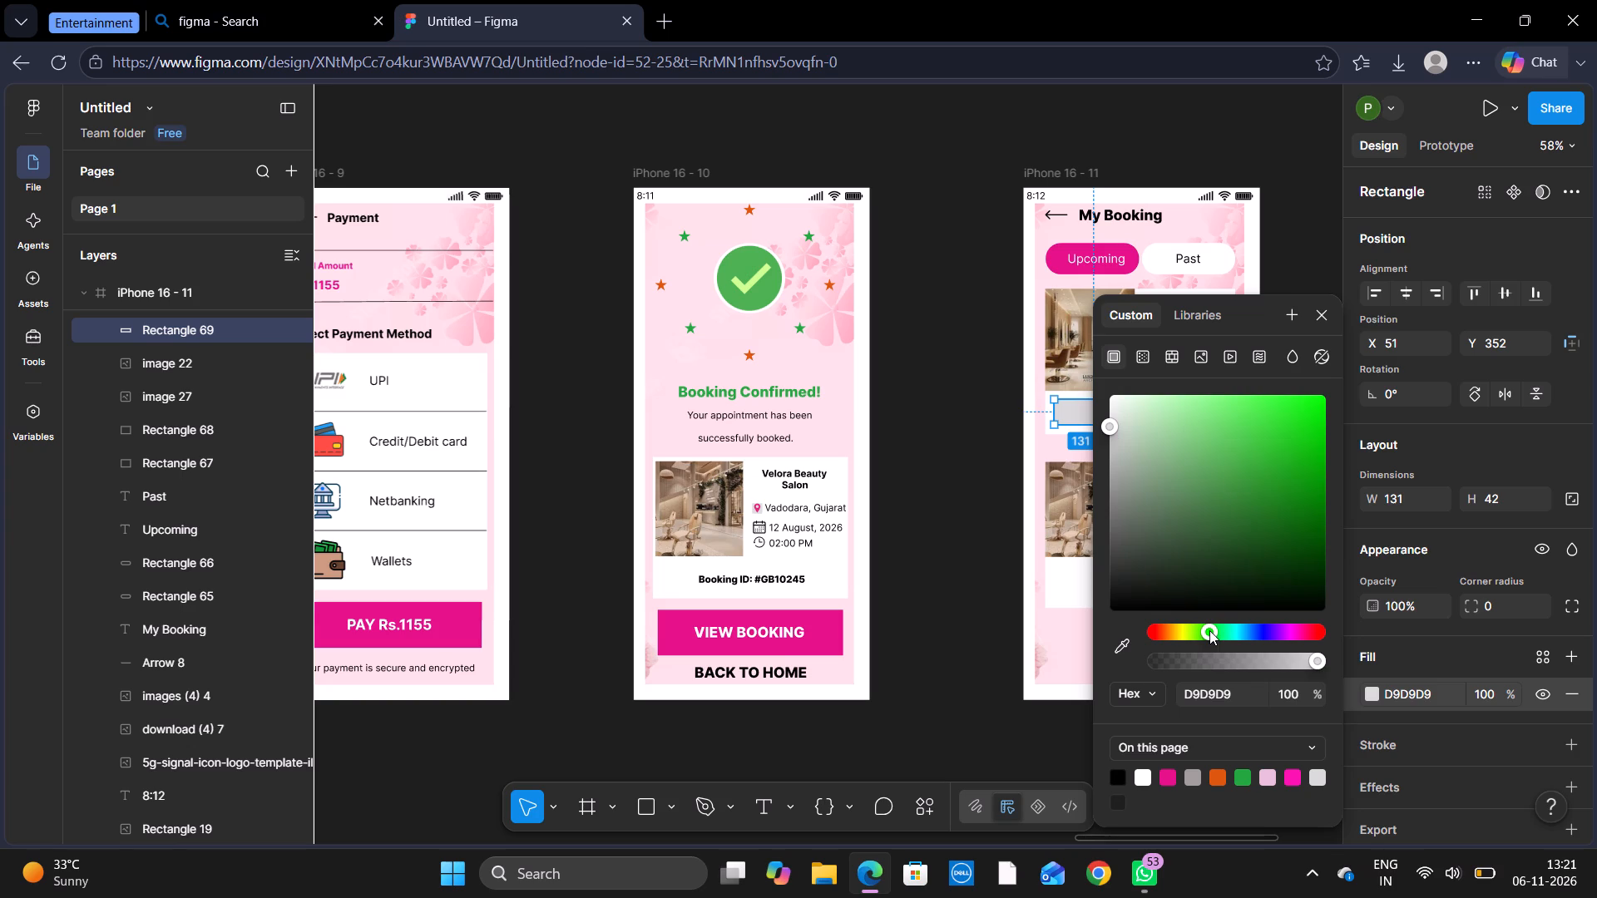
{"action": "left_click", "coordinate": [1157, 418]}
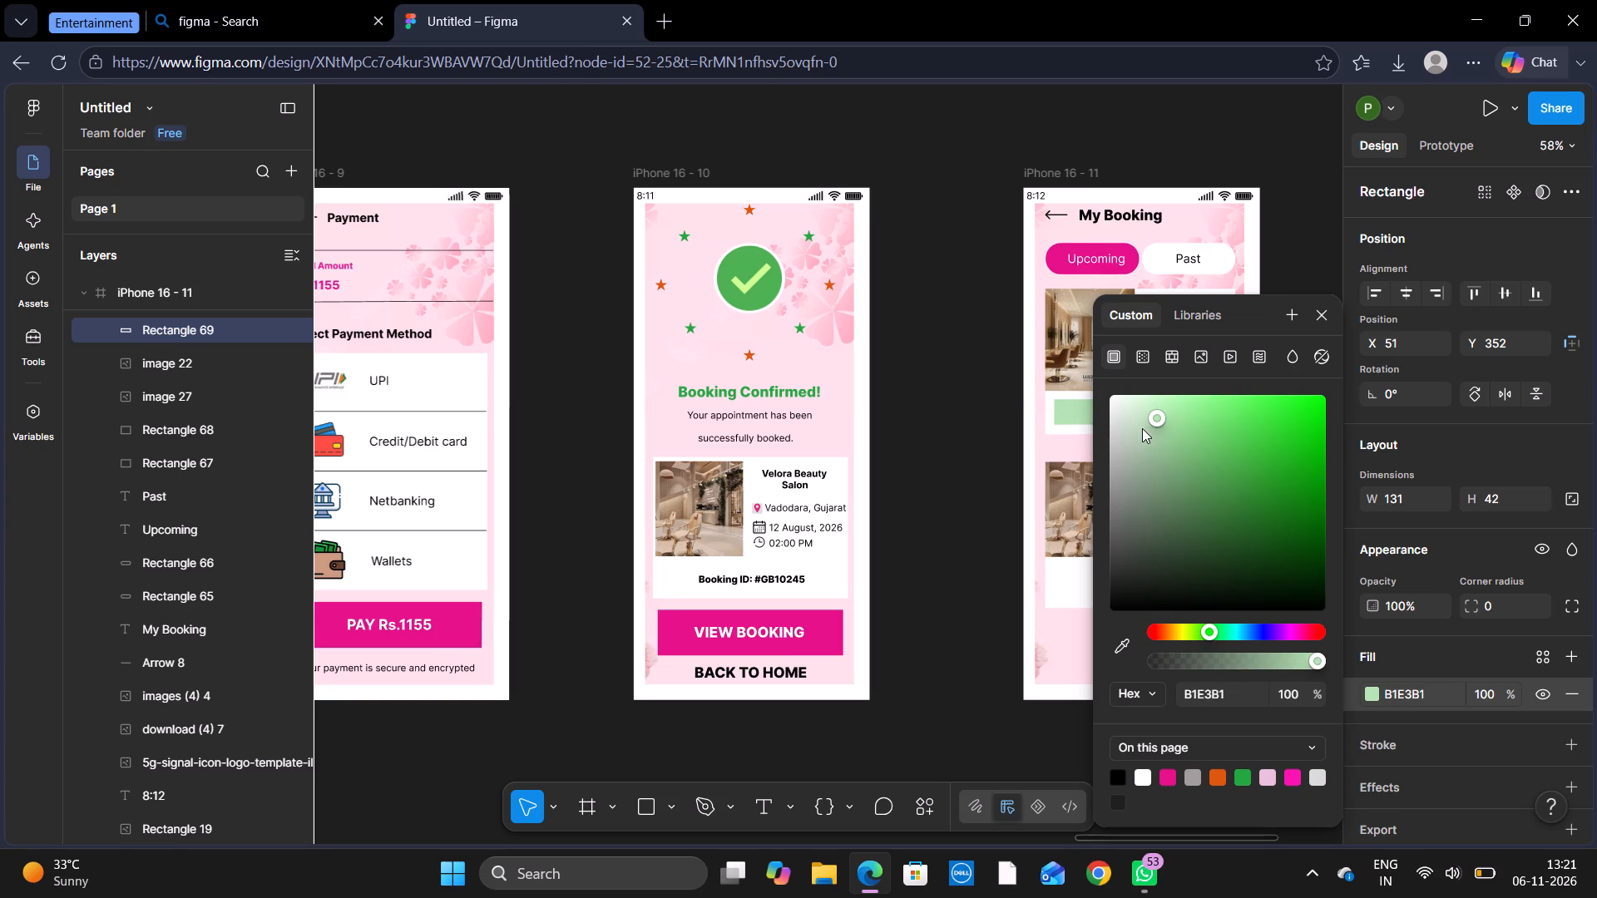
{"action": "left_click", "coordinate": [1140, 427]}
{"action": "left_click", "coordinate": [1161, 401]}
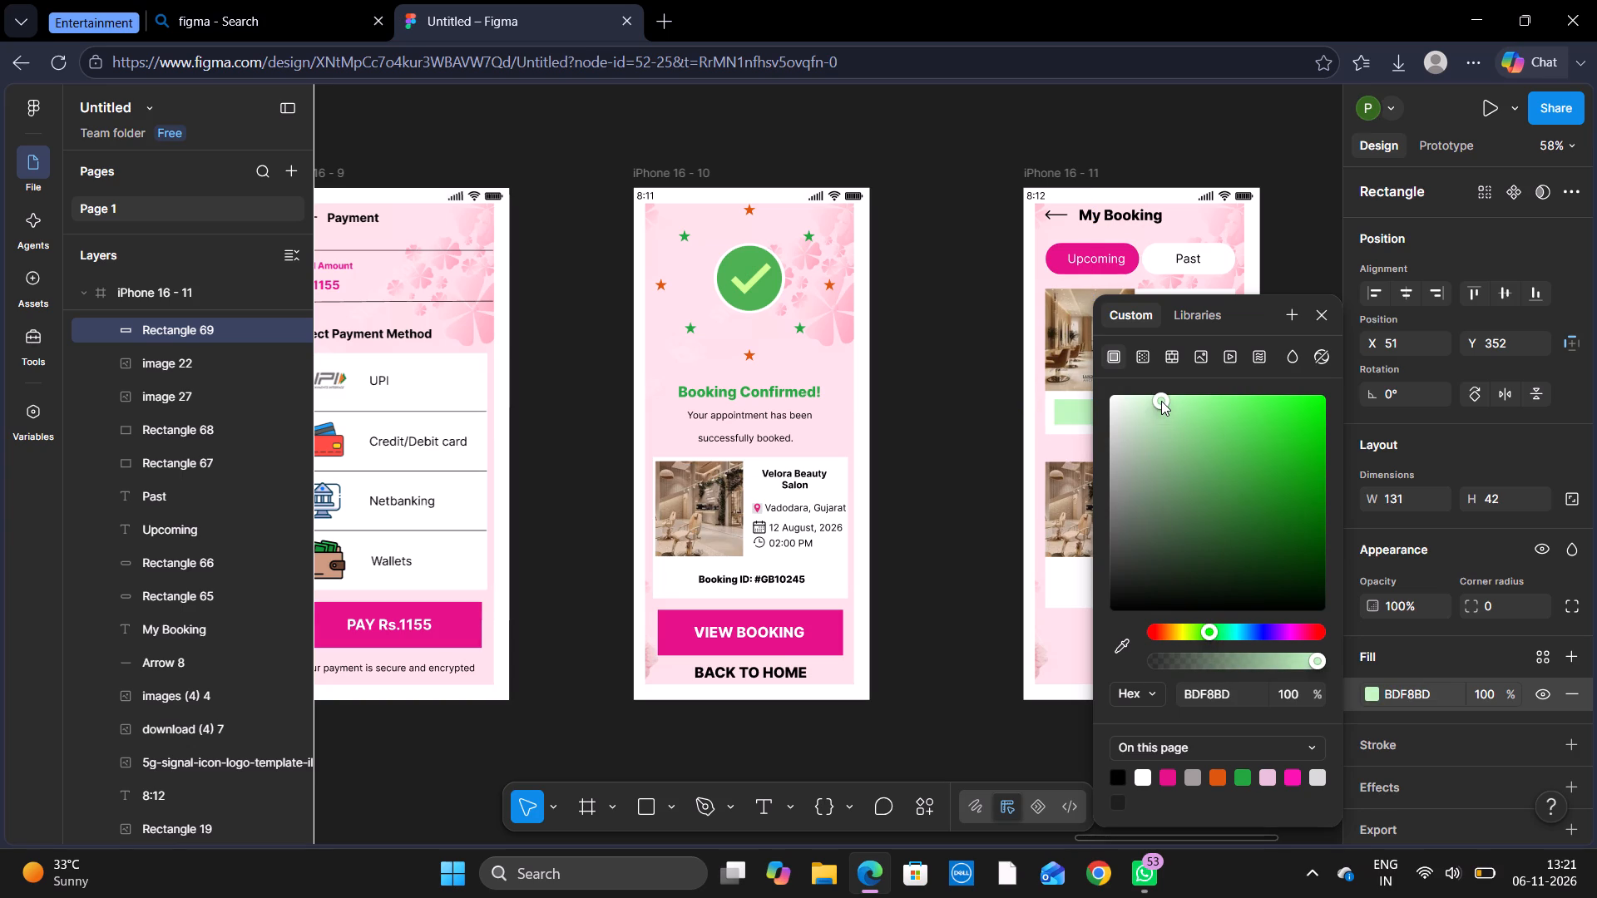
{"action": "left_click", "coordinate": [1143, 405]}
{"action": "left_click", "coordinate": [1163, 397]}
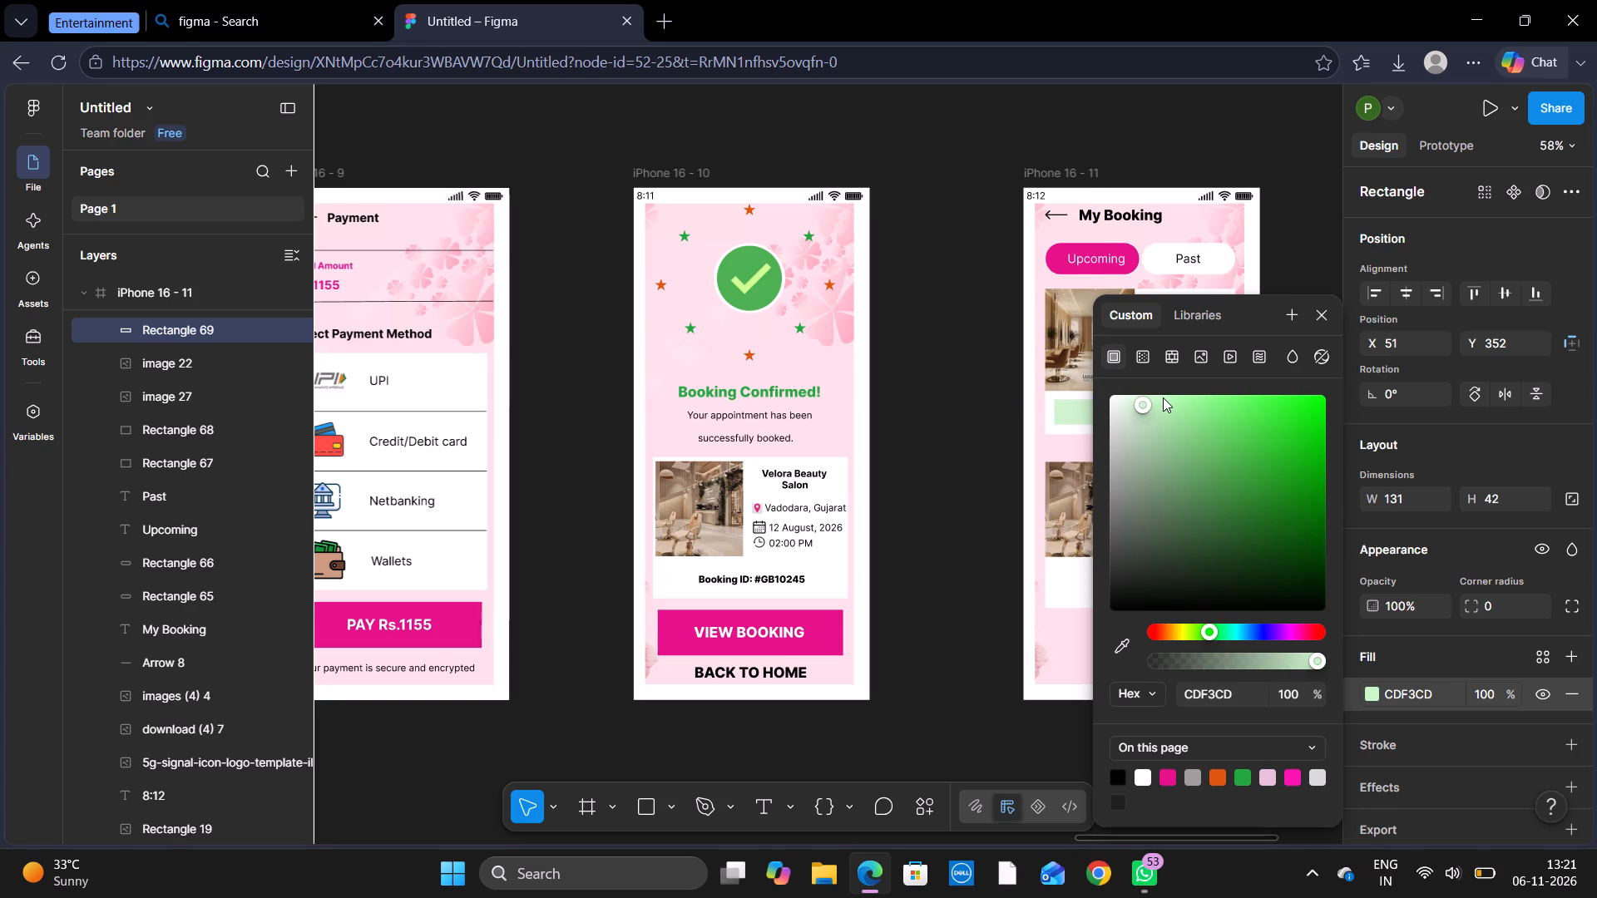
{"action": "left_click", "coordinate": [1150, 397]}
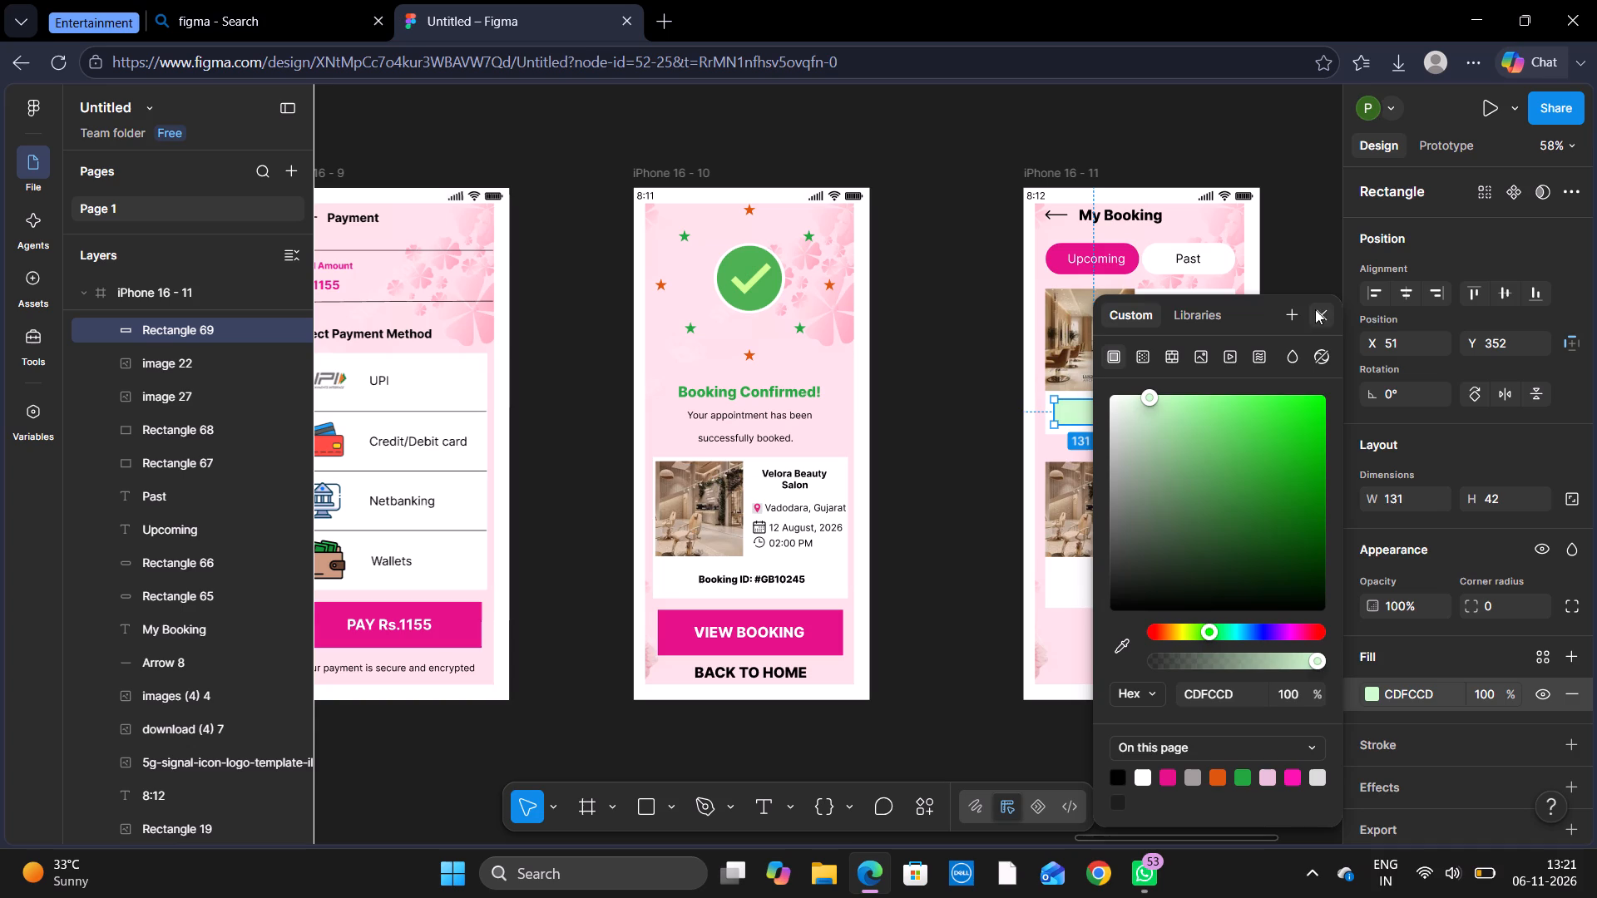
{"action": "left_click", "coordinate": [1324, 308]}
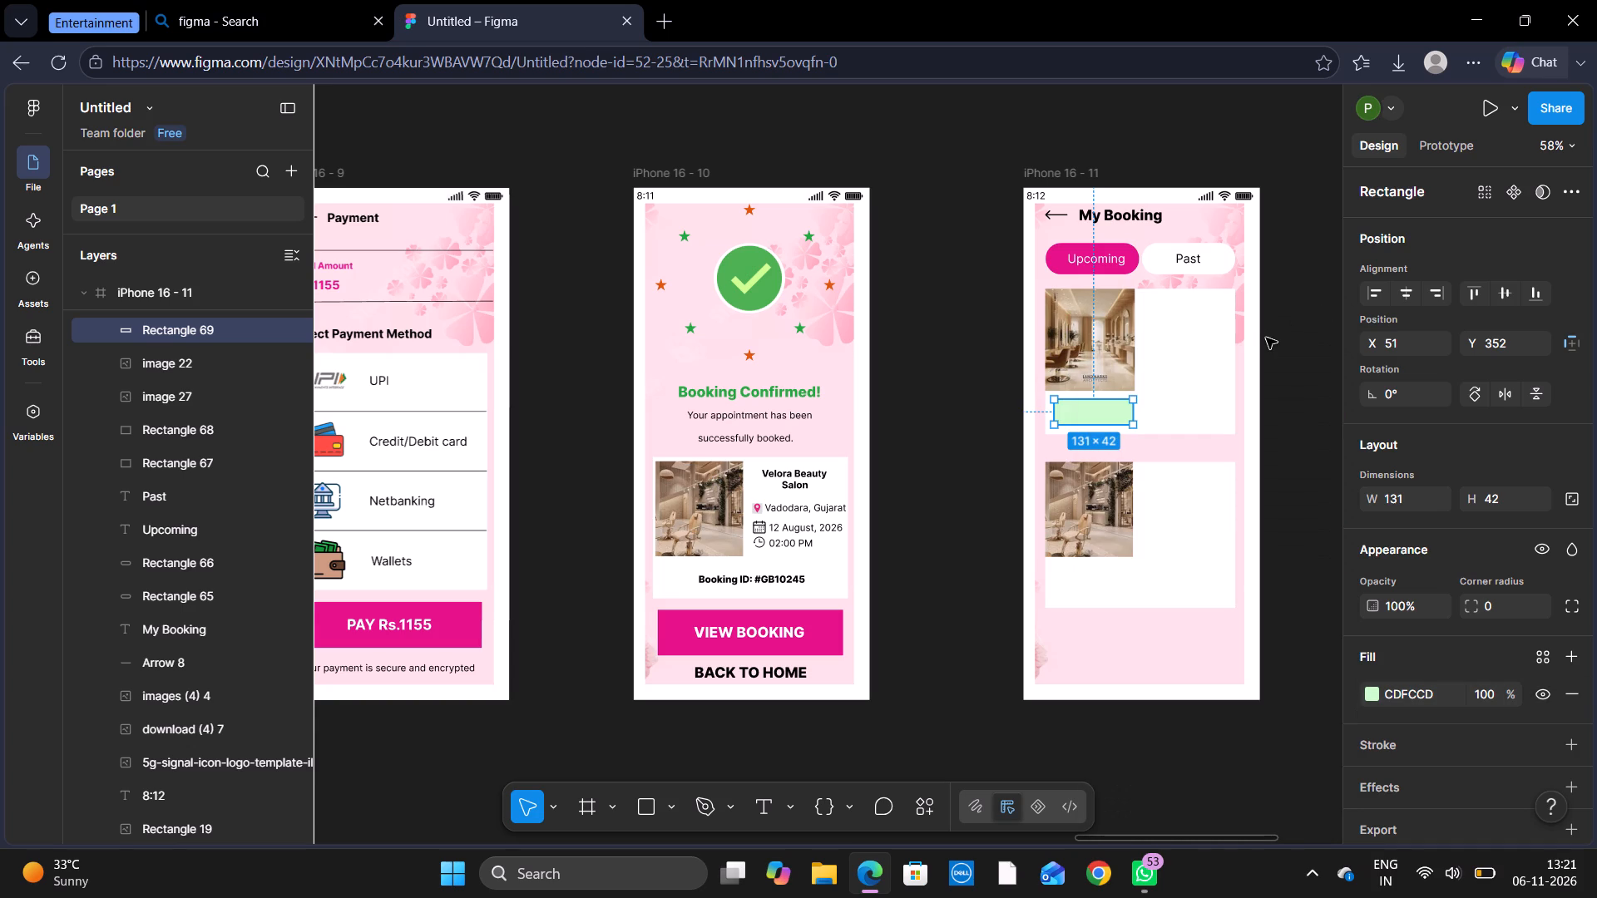
{"action": "left_click", "coordinate": [1277, 336]}
Duplicate the green rectangle and place the copy under the lower card's photo at X 51, Y 638.
{"action": "left_click", "coordinate": [1105, 420]}
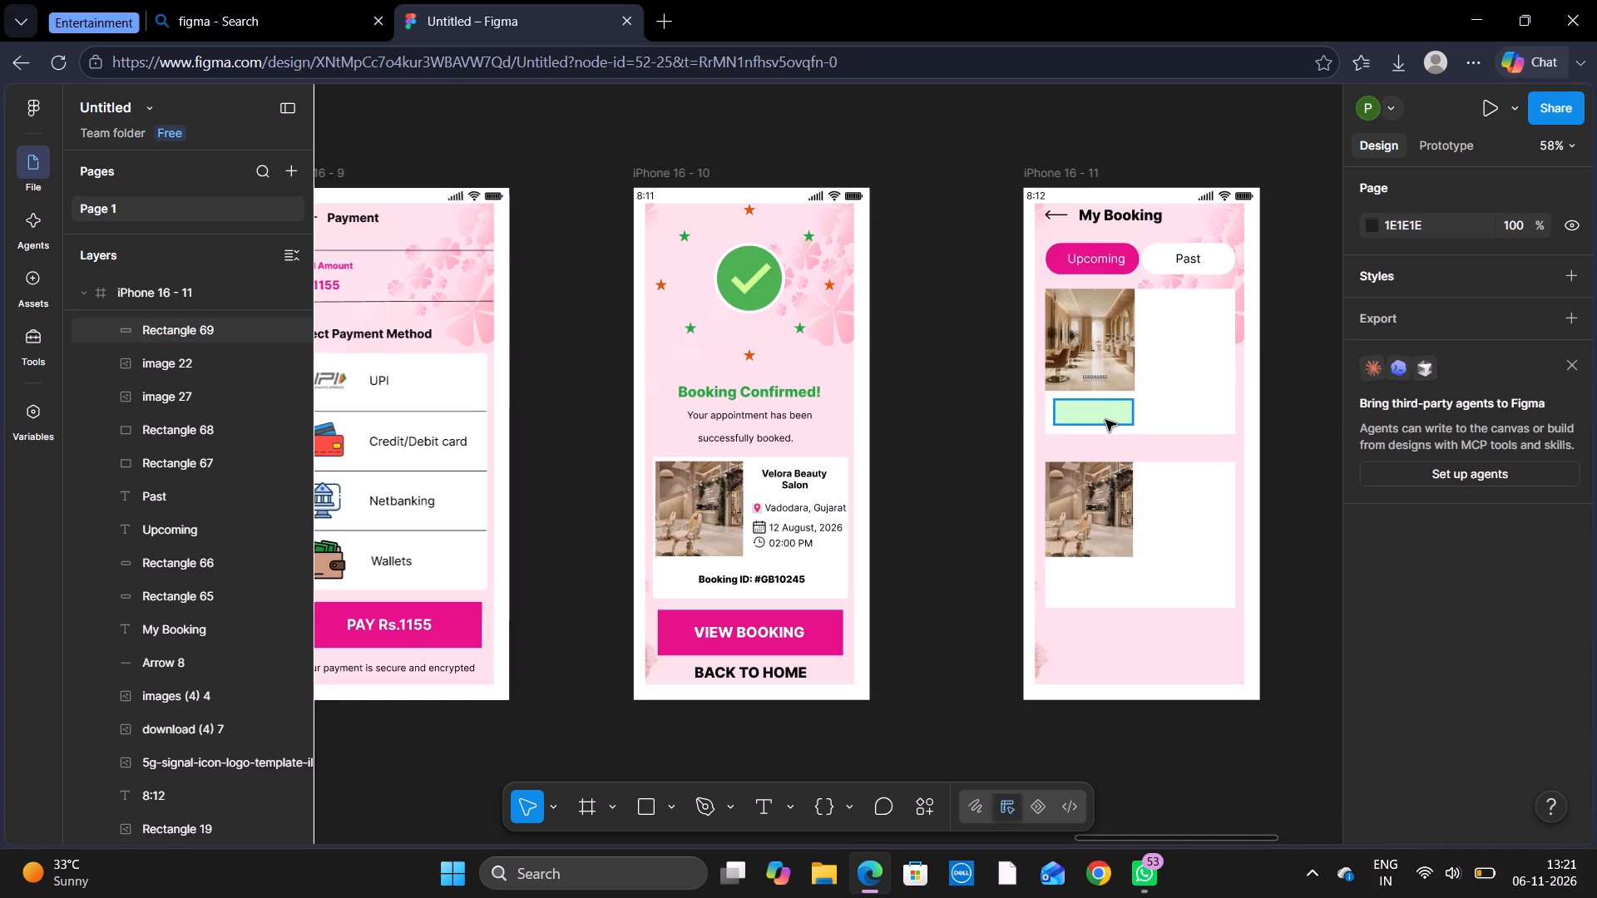
{"action": "key", "text": "ctrl+c"}
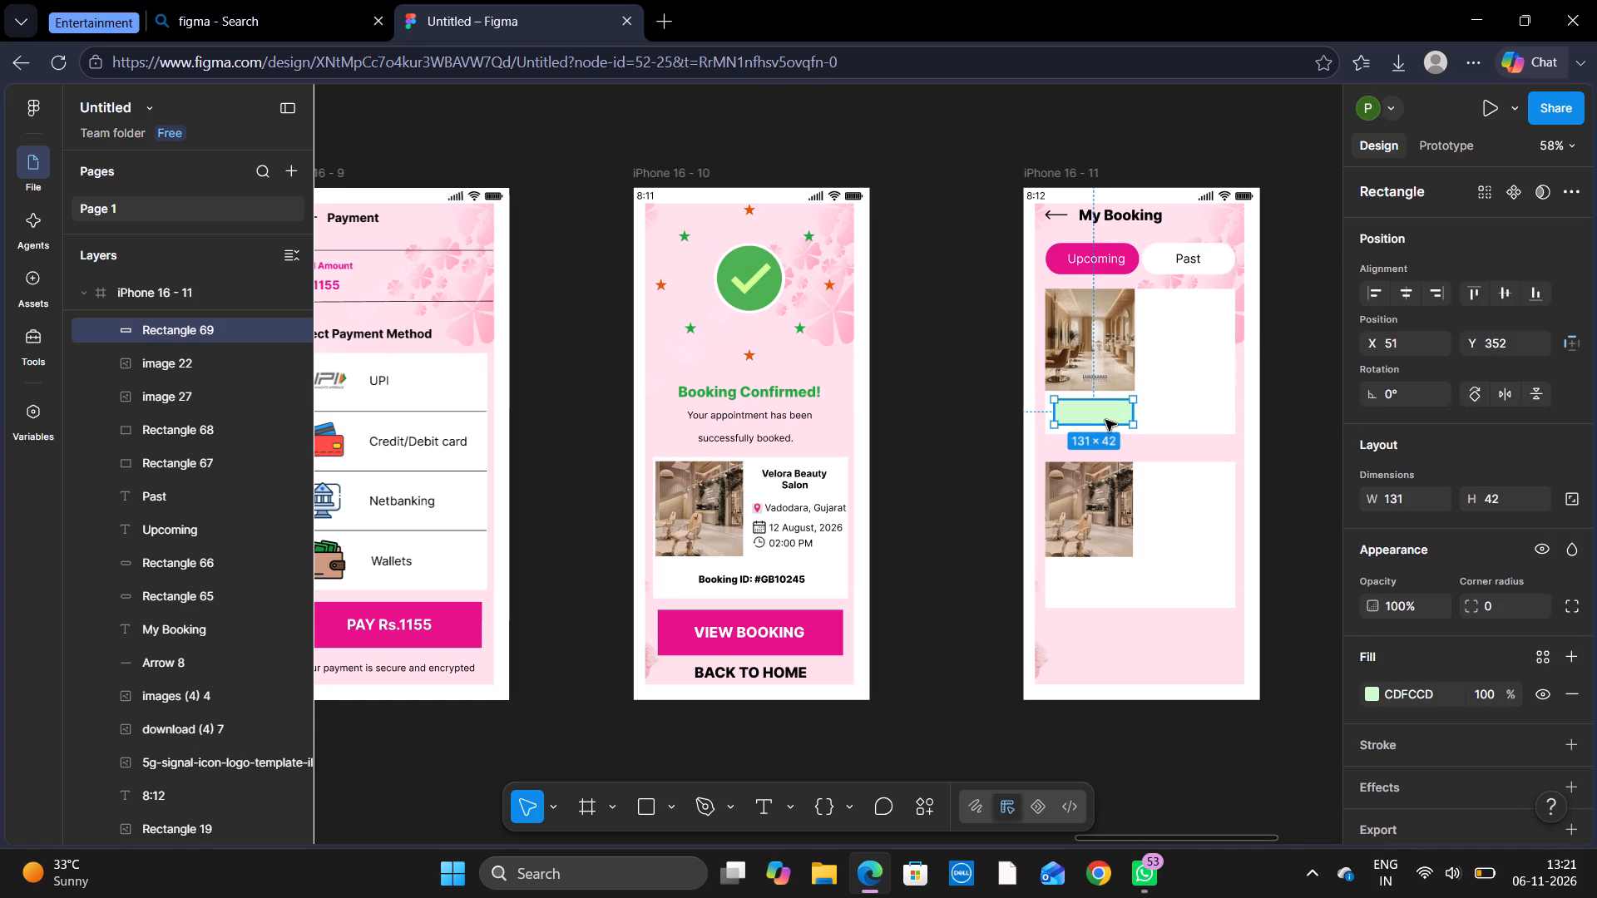
{"action": "key", "text": "ctrl+v"}
{"action": "left_click_drag", "start_coordinate": [1105, 420], "coordinate": [1095, 593]}
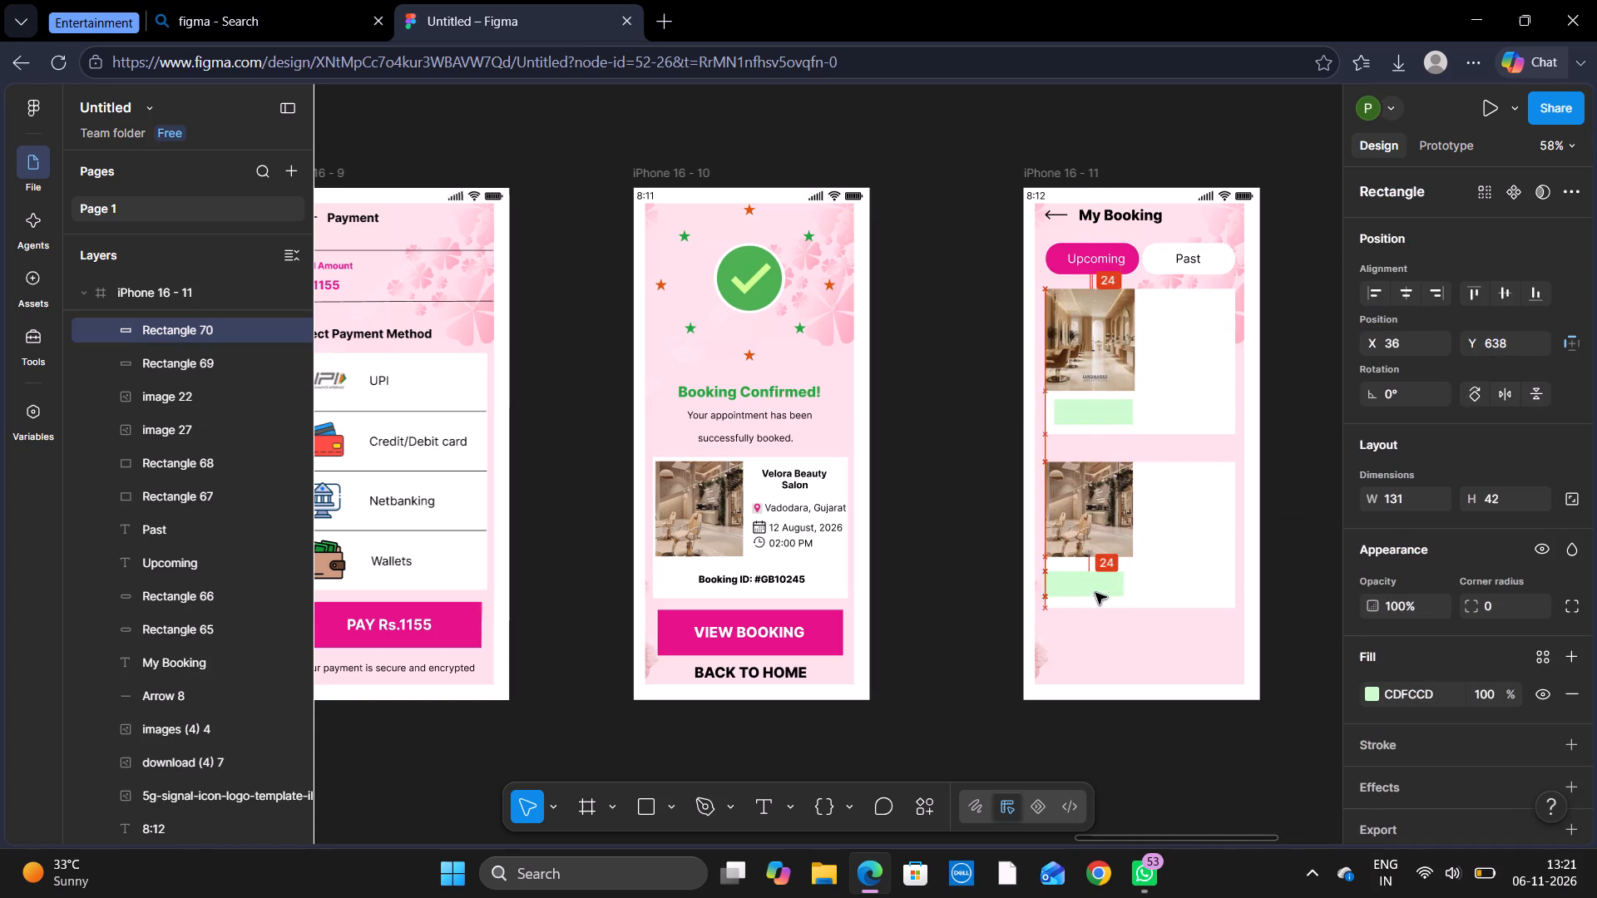
{"action": "left_click_drag", "start_coordinate": [1095, 593], "coordinate": [1102, 593]}
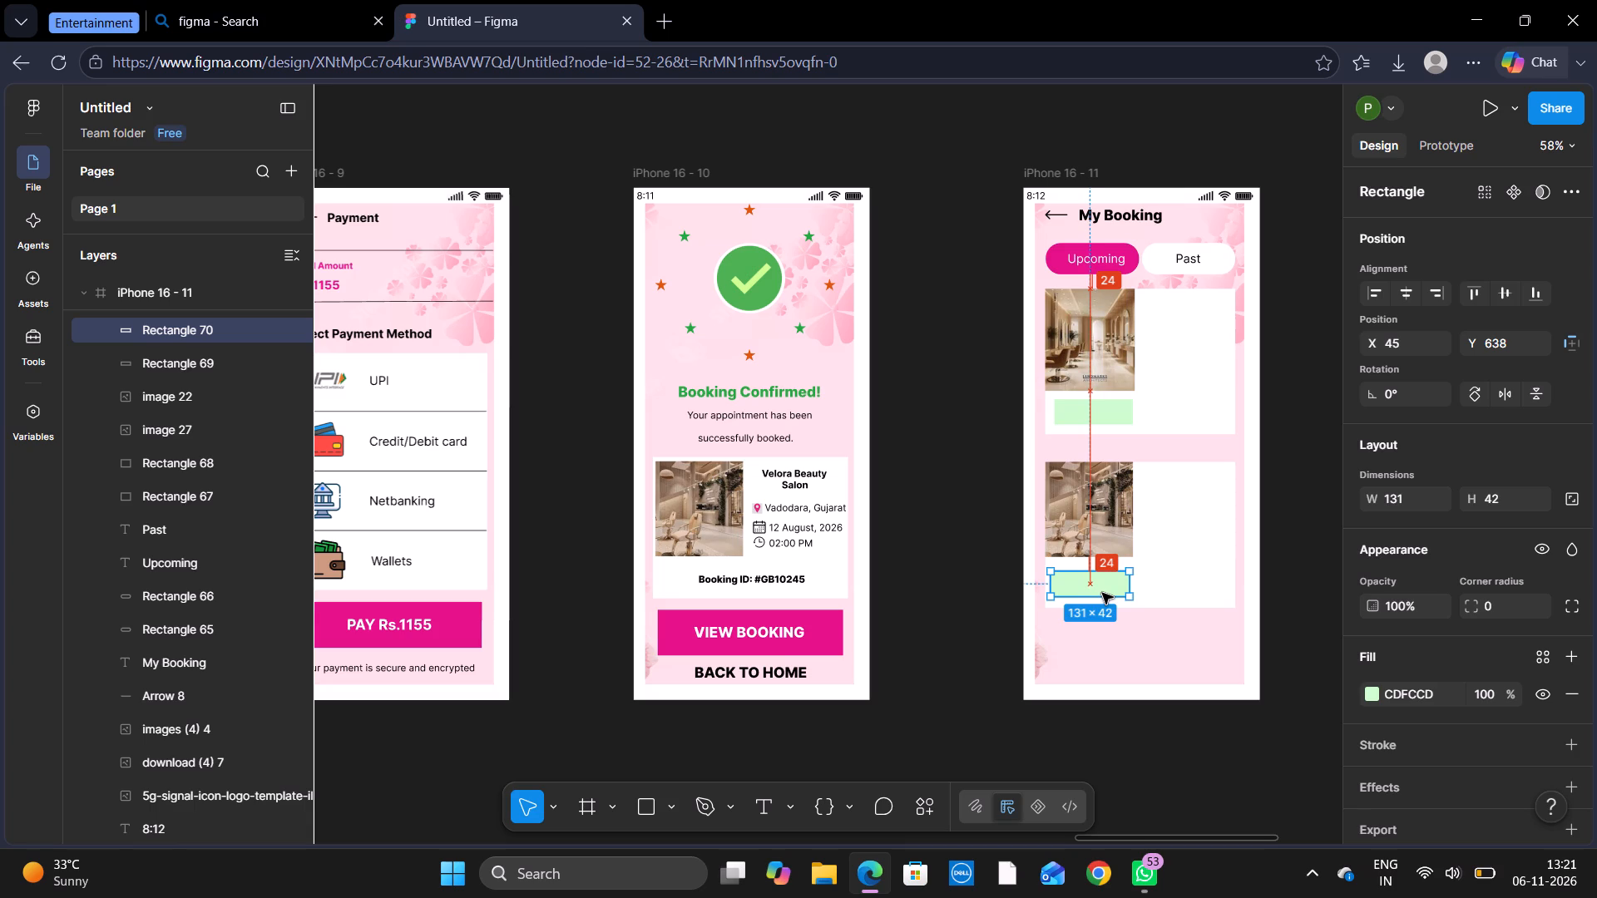
{"action": "left_click_drag", "start_coordinate": [1102, 593], "coordinate": [1108, 593]}
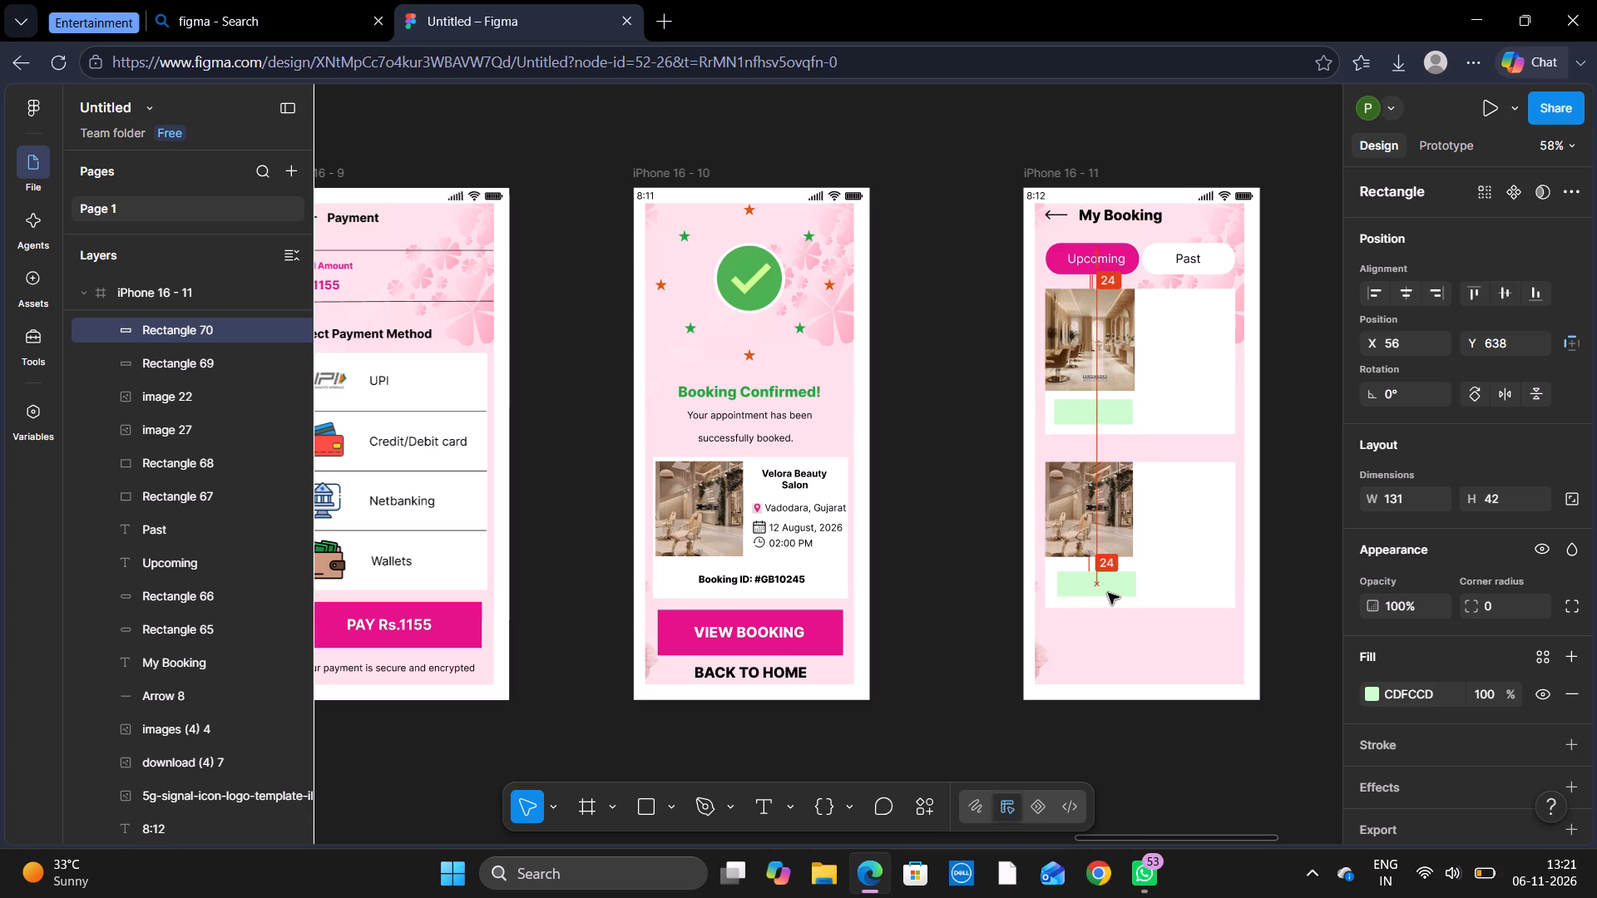
{"action": "left_click_drag", "start_coordinate": [1108, 593], "coordinate": [1106, 592]}
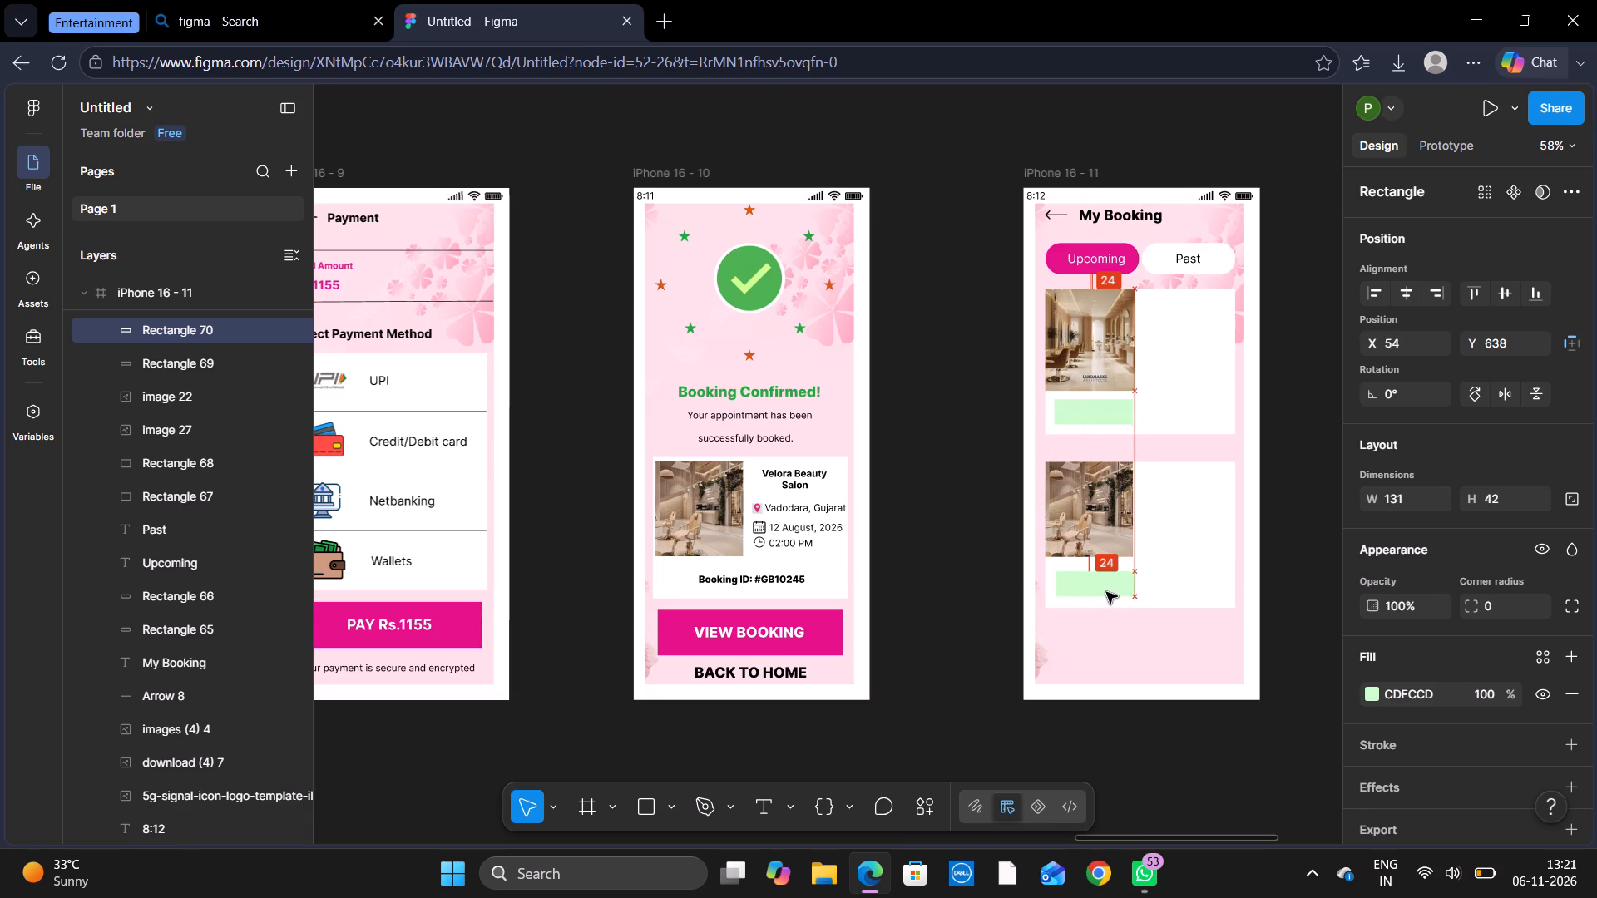
{"action": "left_click_drag", "start_coordinate": [1106, 592], "coordinate": [1105, 591]}
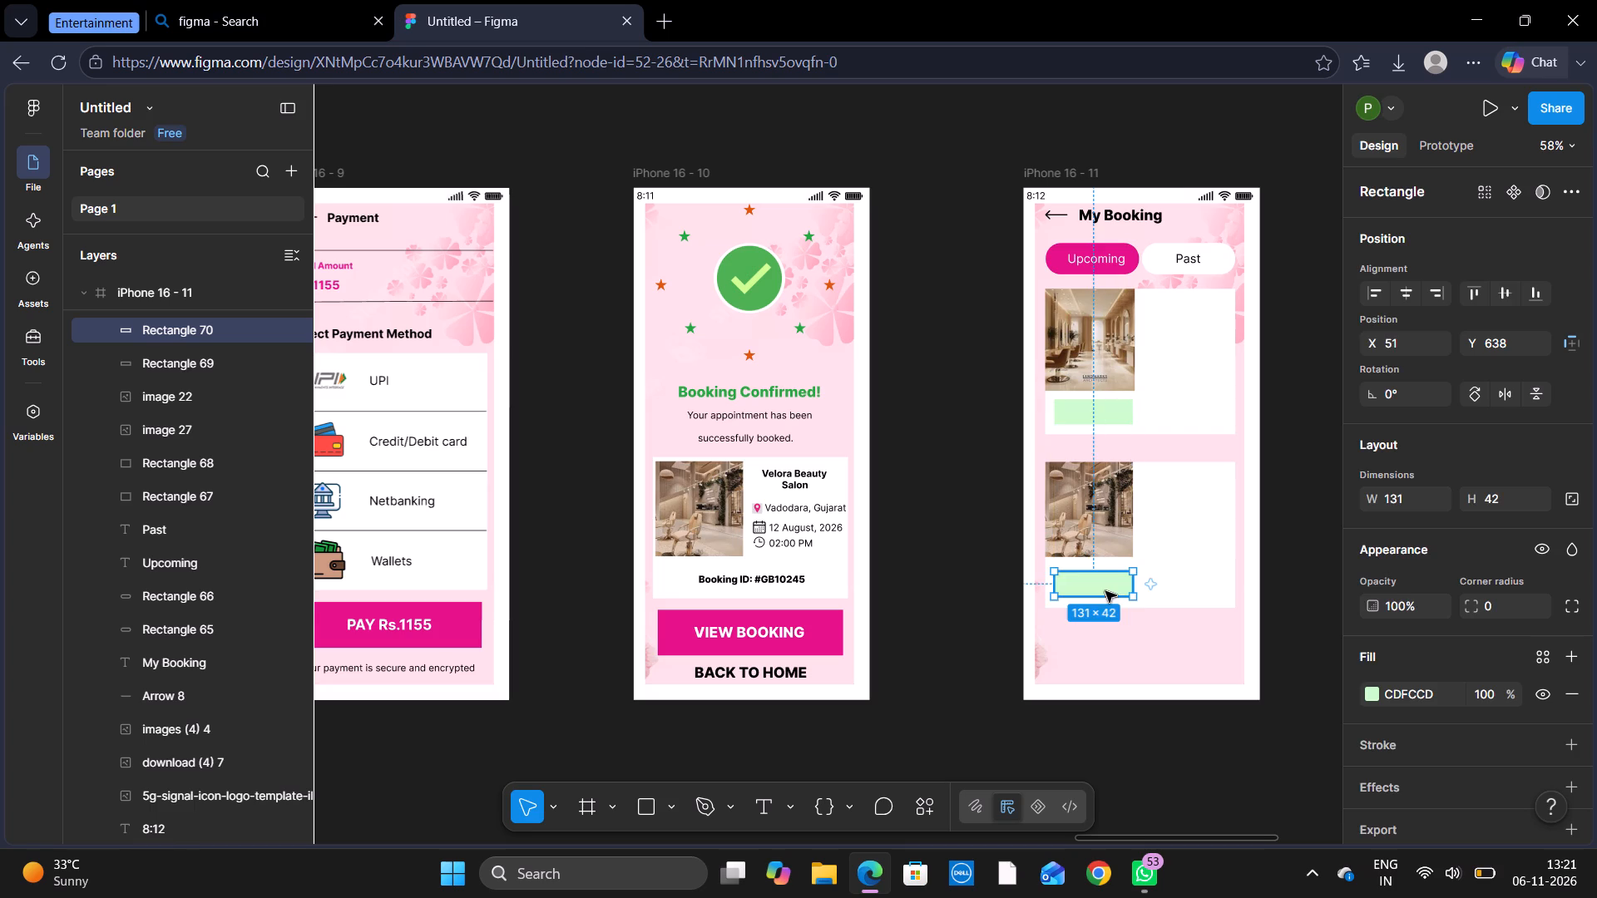
{"action": "left_click", "coordinate": [1323, 559]}
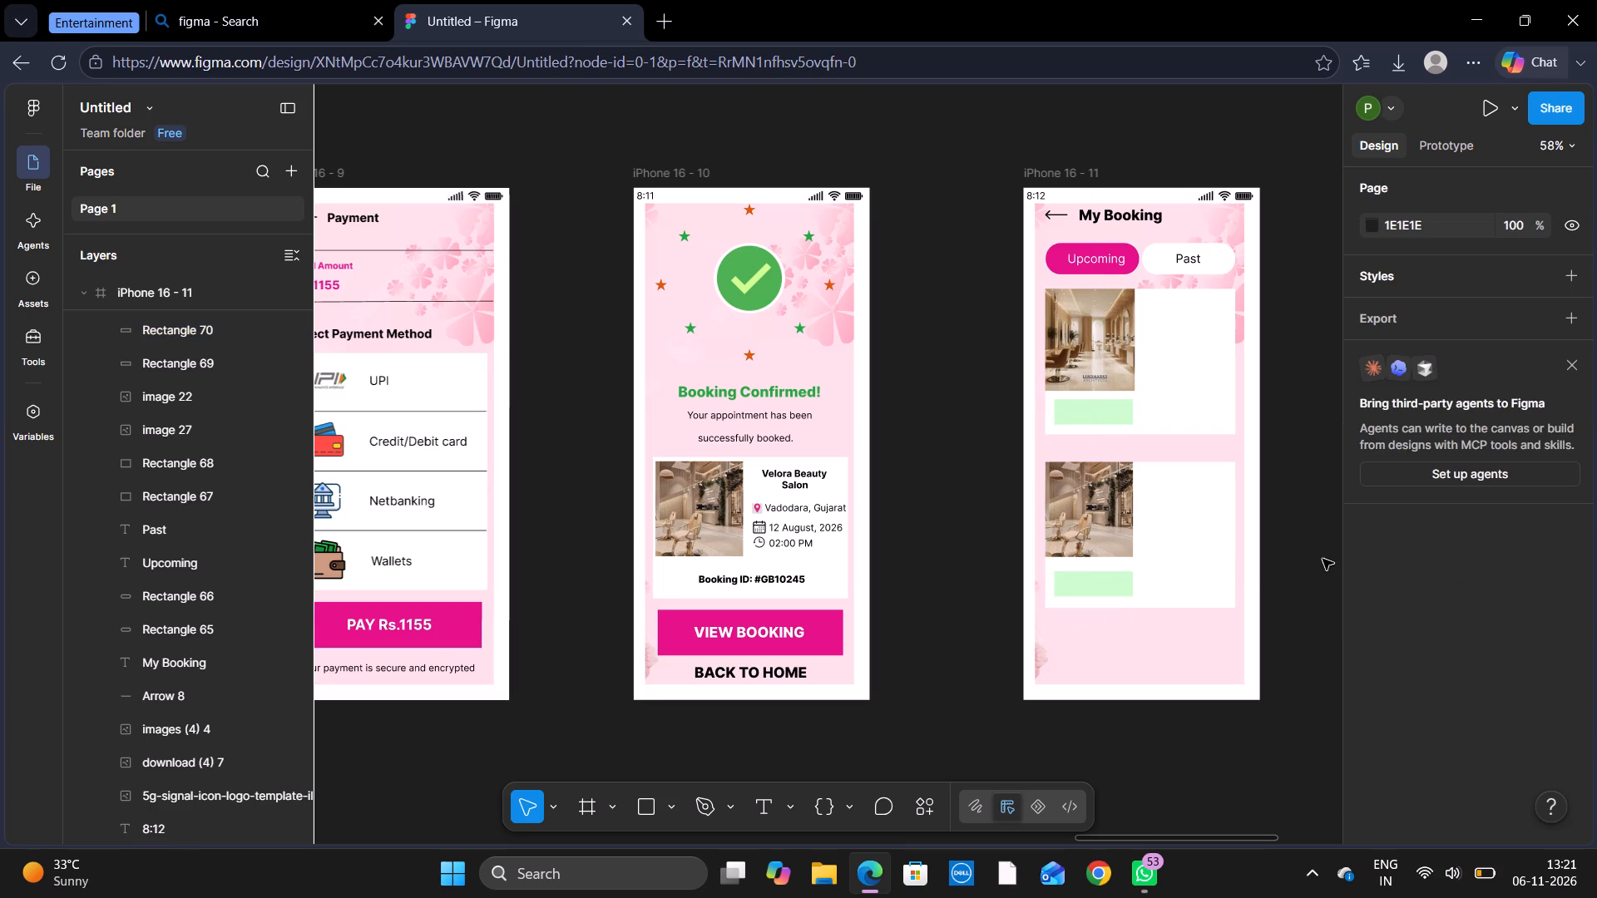
Place another copy of the green rectangle beside the first one in the upper card, at about X 208, Y 352.
{"action": "left_click", "coordinate": [1099, 419]}
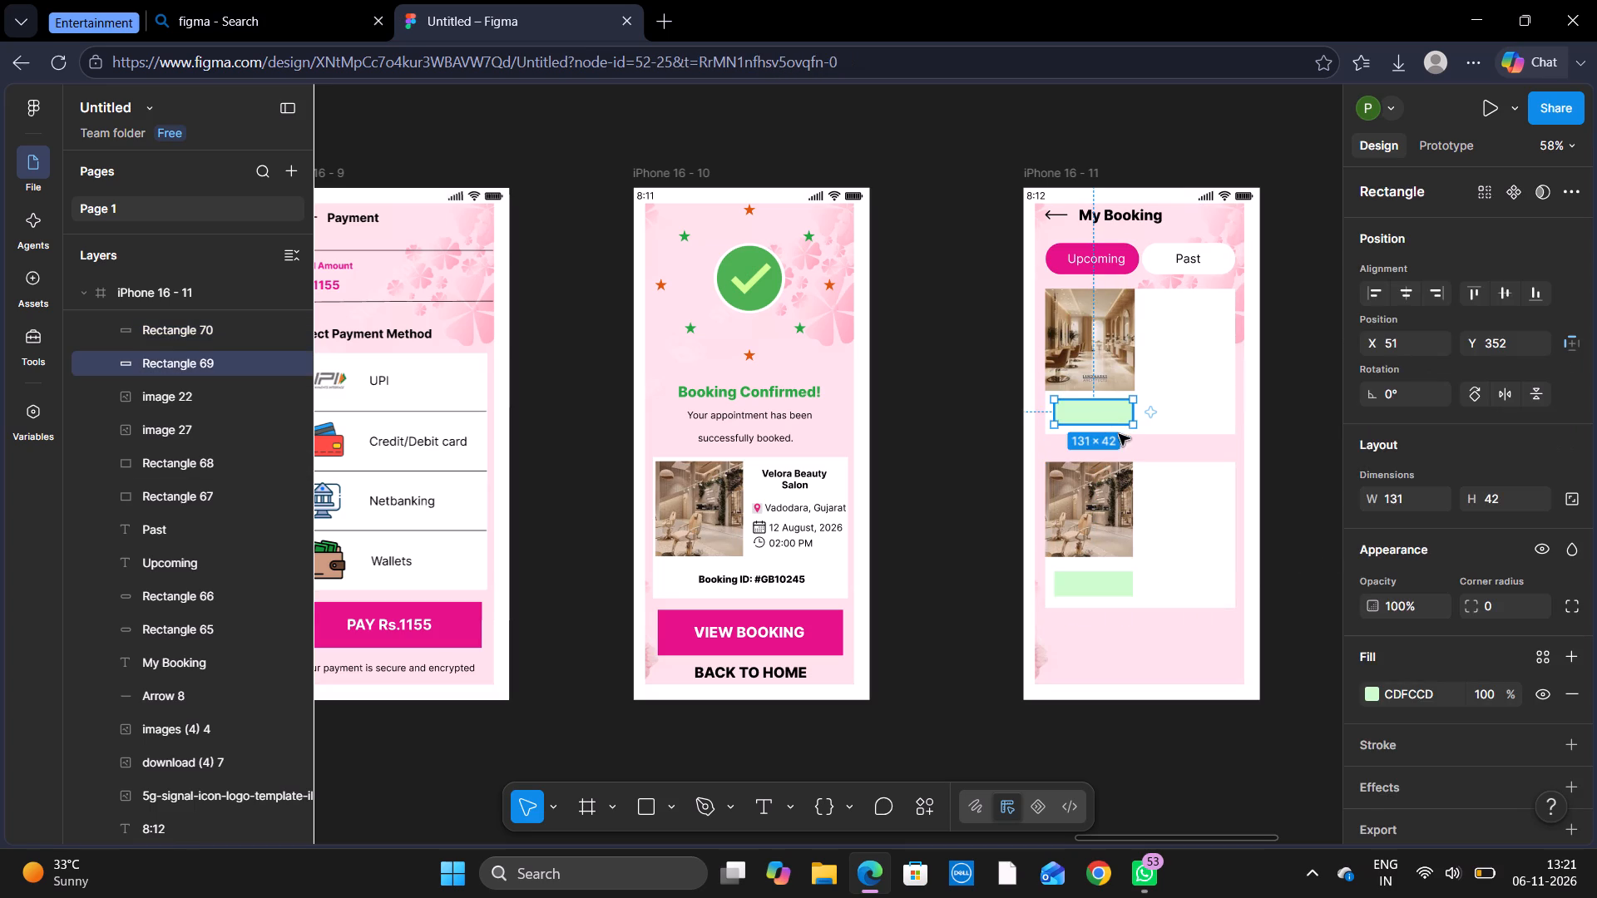
{"action": "left_click", "coordinate": [1308, 567]}
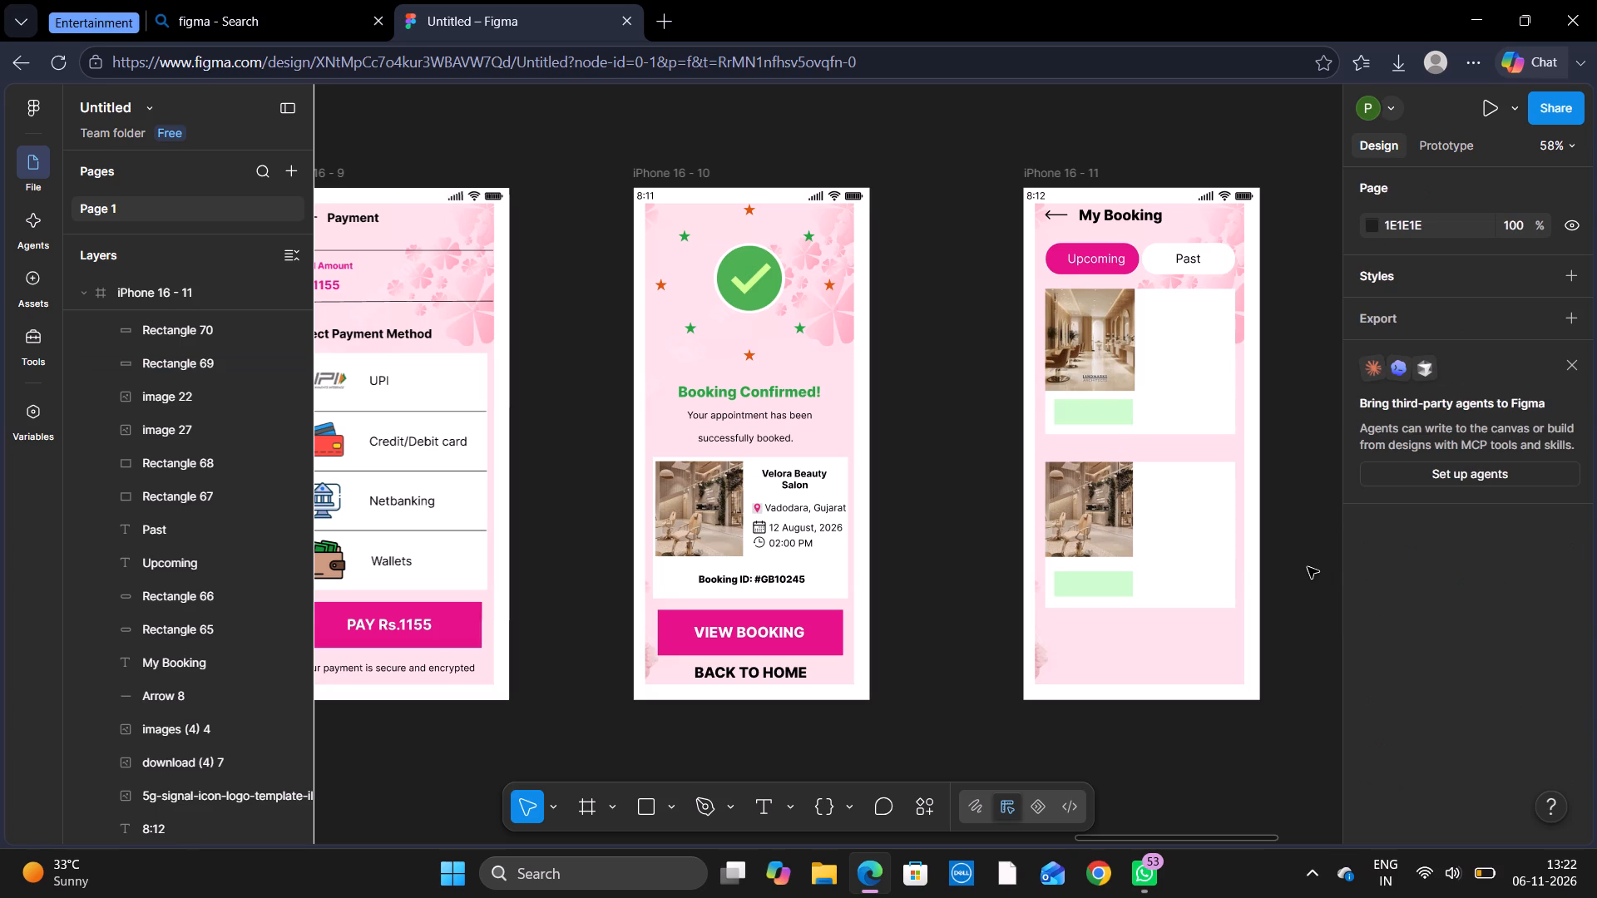
{"action": "key", "text": "ctrl+v"}
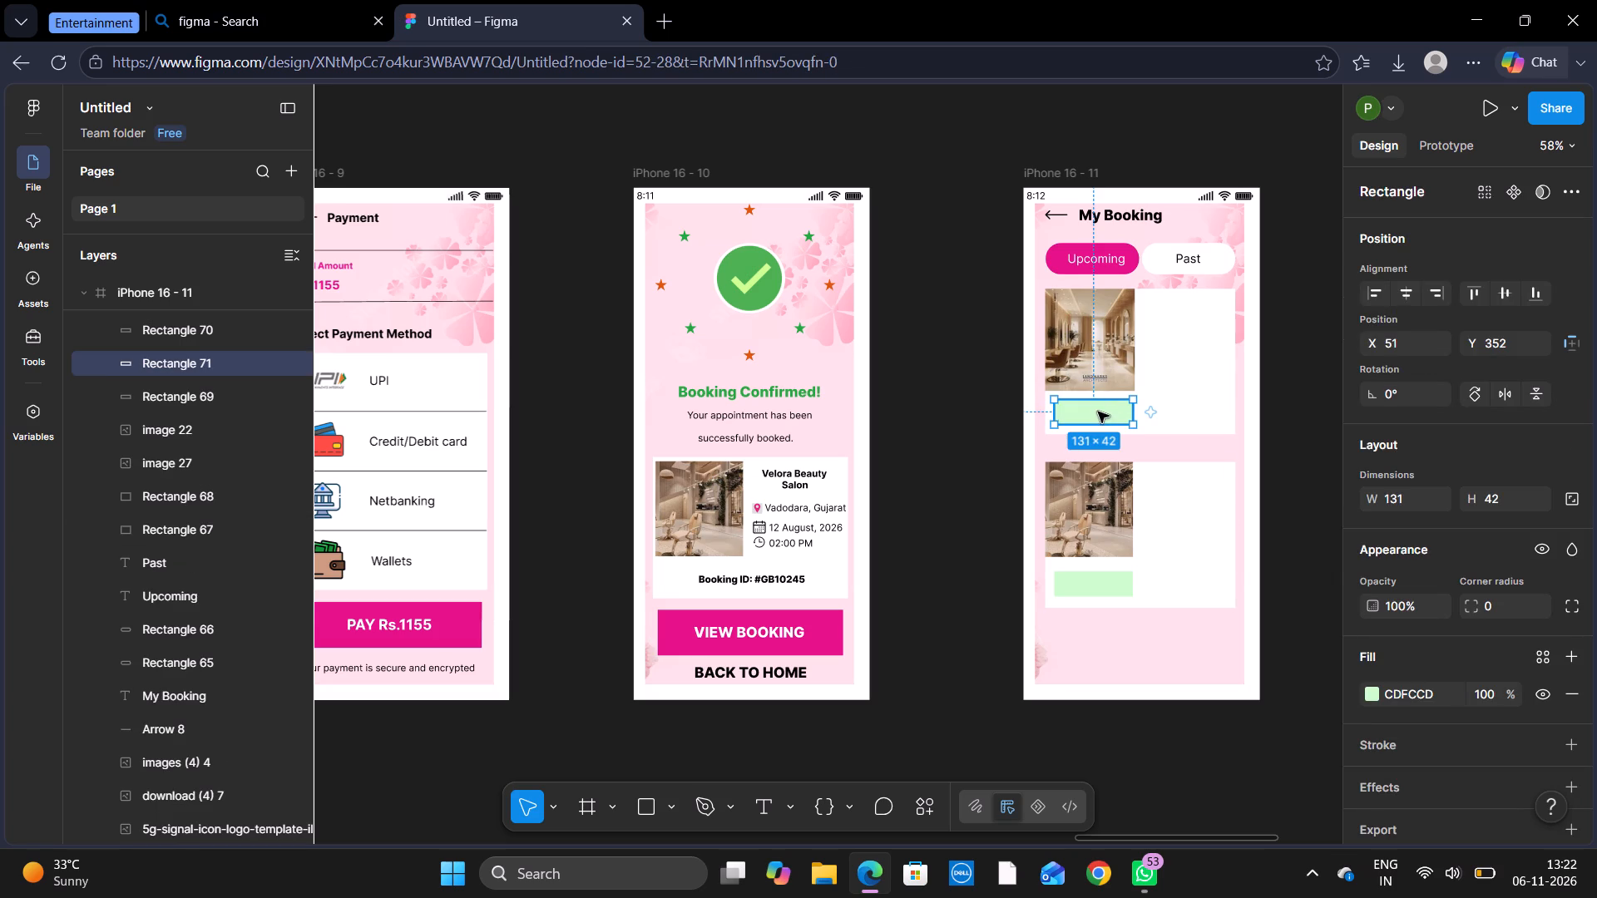
{"action": "left_click_drag", "start_coordinate": [1098, 412], "coordinate": [1193, 409]}
{"action": "left_click", "coordinate": [1328, 394]}
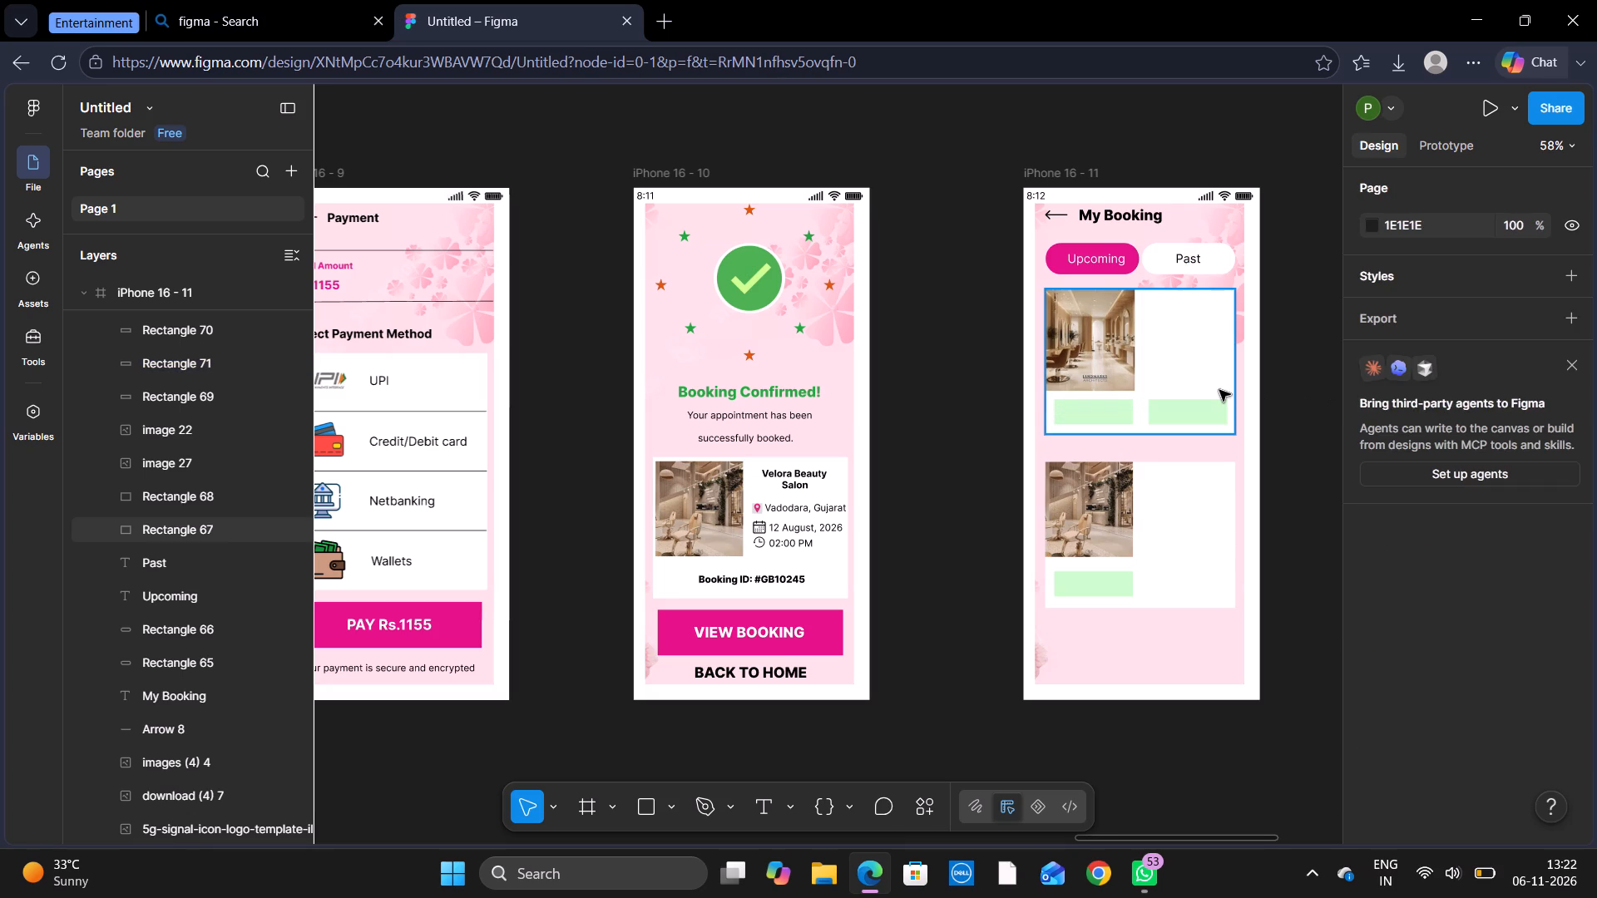
Place another copy of the green rectangle beside the one in the lower card, at about X 204, Y 638.
{"action": "key", "text": "ctrl+v"}
{"action": "left_click_drag", "start_coordinate": [1085, 407], "coordinate": [1177, 580]}
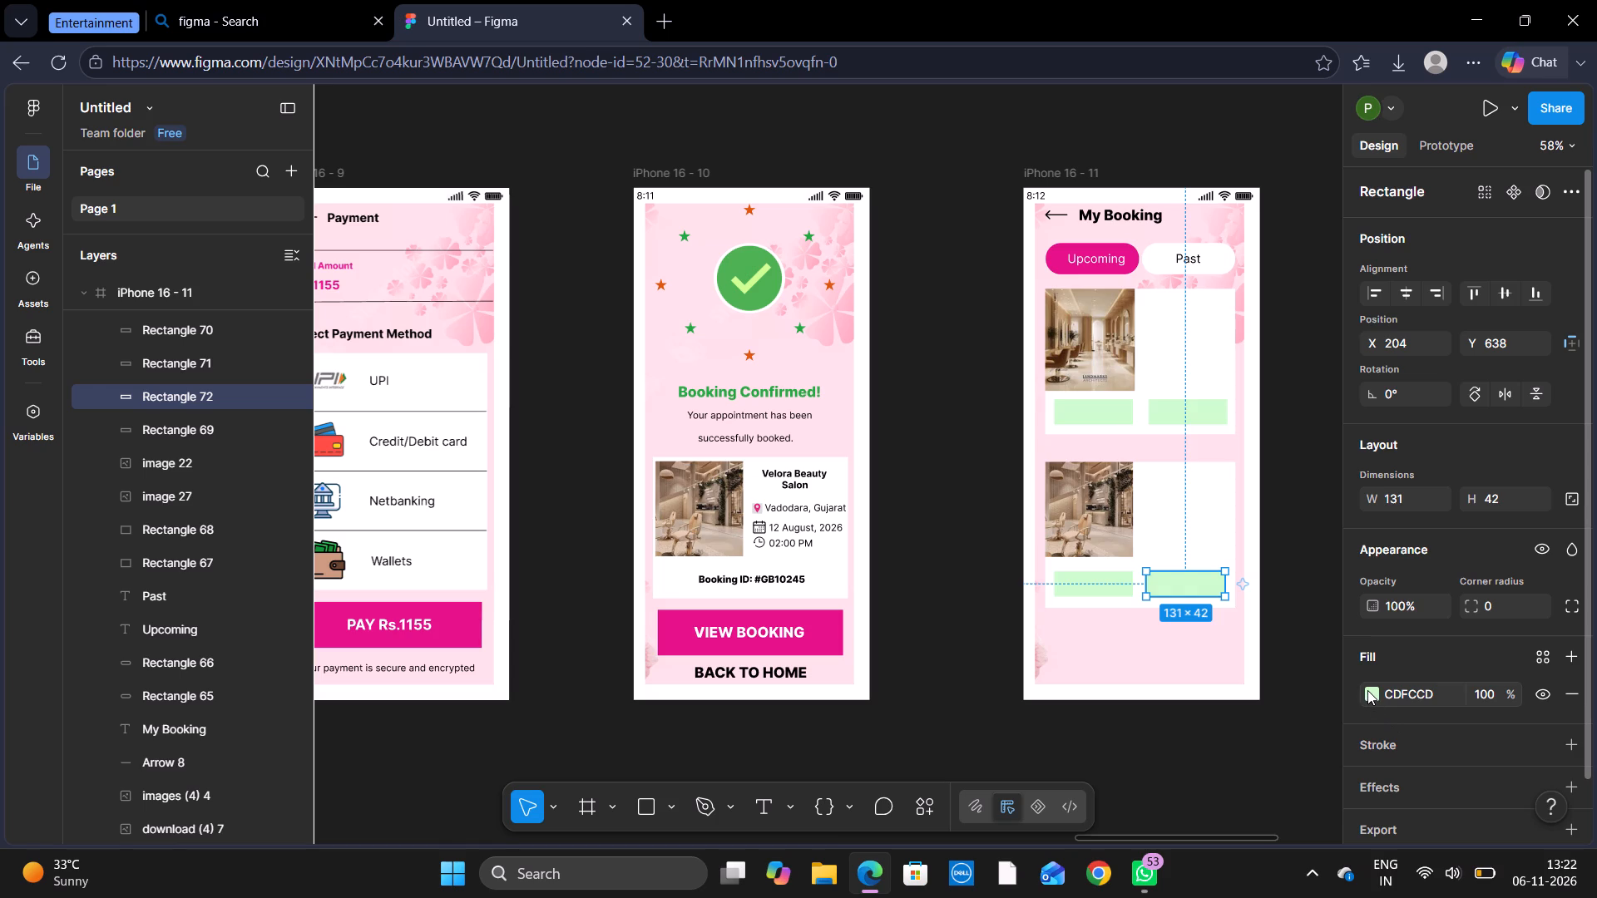
Change the fill of the lower card's right-hand rectangle to light pink, F3CFE3.
{"action": "left_click", "coordinate": [1367, 690]}
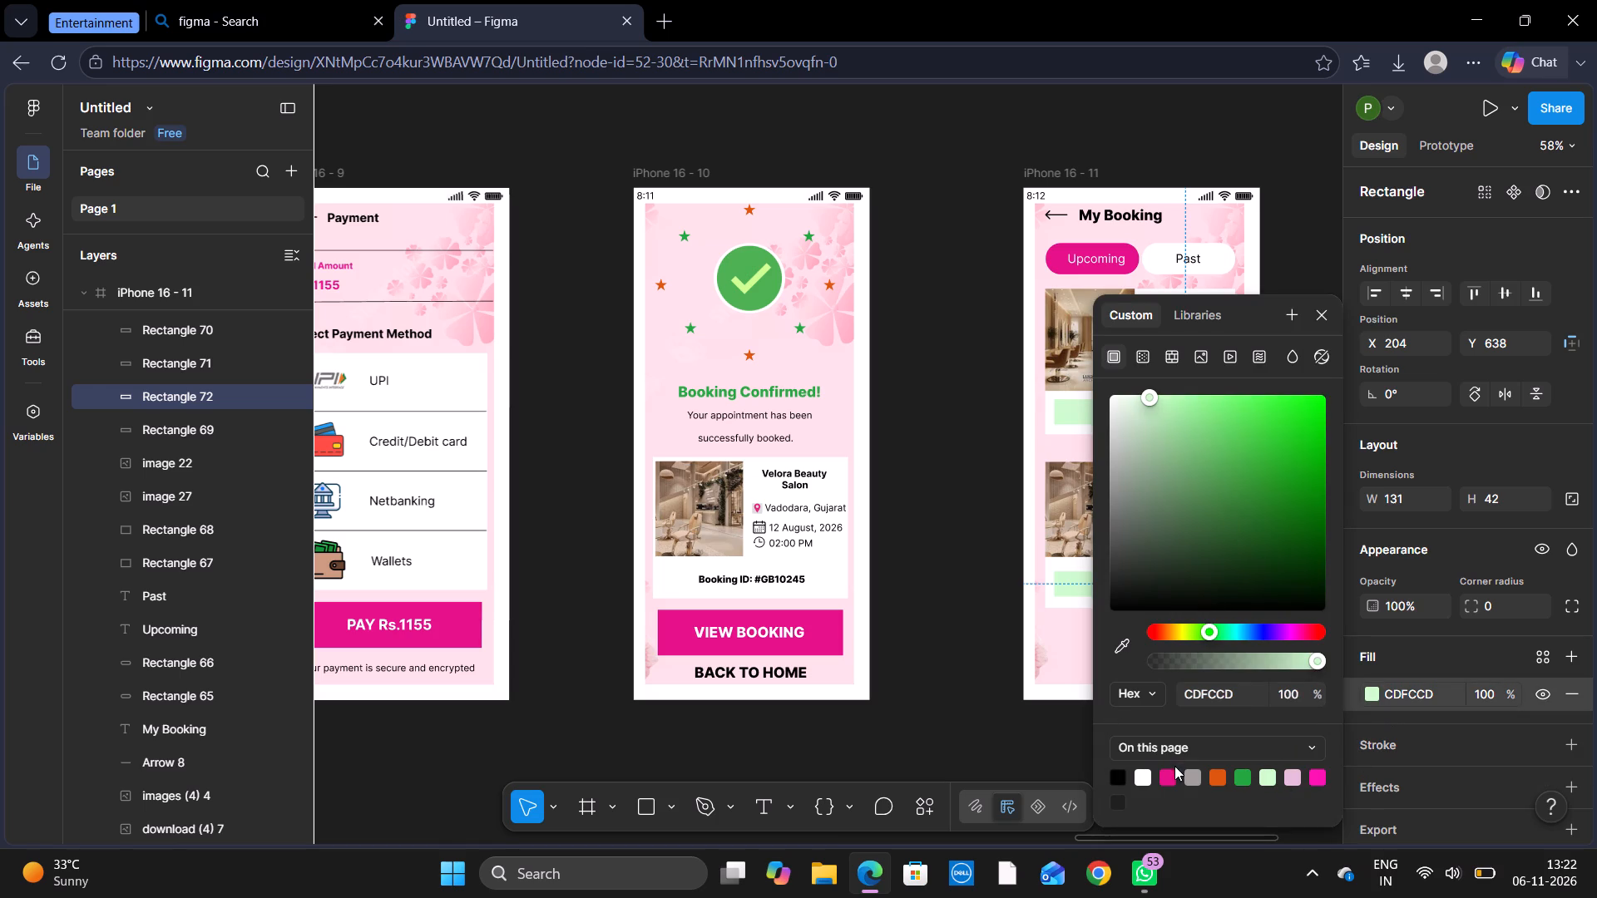
{"action": "left_click", "coordinate": [1303, 630]}
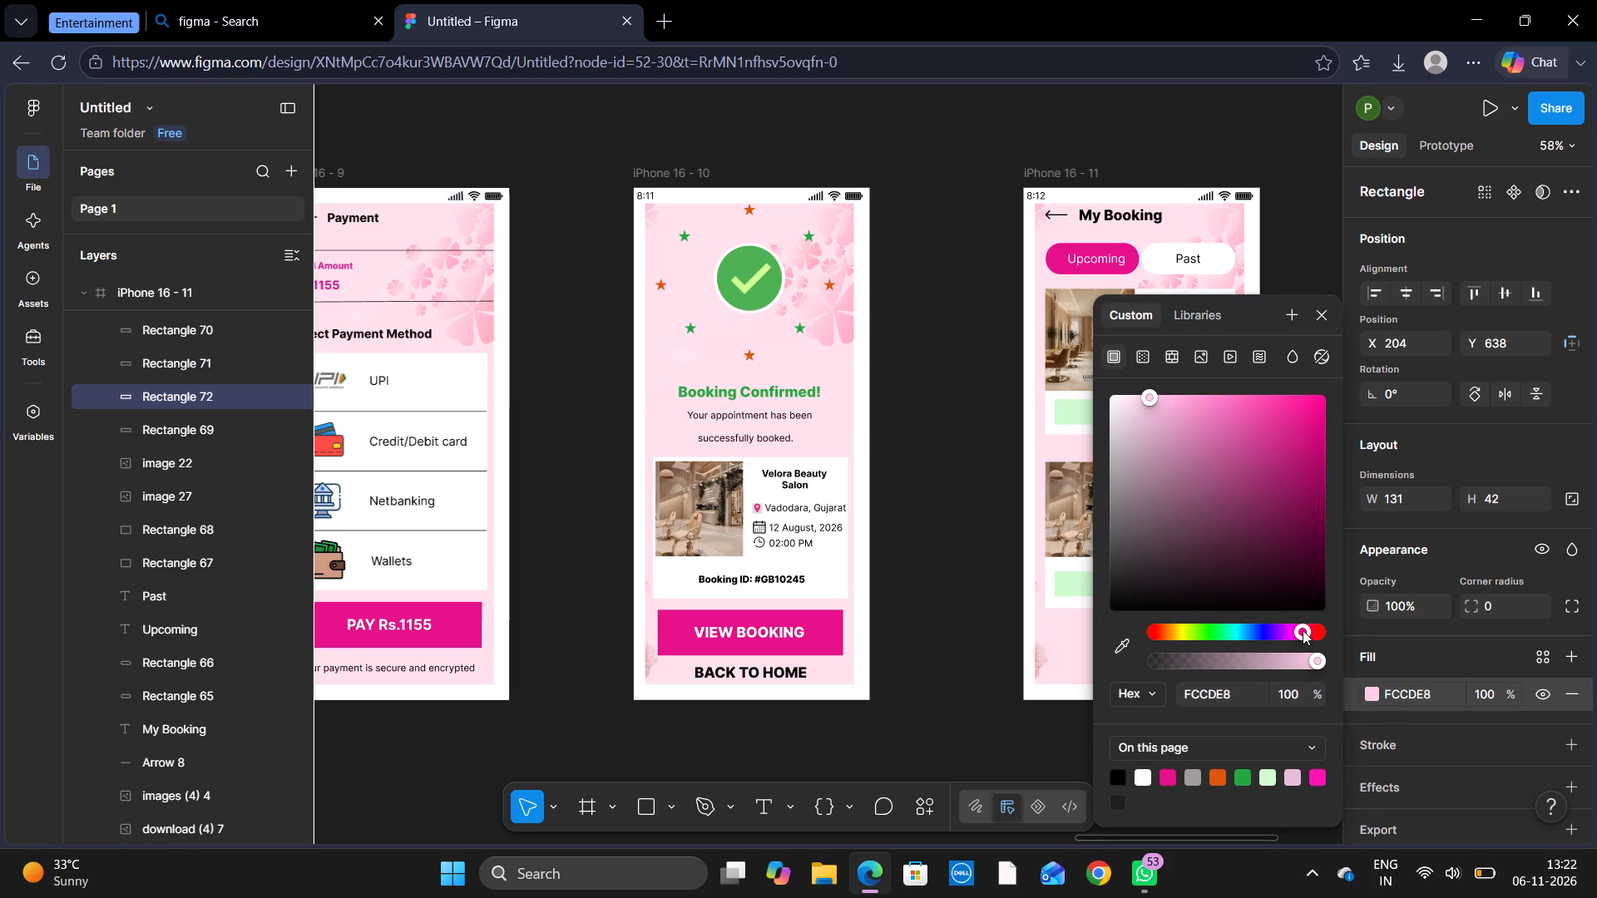
{"action": "left_click", "coordinate": [1157, 406]}
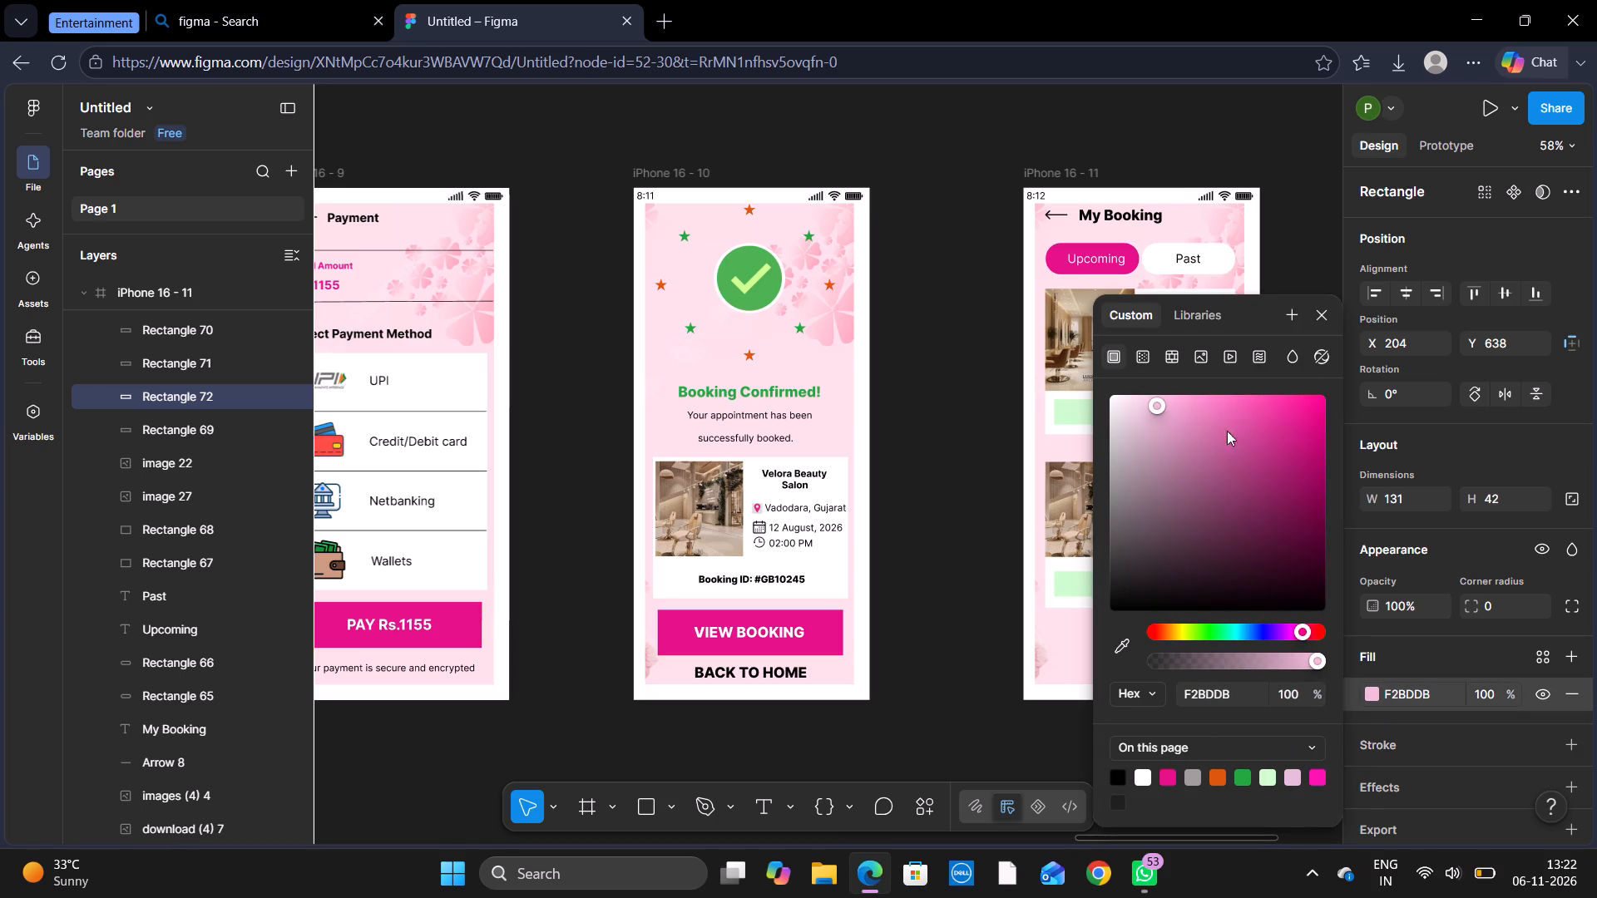
{"action": "left_click", "coordinate": [1321, 313]}
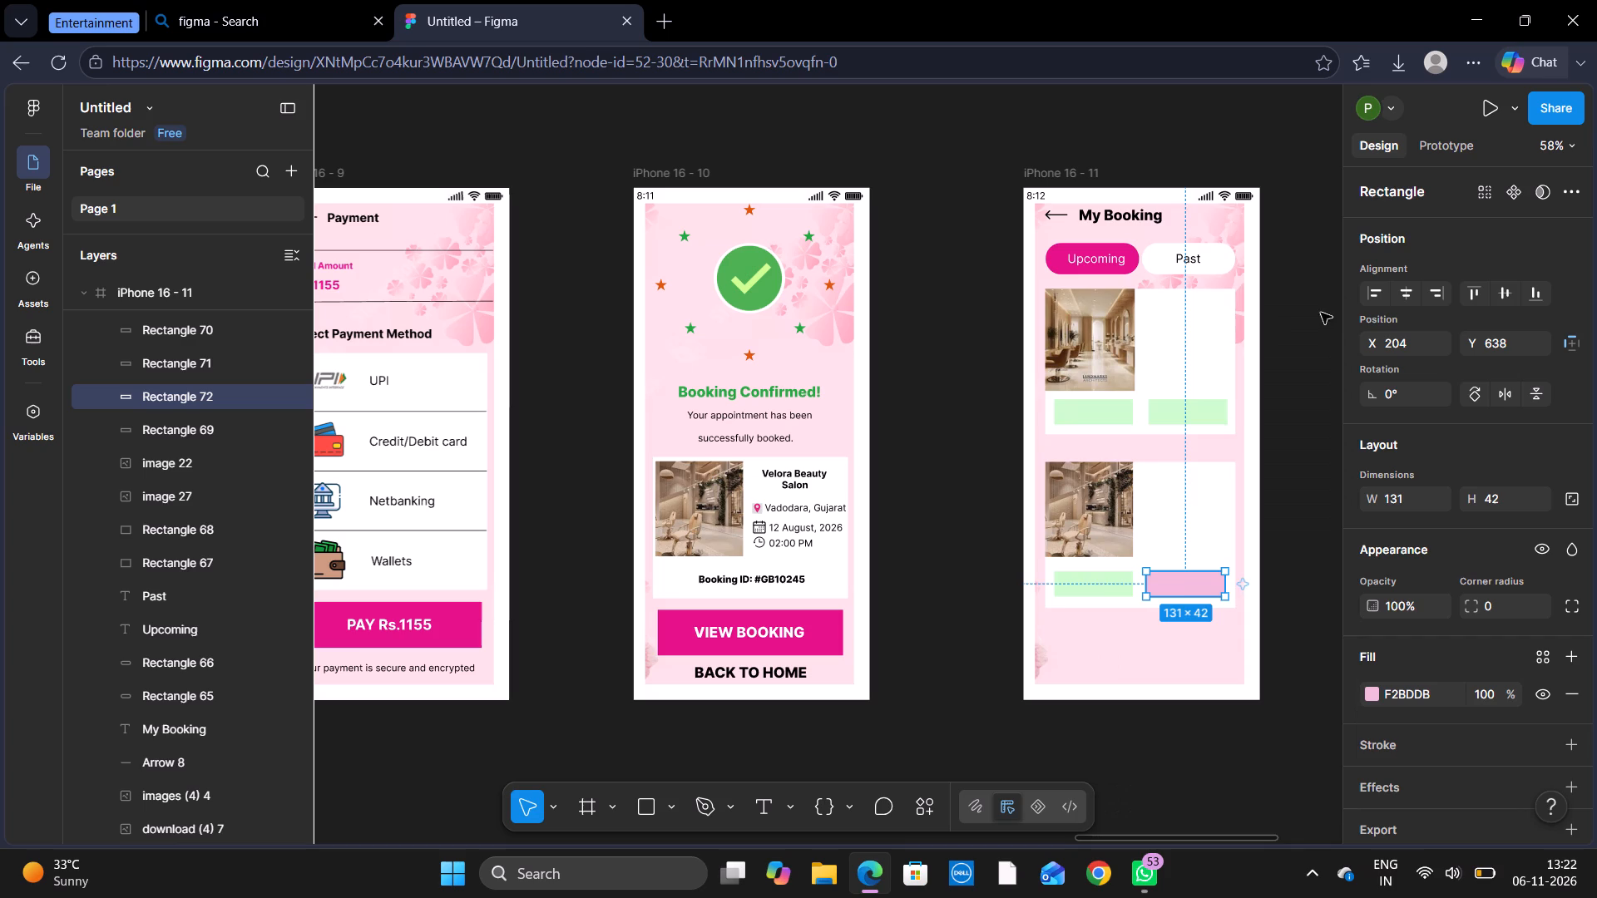
{"action": "left_click", "coordinate": [1195, 581]}
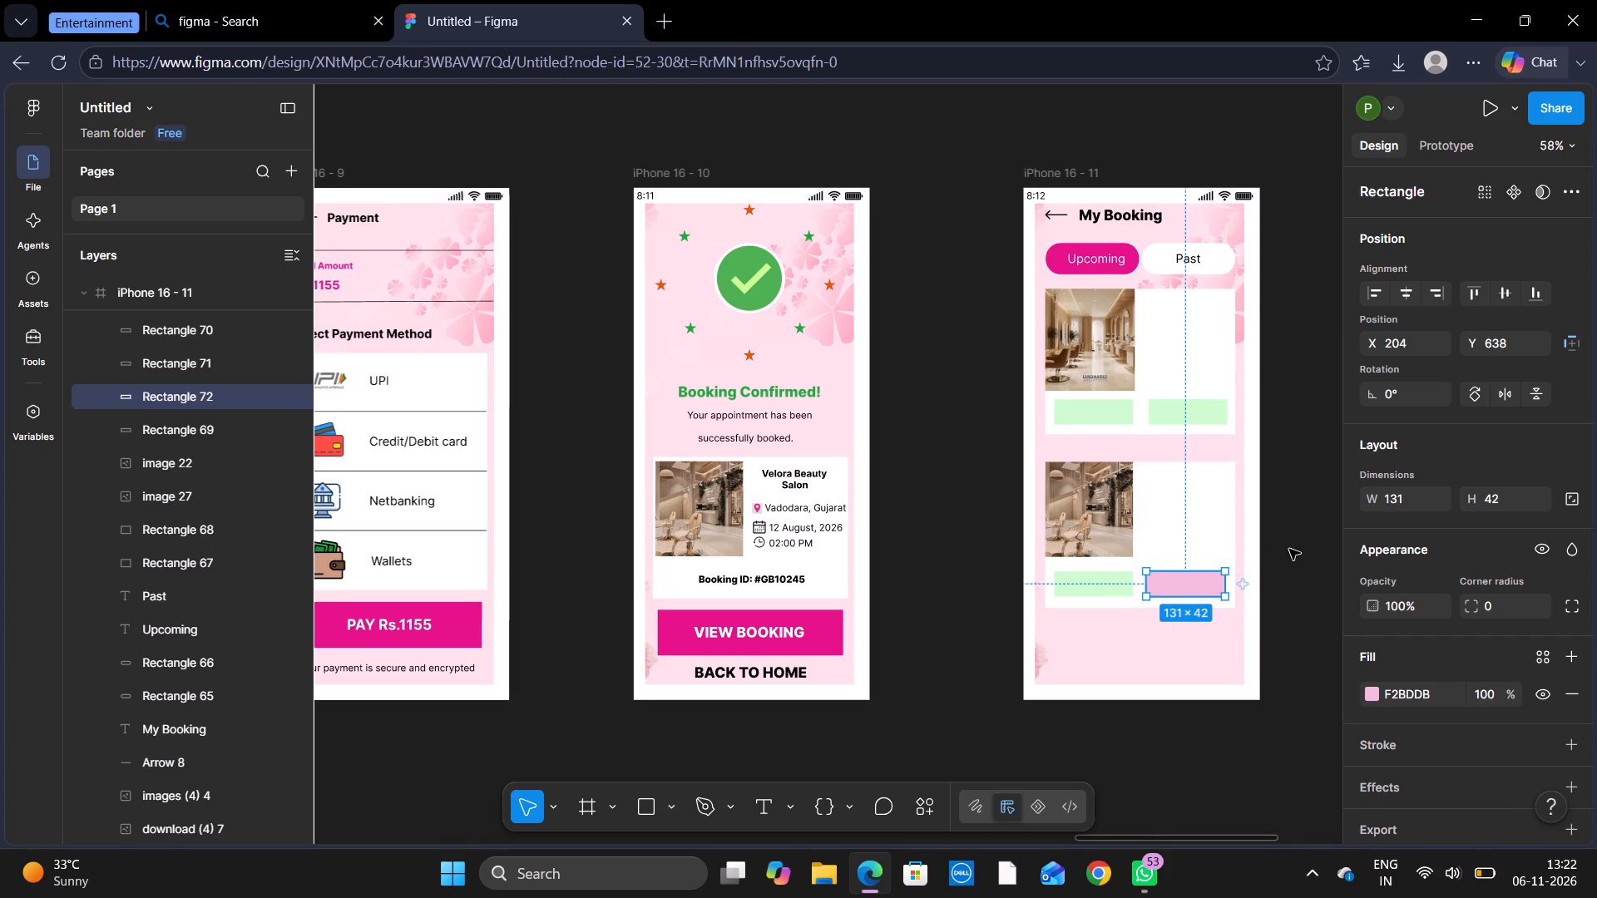
{"action": "left_click", "coordinate": [1290, 548]}
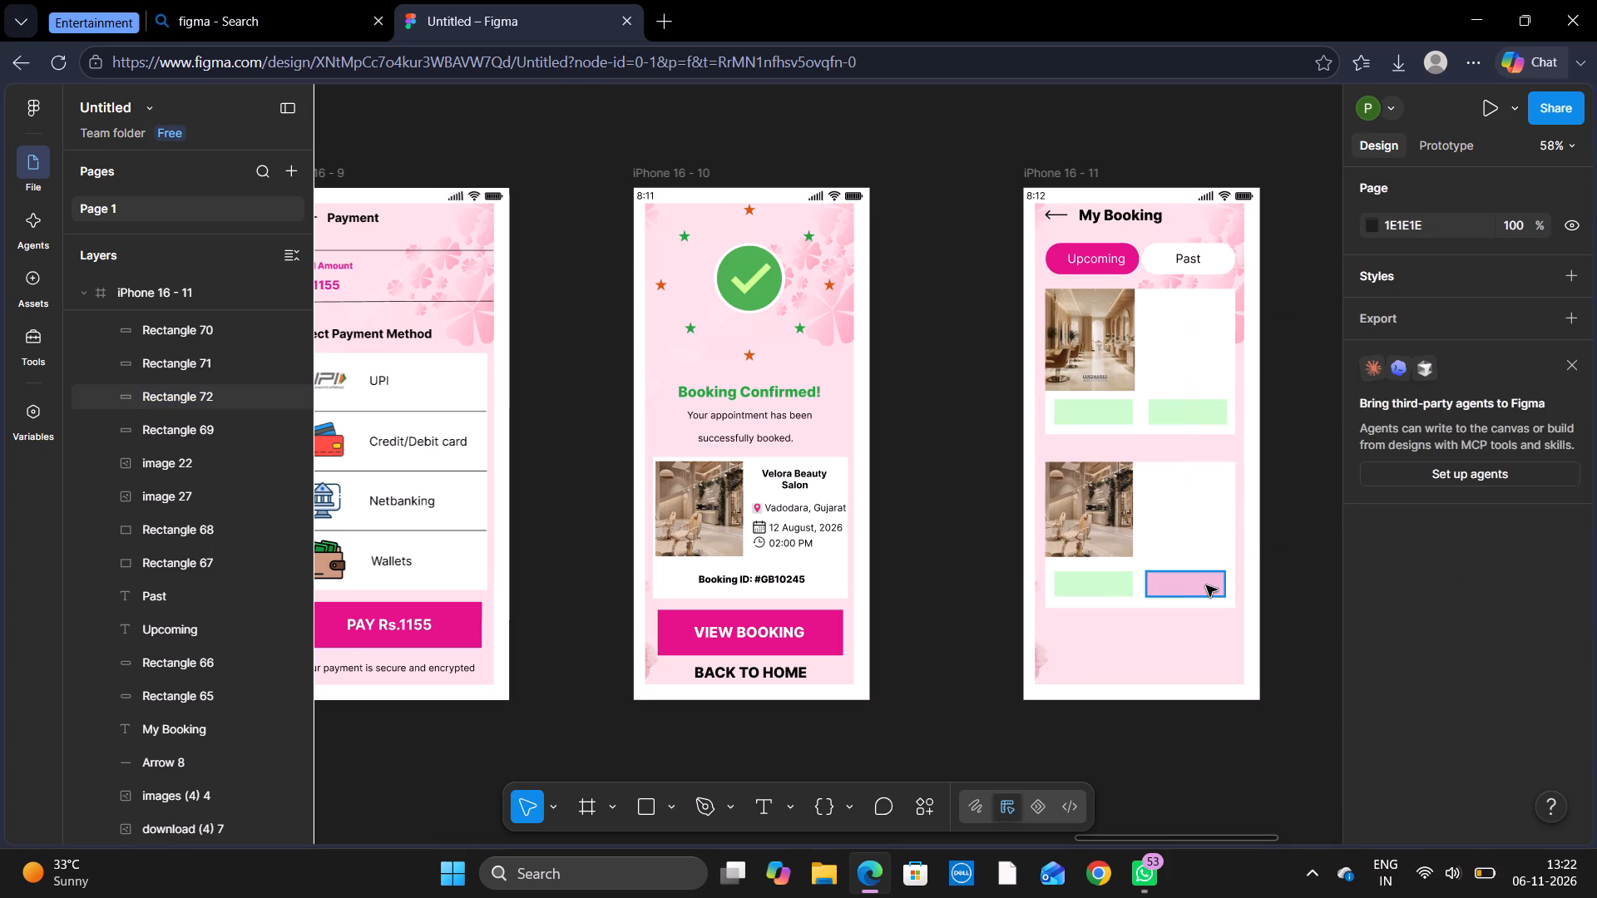
{"action": "left_click", "coordinate": [1206, 585]}
{"action": "left_click", "coordinate": [1373, 693]}
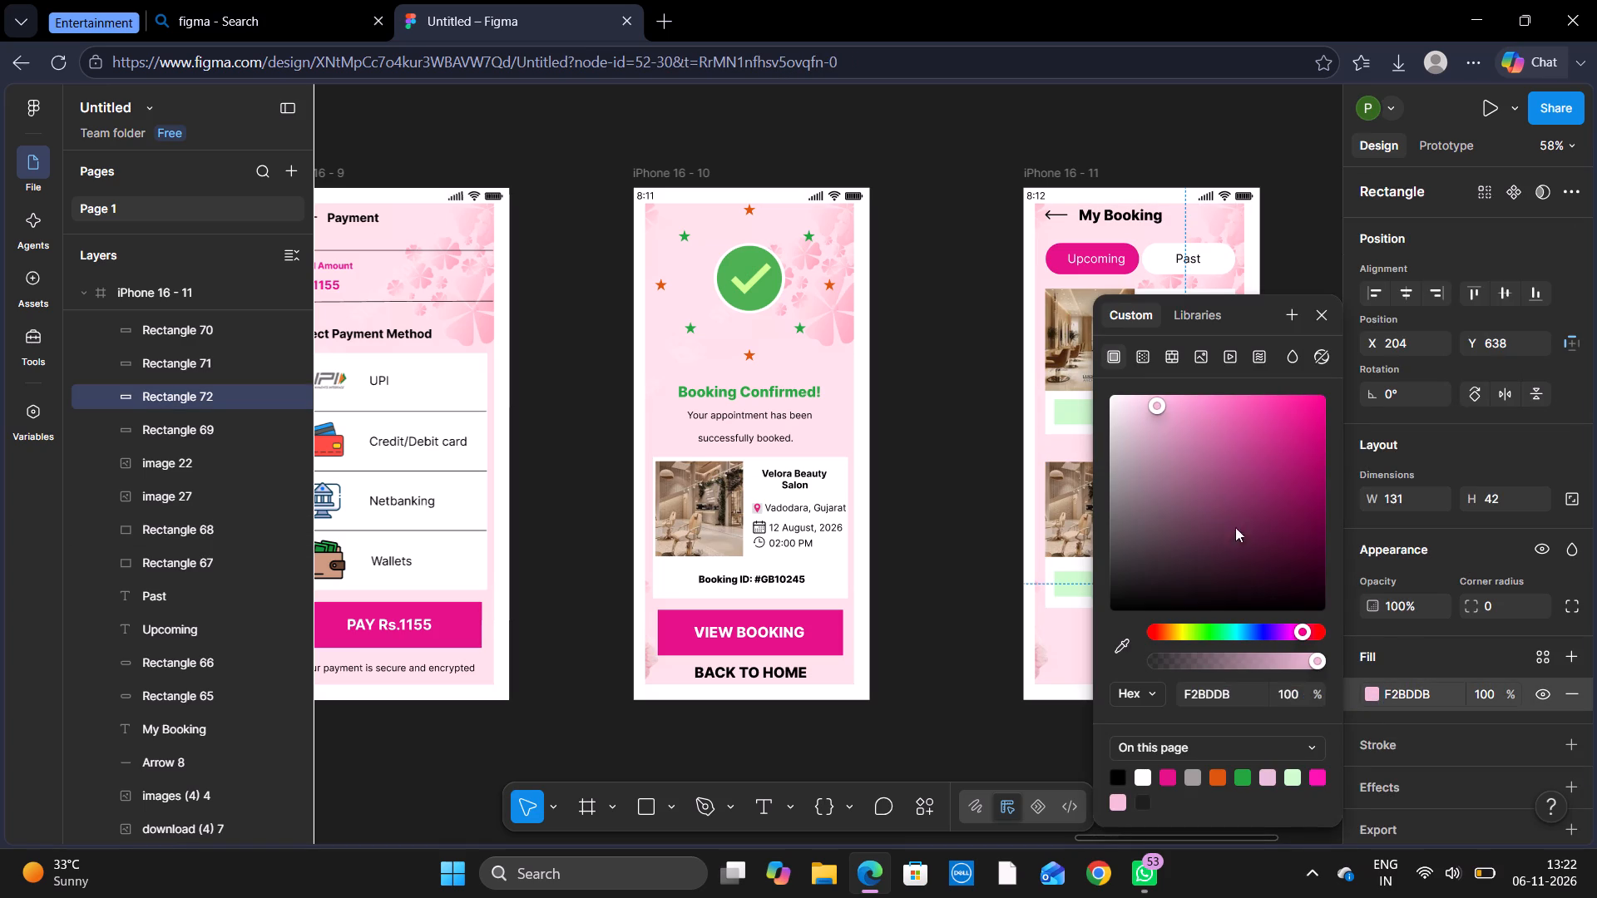
{"action": "left_click", "coordinate": [1141, 405]}
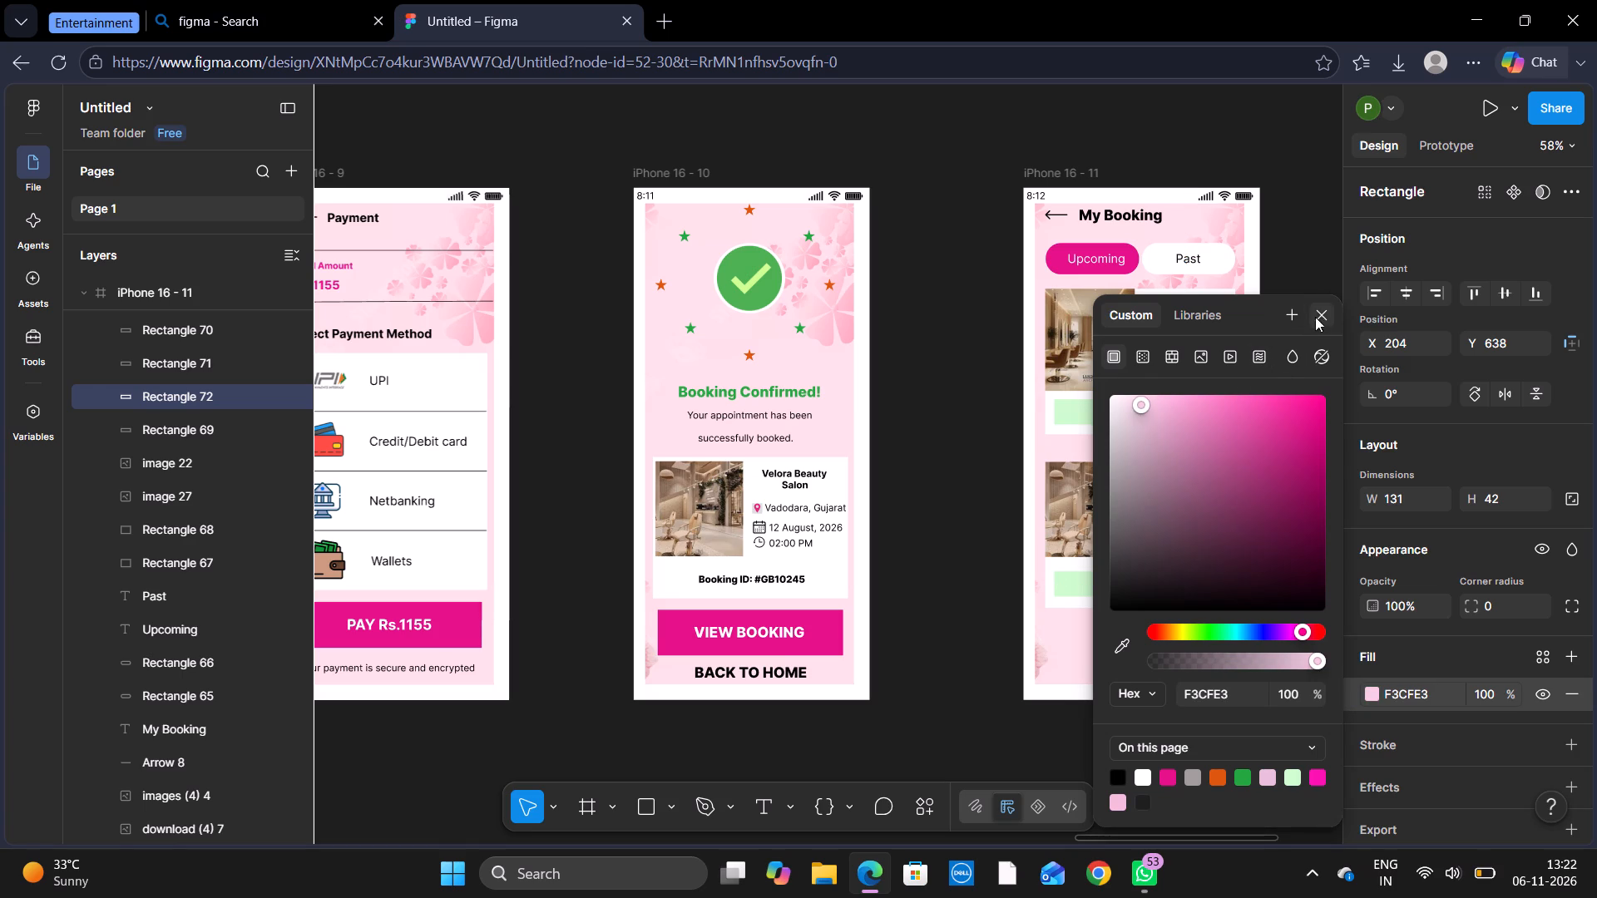
{"action": "left_click", "coordinate": [1322, 313]}
{"action": "left_click", "coordinate": [1293, 506]}
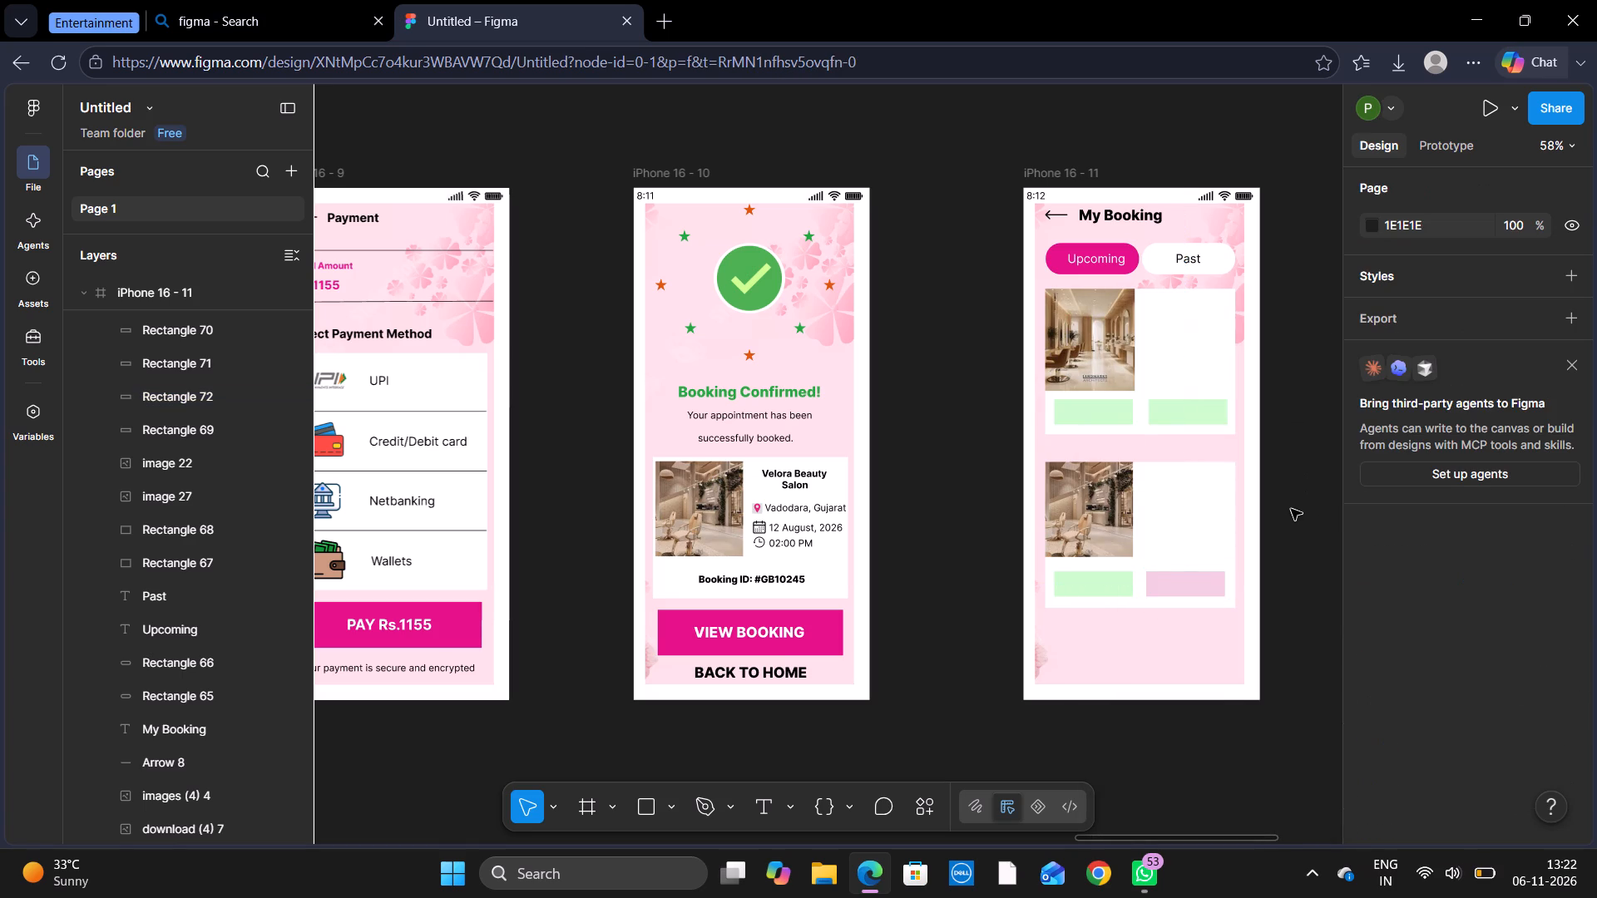
Fill the upper card's right-hand rectangle with the same light pink from the page colours, F3CFE3.
{"action": "left_click", "coordinate": [1204, 419]}
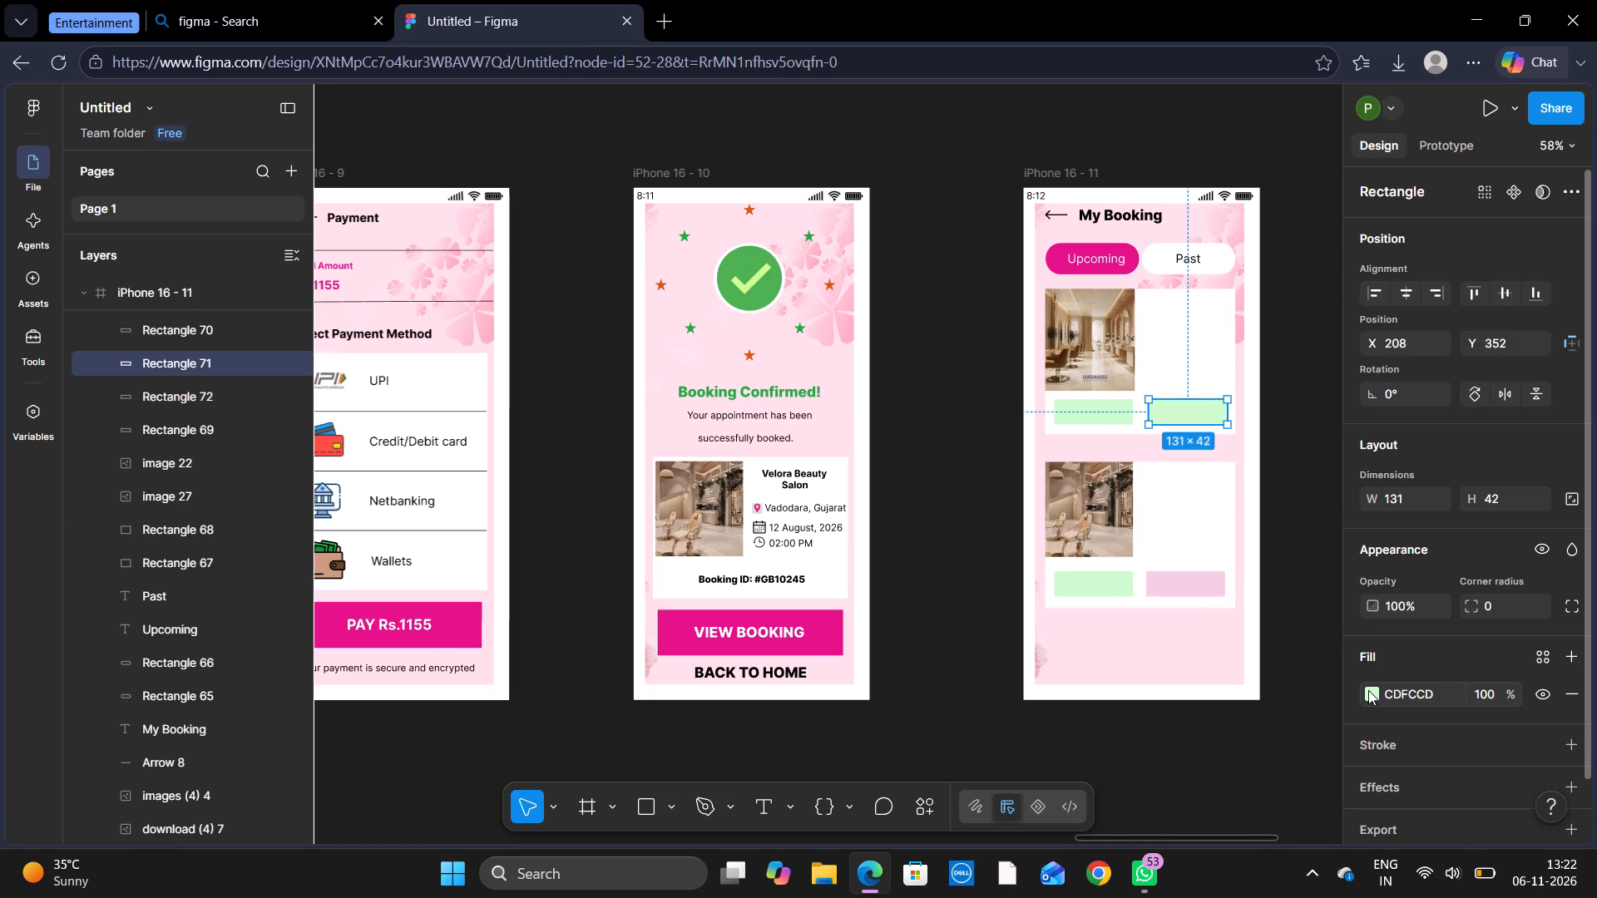
{"action": "left_click", "coordinate": [1368, 689]}
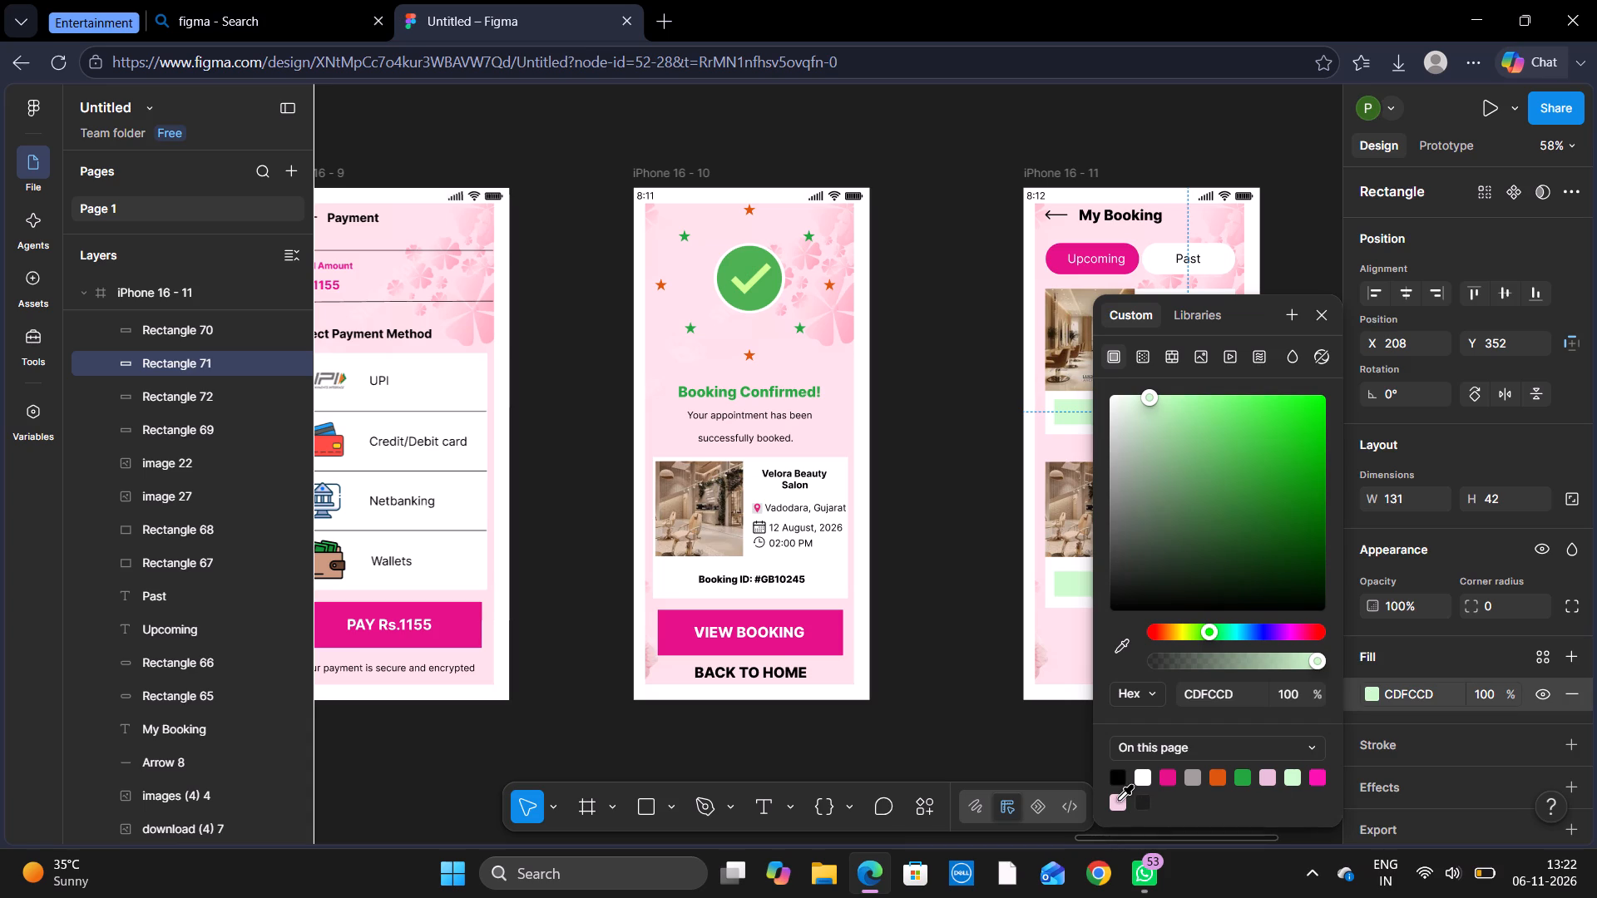
{"action": "left_click", "coordinate": [1118, 800]}
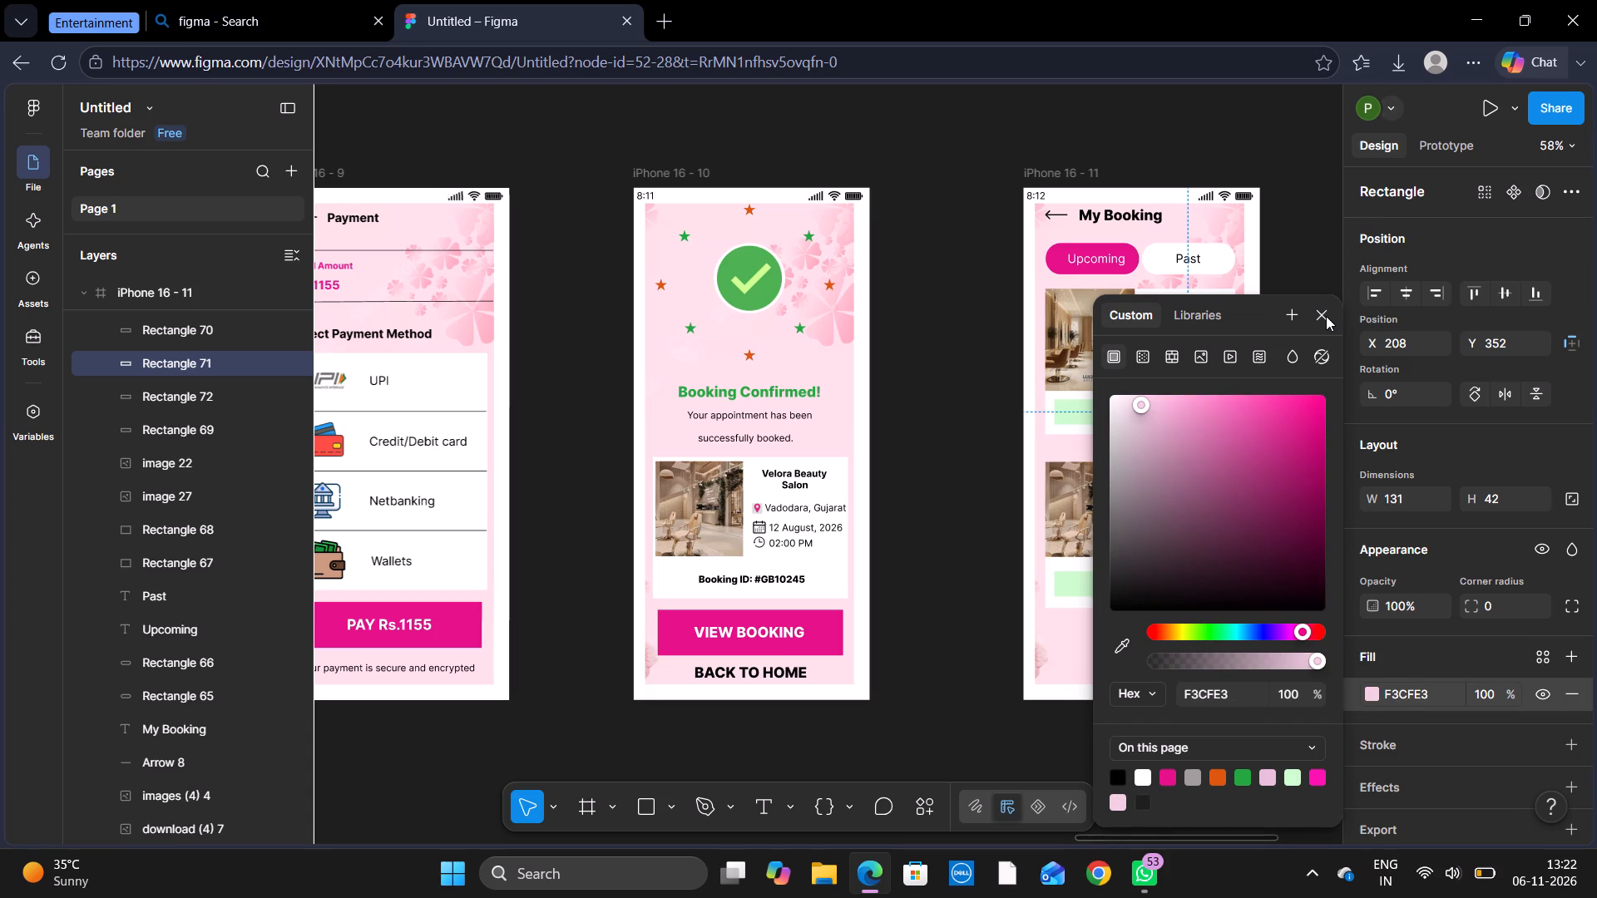
{"action": "left_click", "coordinate": [1326, 316]}
{"action": "left_click", "coordinate": [1316, 317]}
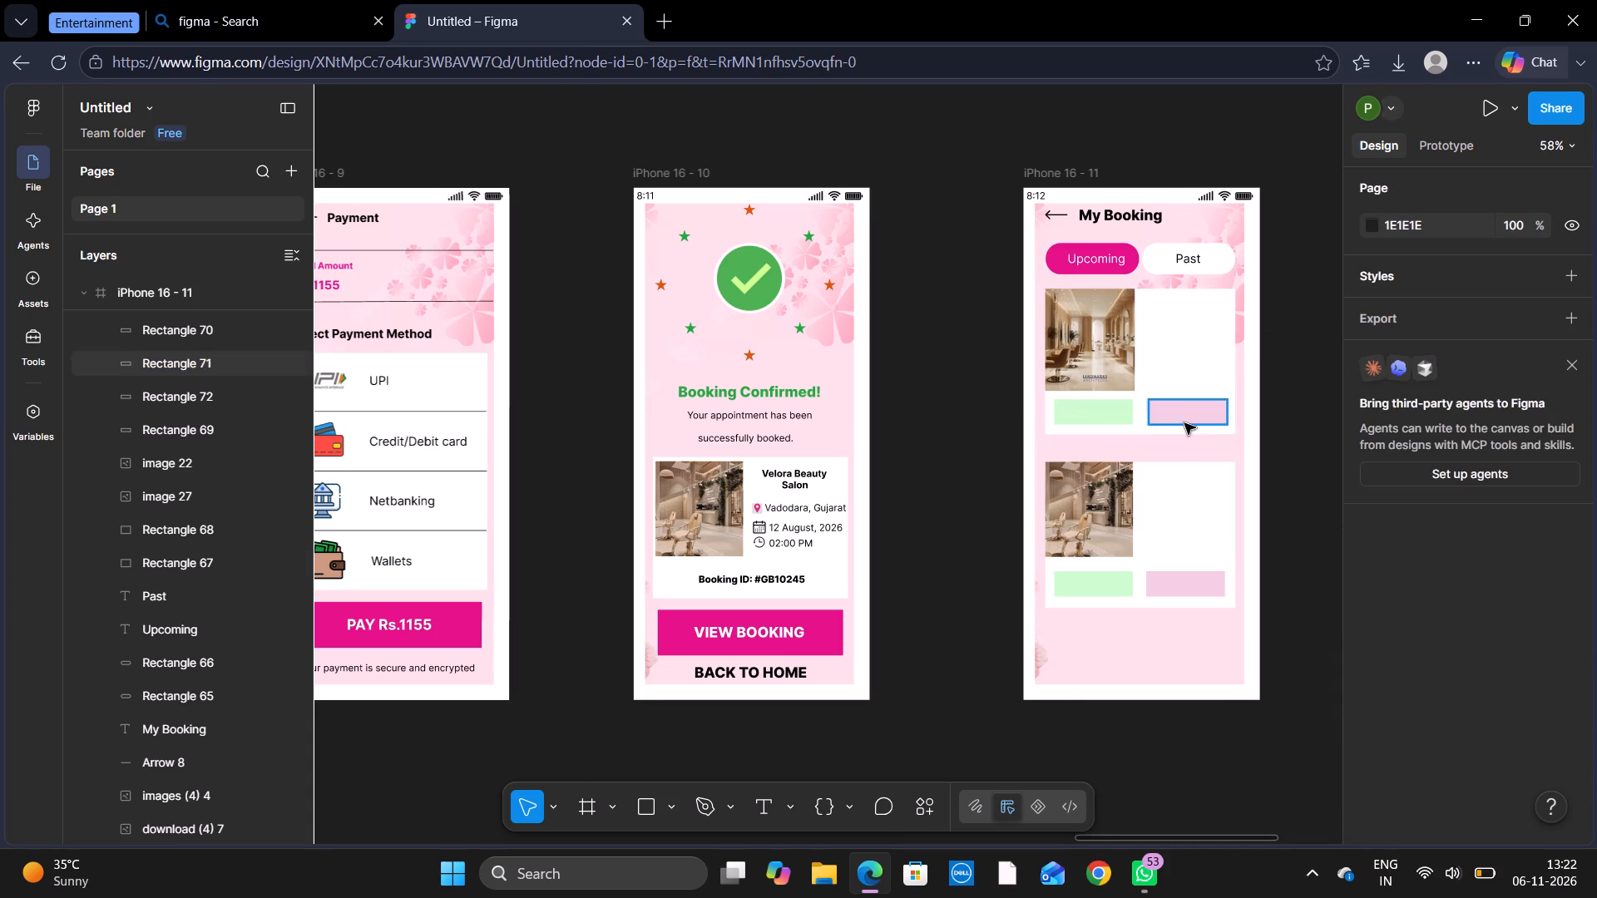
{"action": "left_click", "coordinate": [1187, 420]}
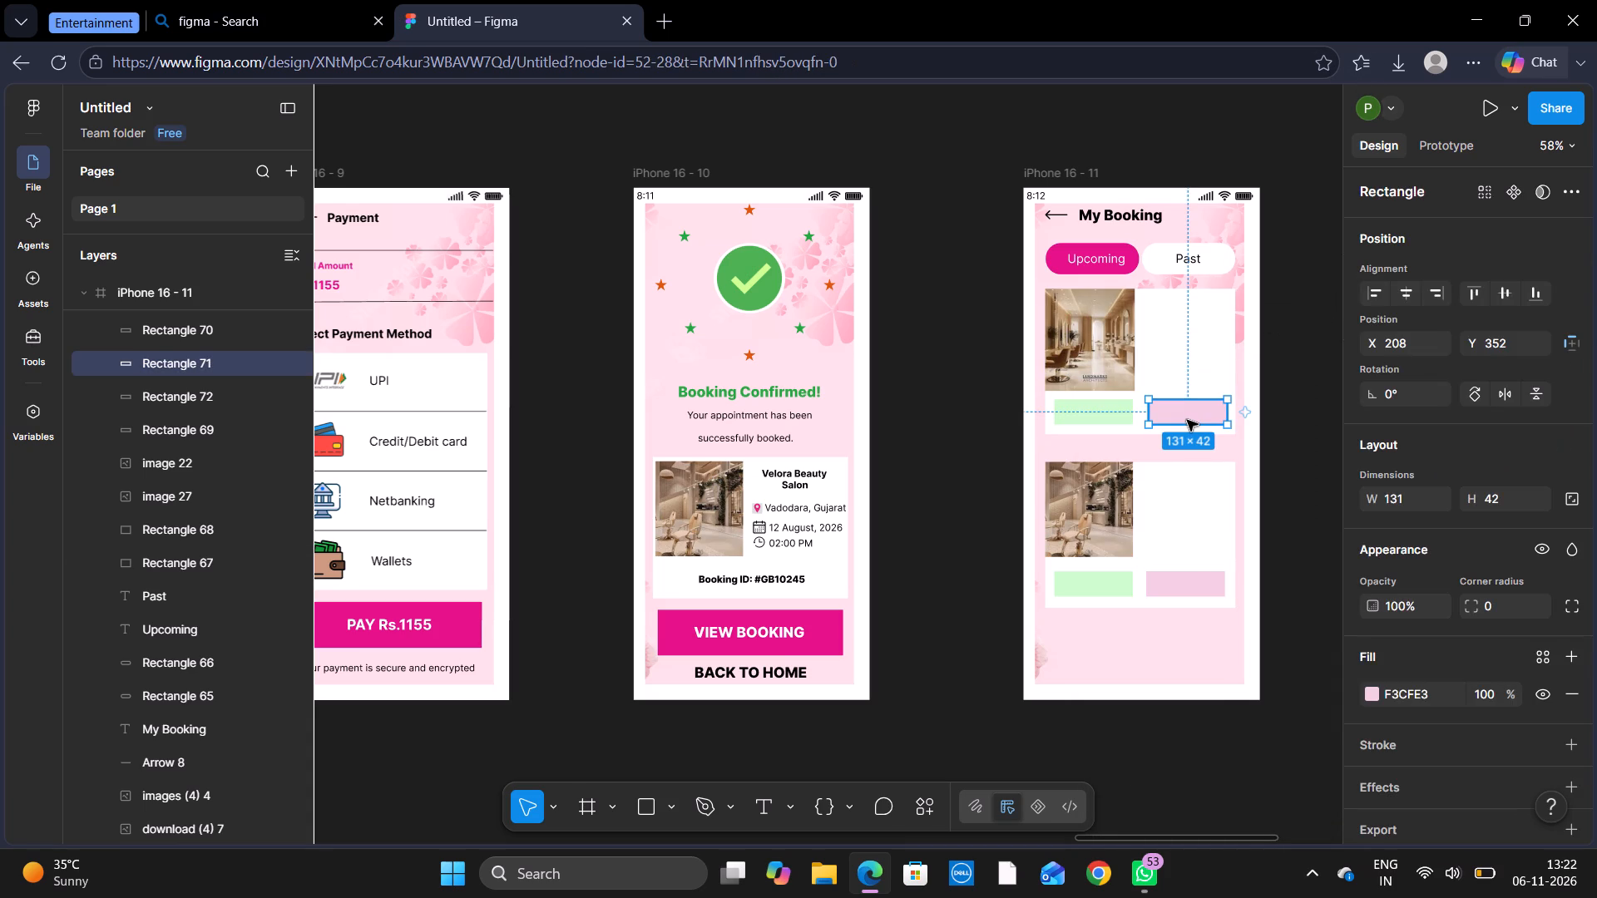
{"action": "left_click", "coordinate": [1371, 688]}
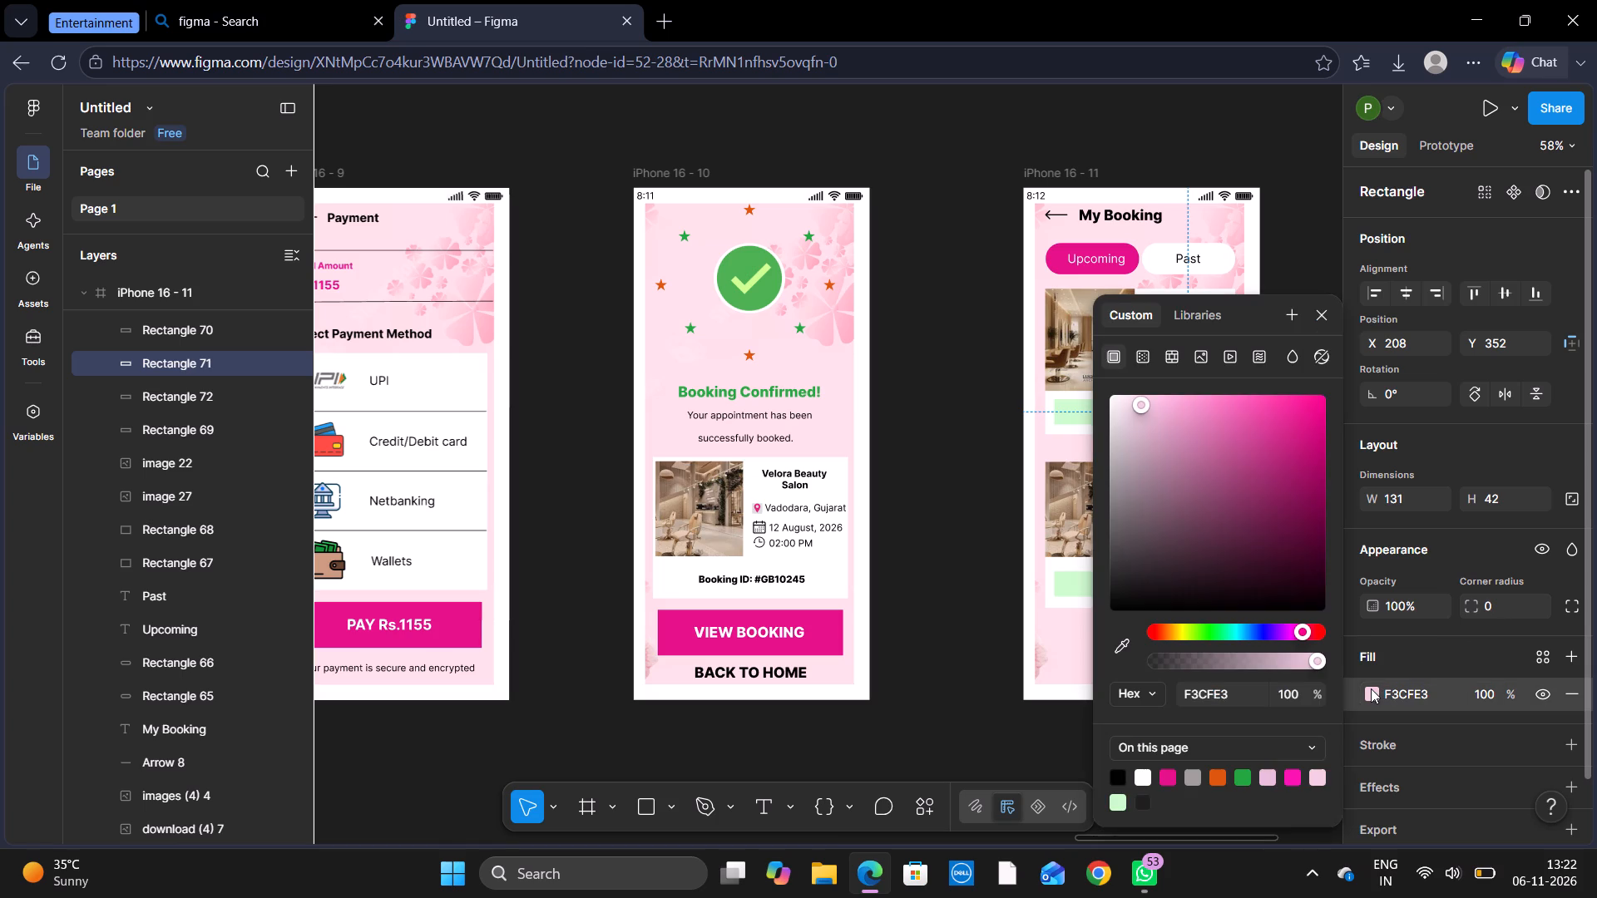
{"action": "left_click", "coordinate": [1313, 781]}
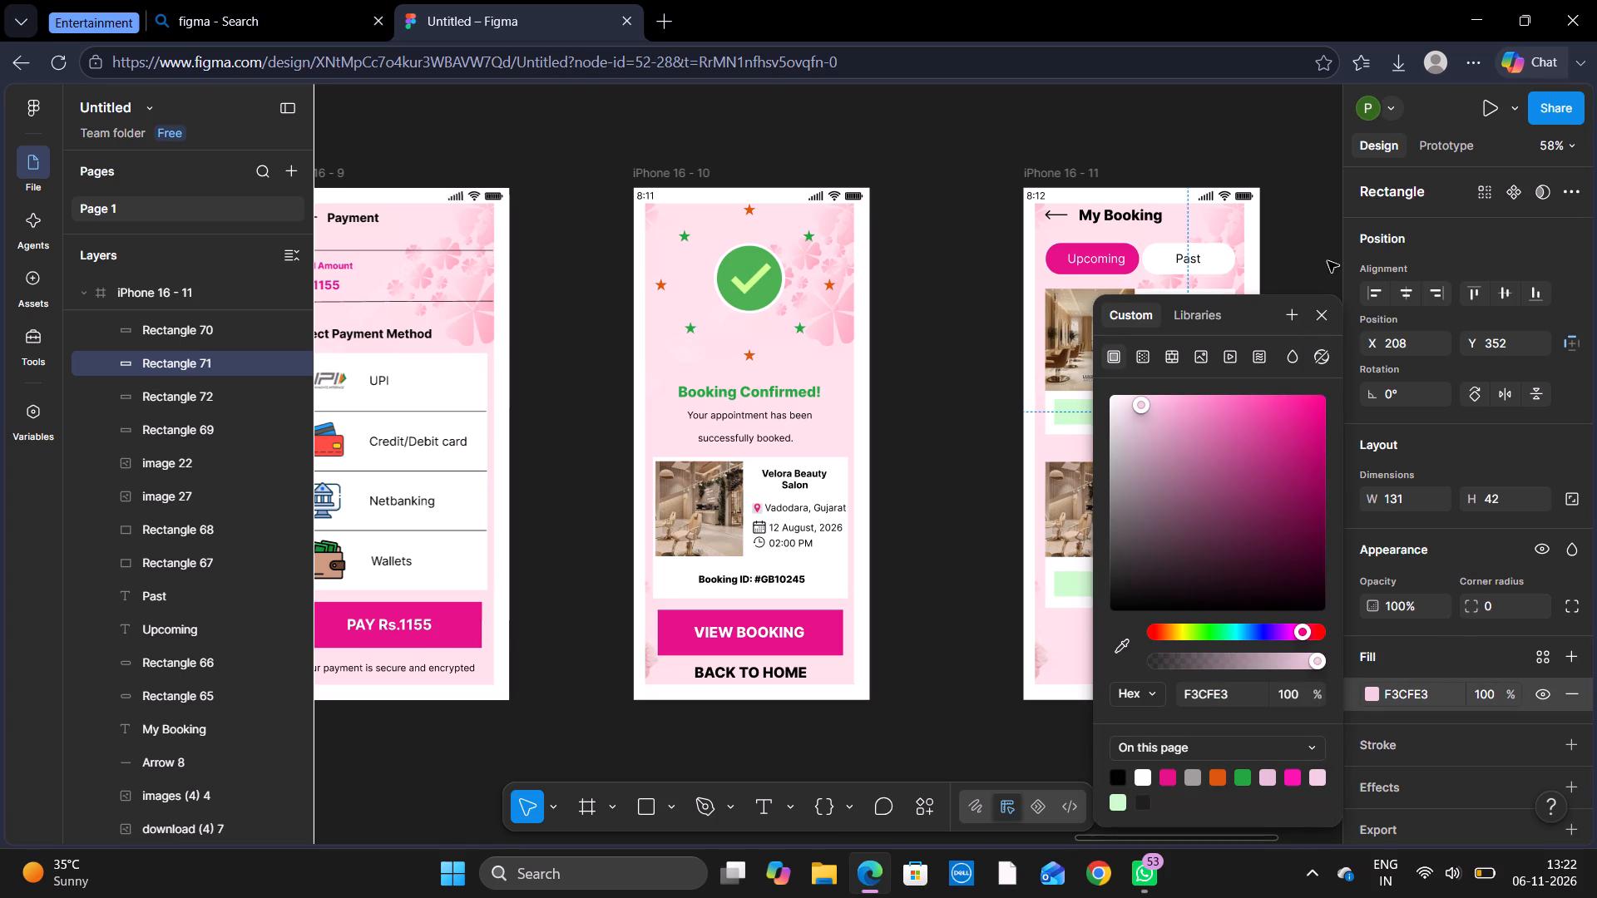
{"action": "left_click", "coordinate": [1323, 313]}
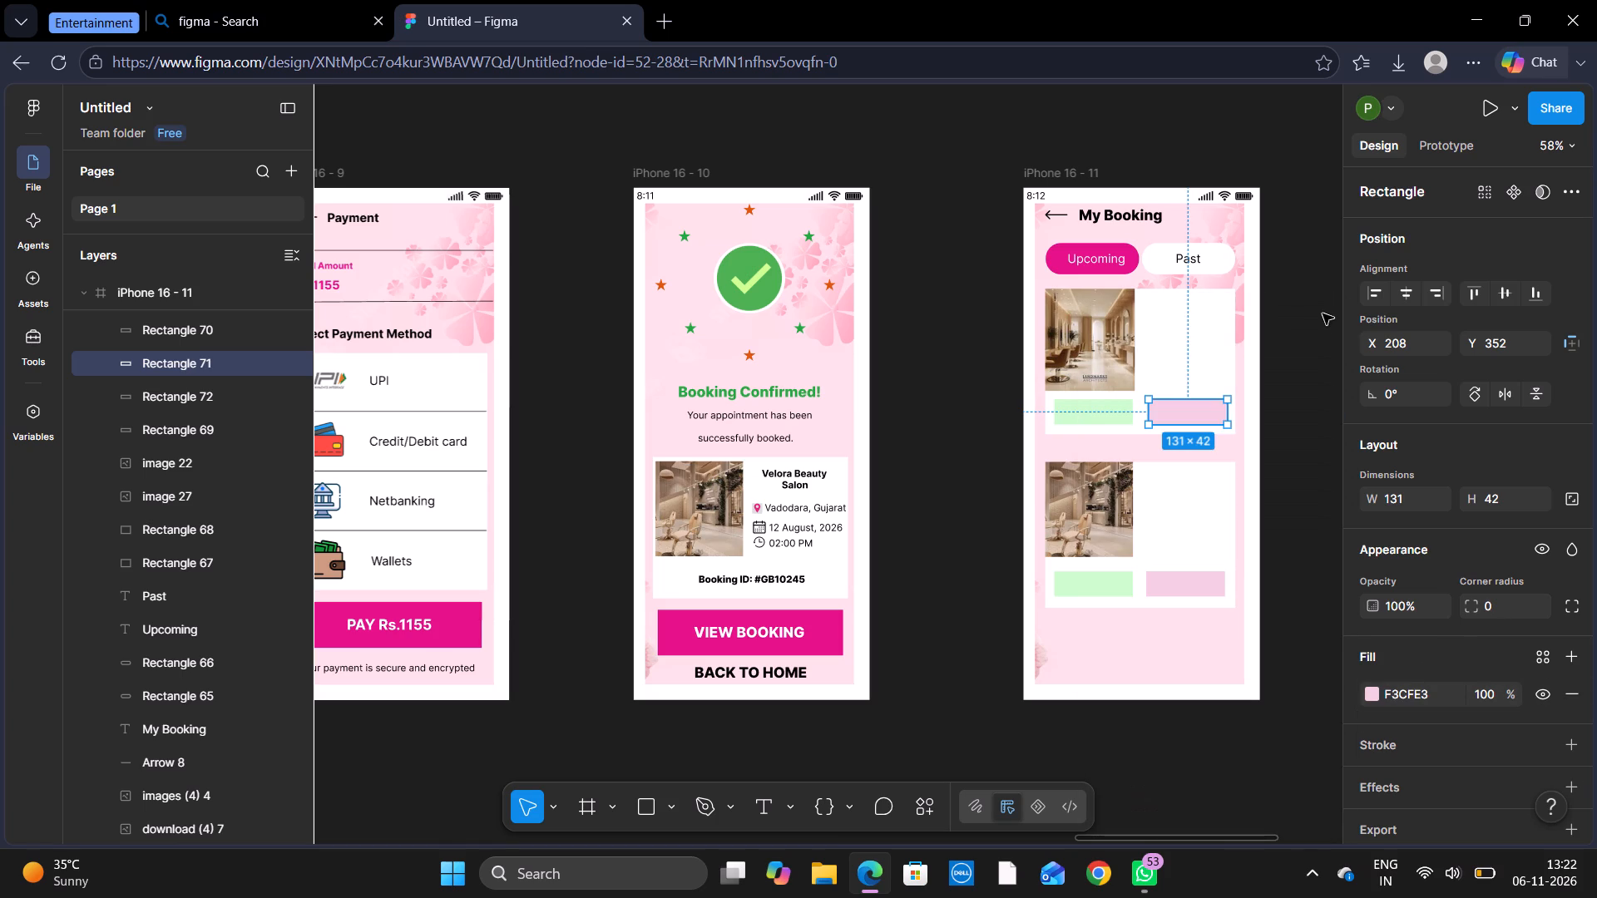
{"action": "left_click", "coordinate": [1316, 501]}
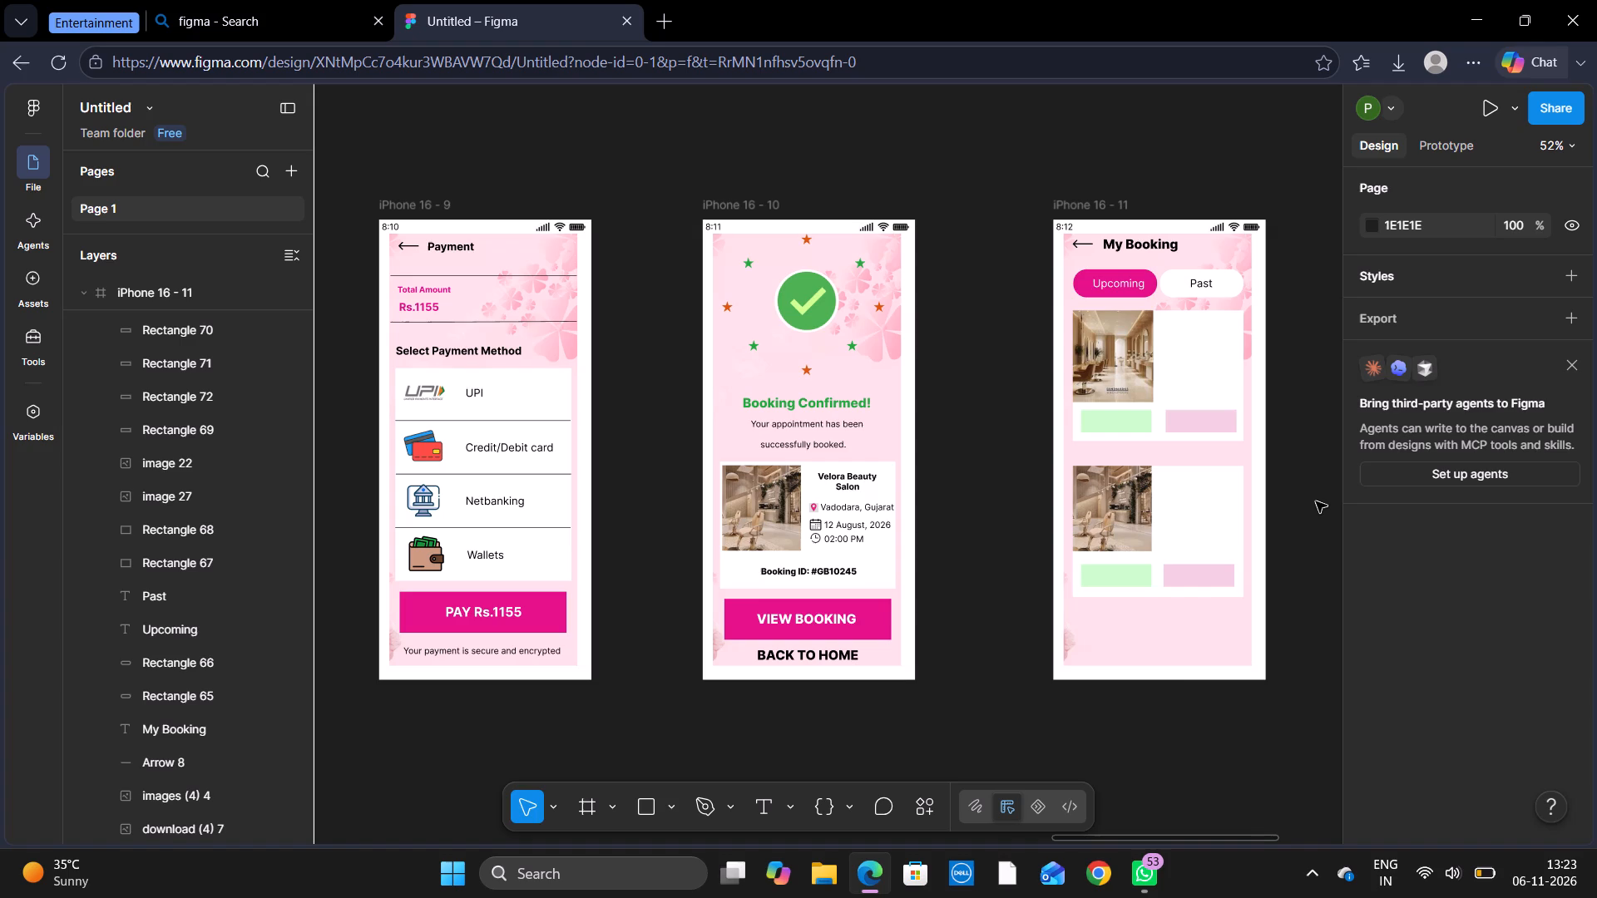
Change the fill of the lower card's left-hand green rectangle to pale beige-yellow, EDEDCD.
{"action": "left_click", "coordinate": [1125, 576]}
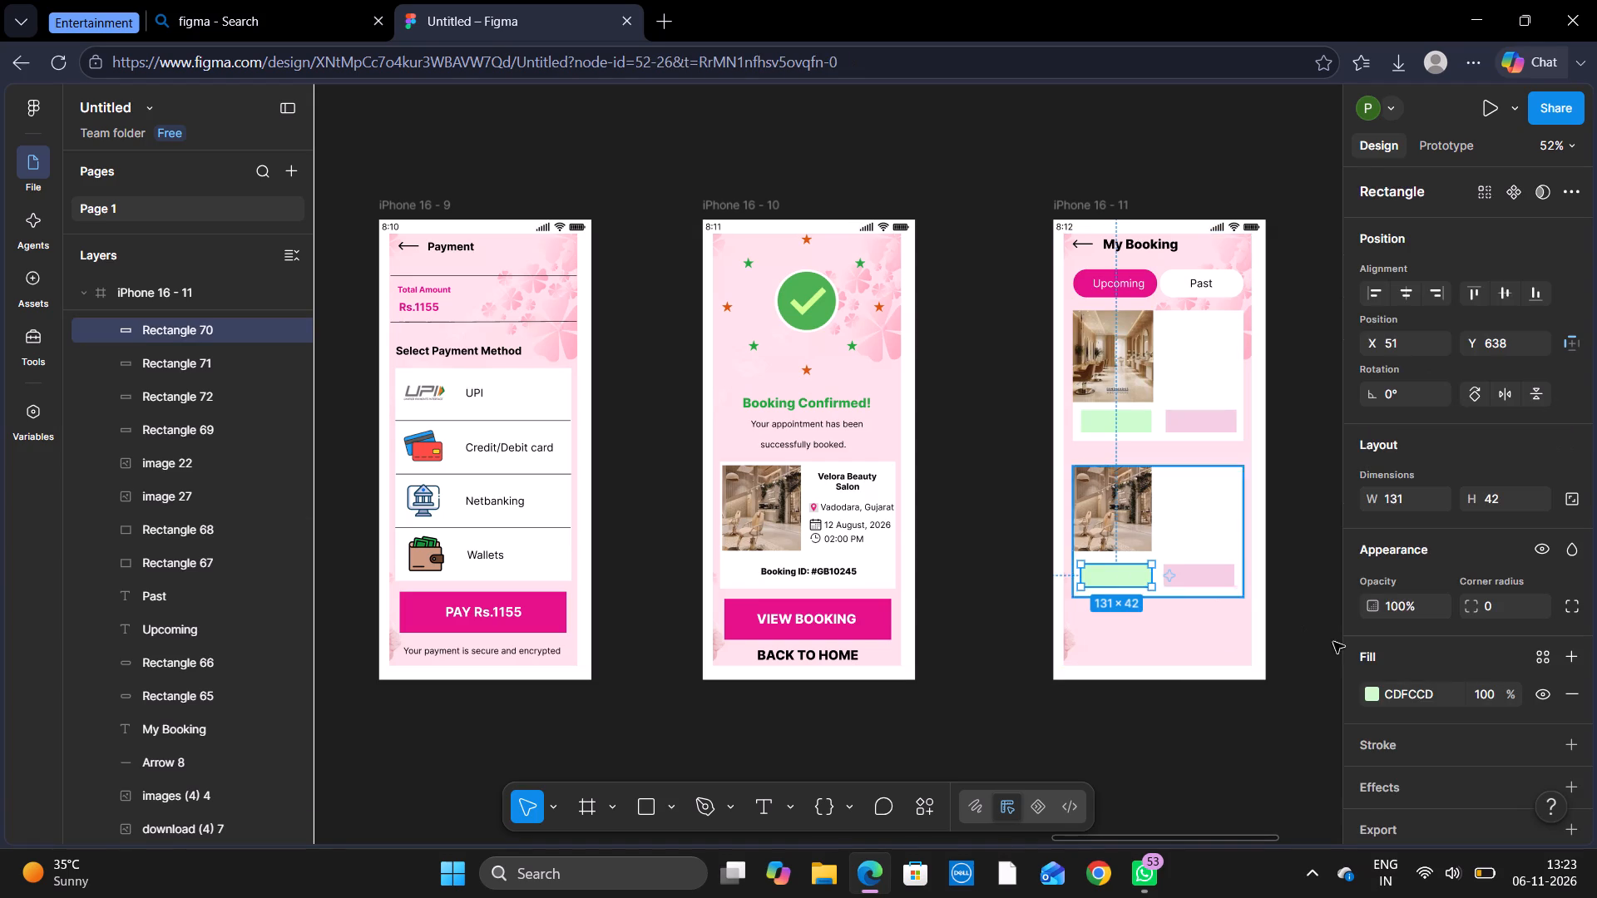
{"action": "left_click", "coordinate": [1364, 690]}
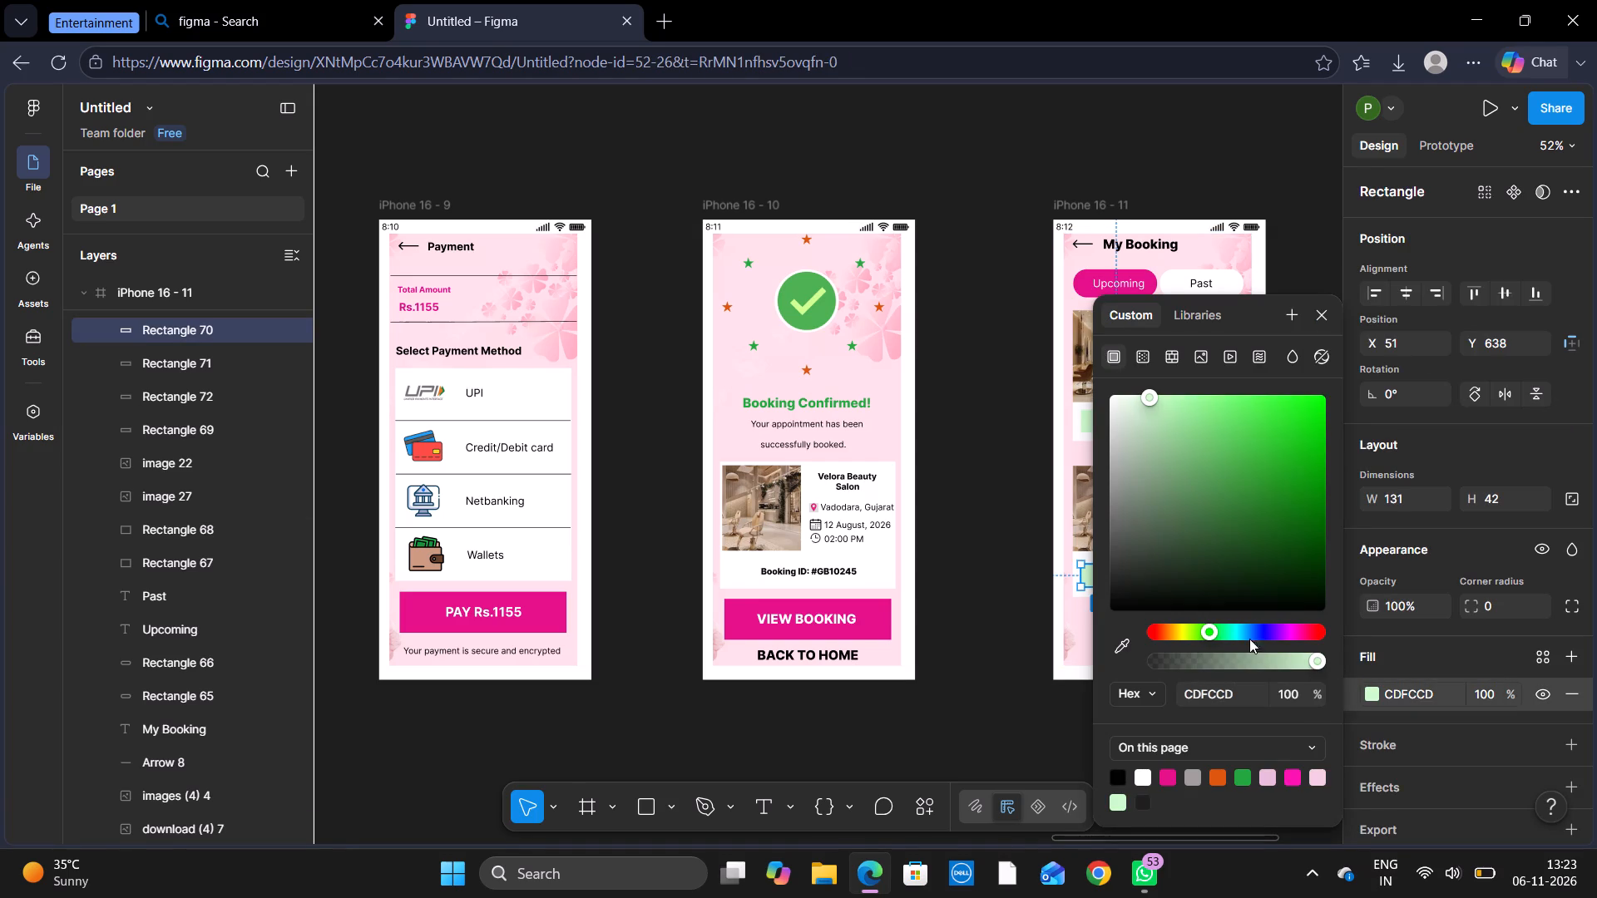
{"action": "left_click", "coordinate": [1184, 627]}
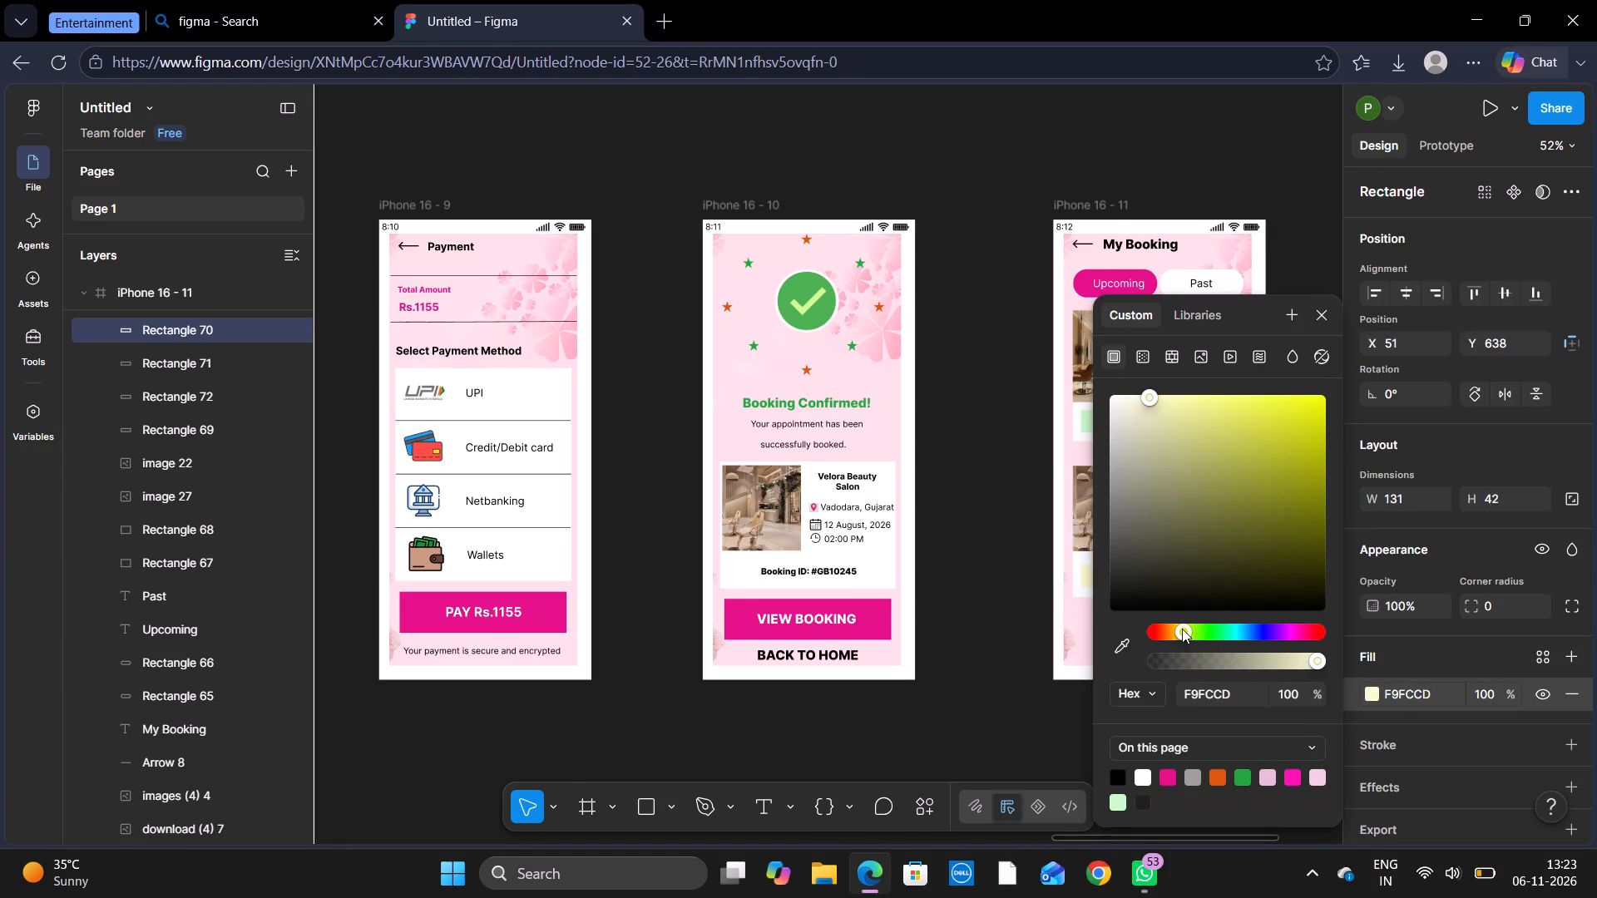
{"action": "left_click", "coordinate": [1174, 631]}
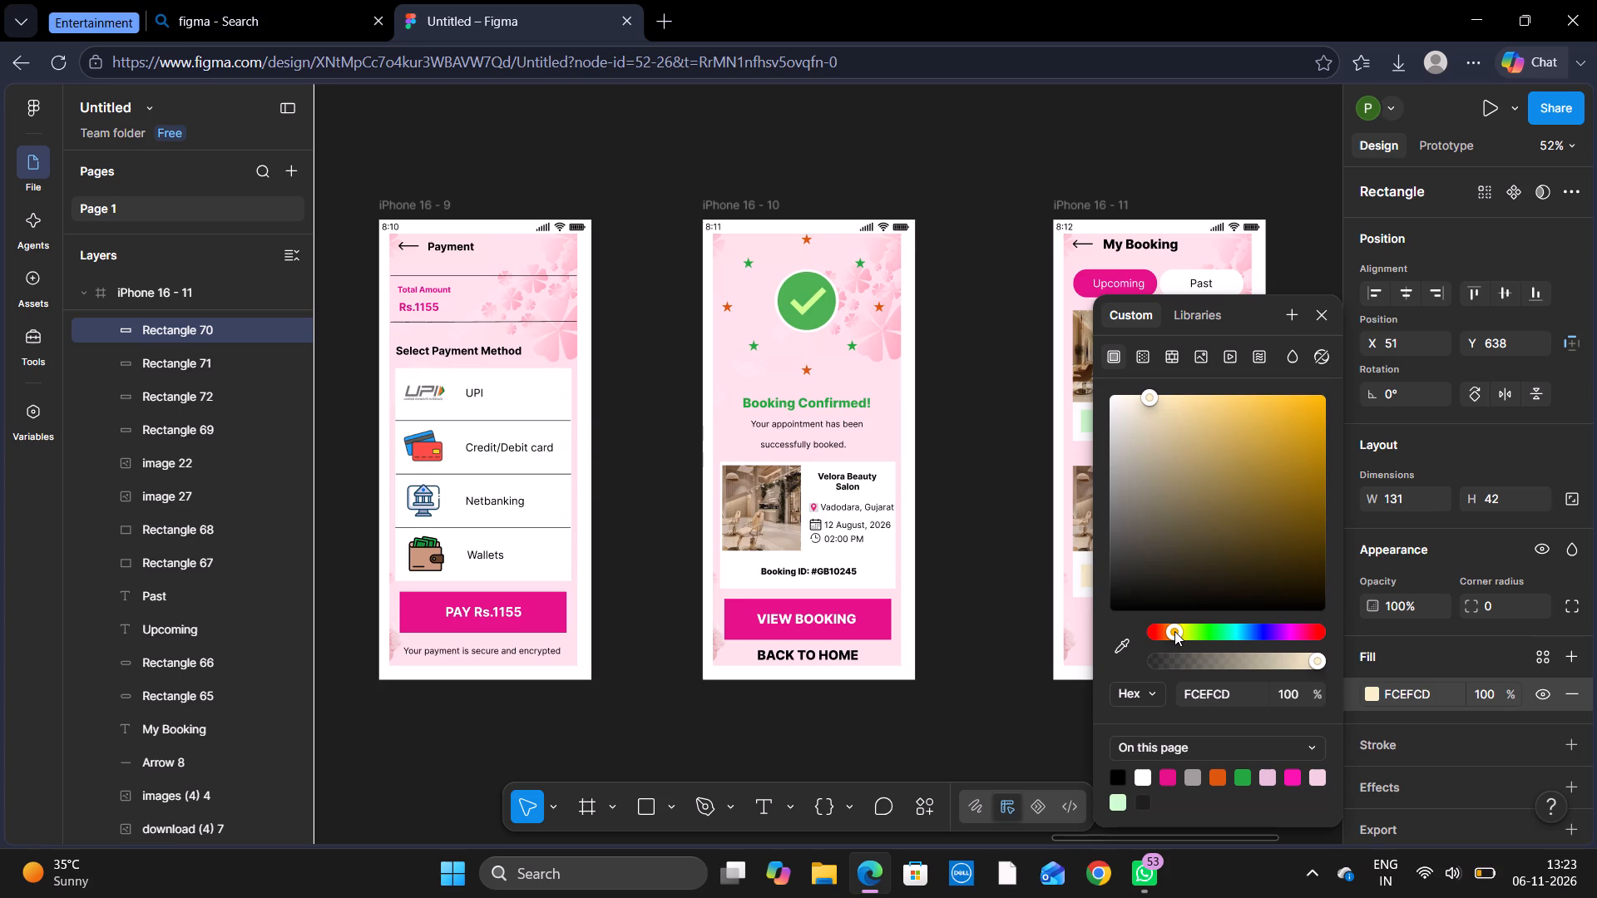
{"action": "left_click", "coordinate": [1174, 633]}
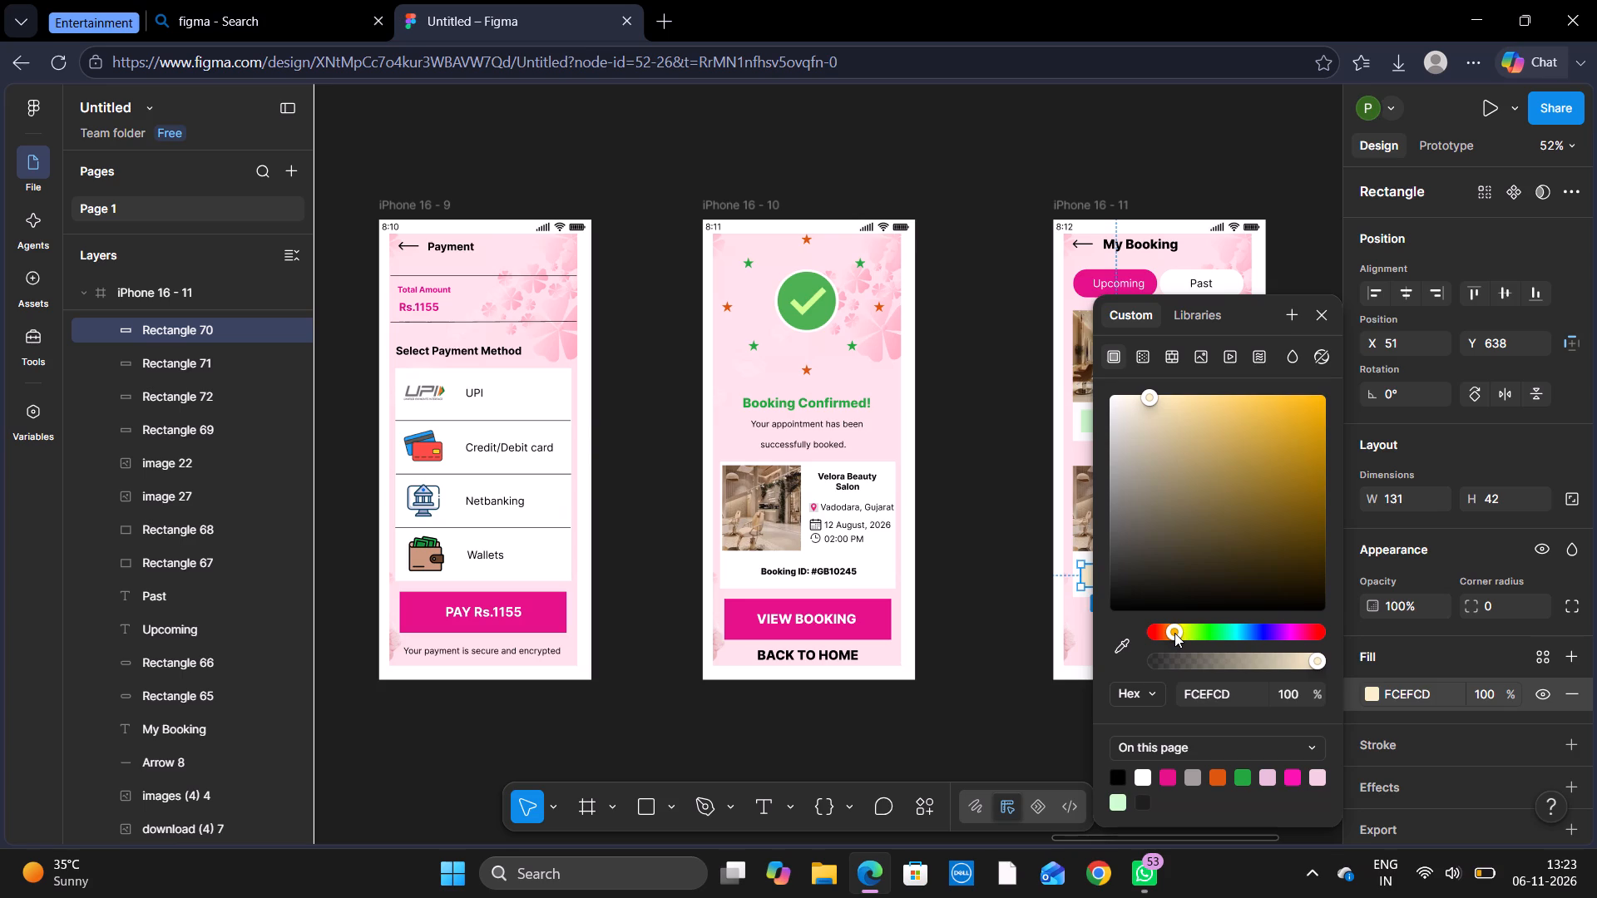
{"action": "left_click", "coordinate": [1182, 632]}
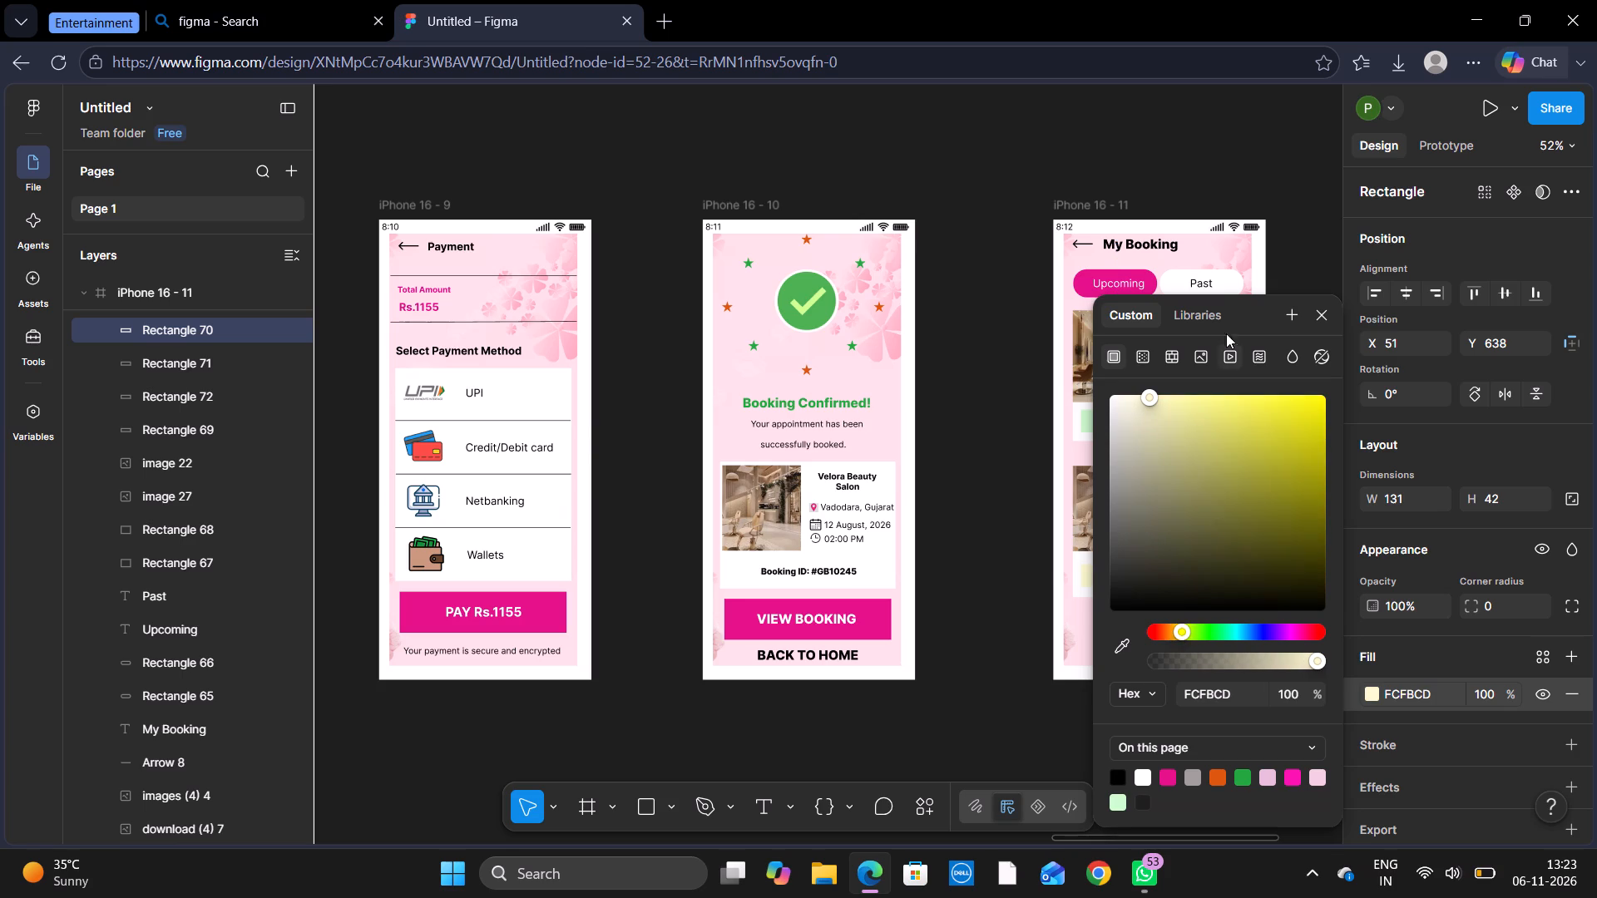
{"action": "left_click", "coordinate": [1175, 404]}
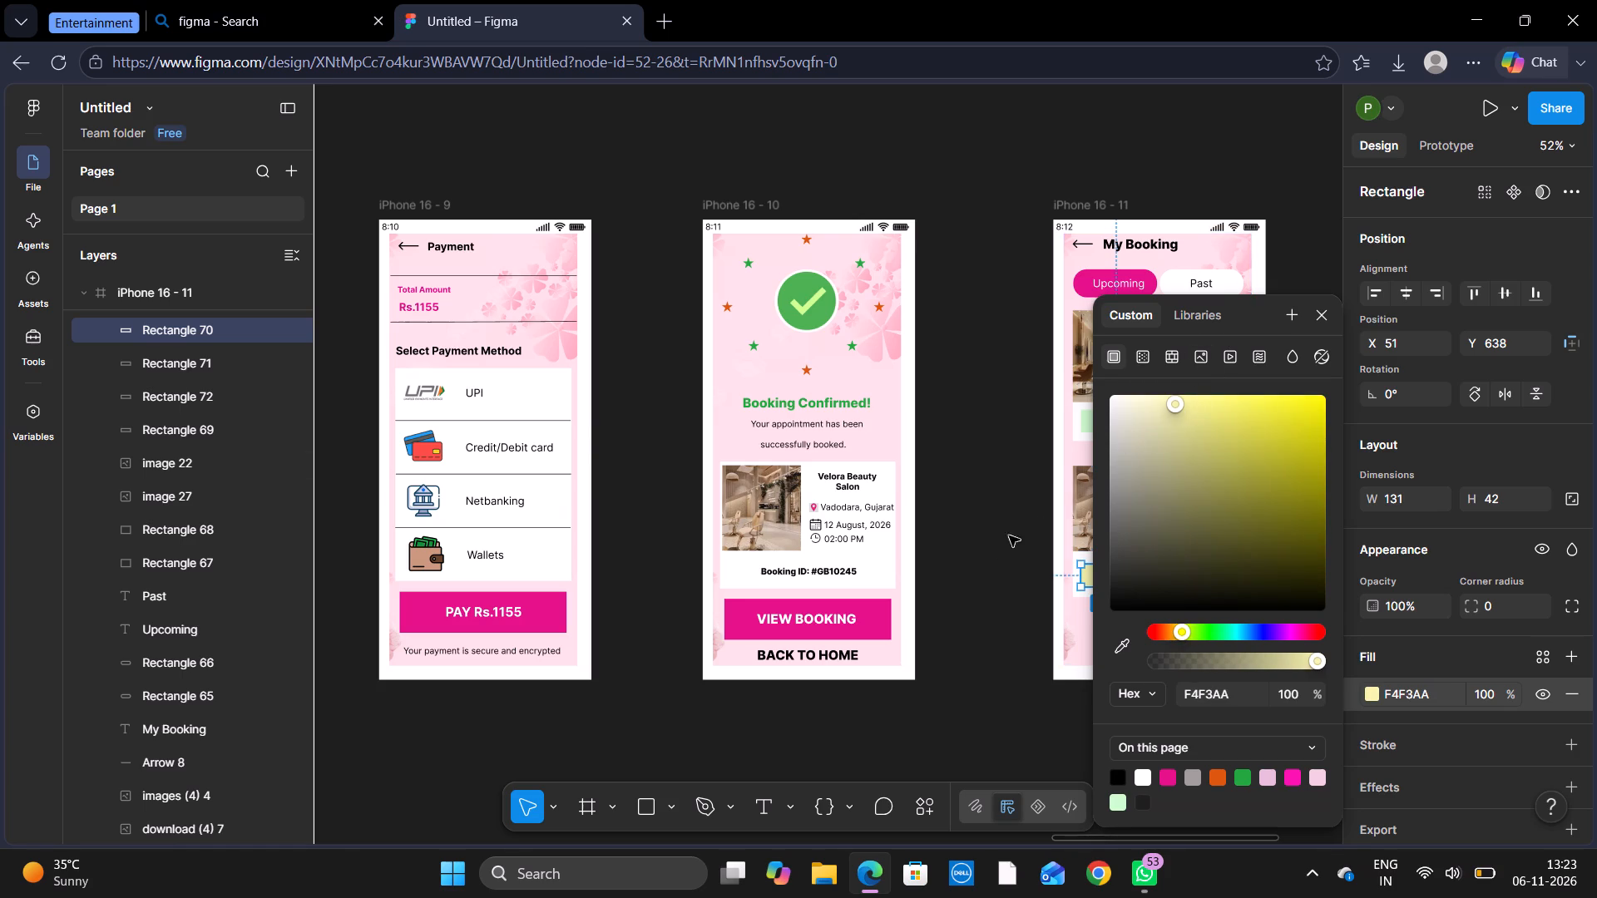
{"action": "scroll", "coordinate": [995, 545], "scroll_direction": "left", "scroll_amount": 4}
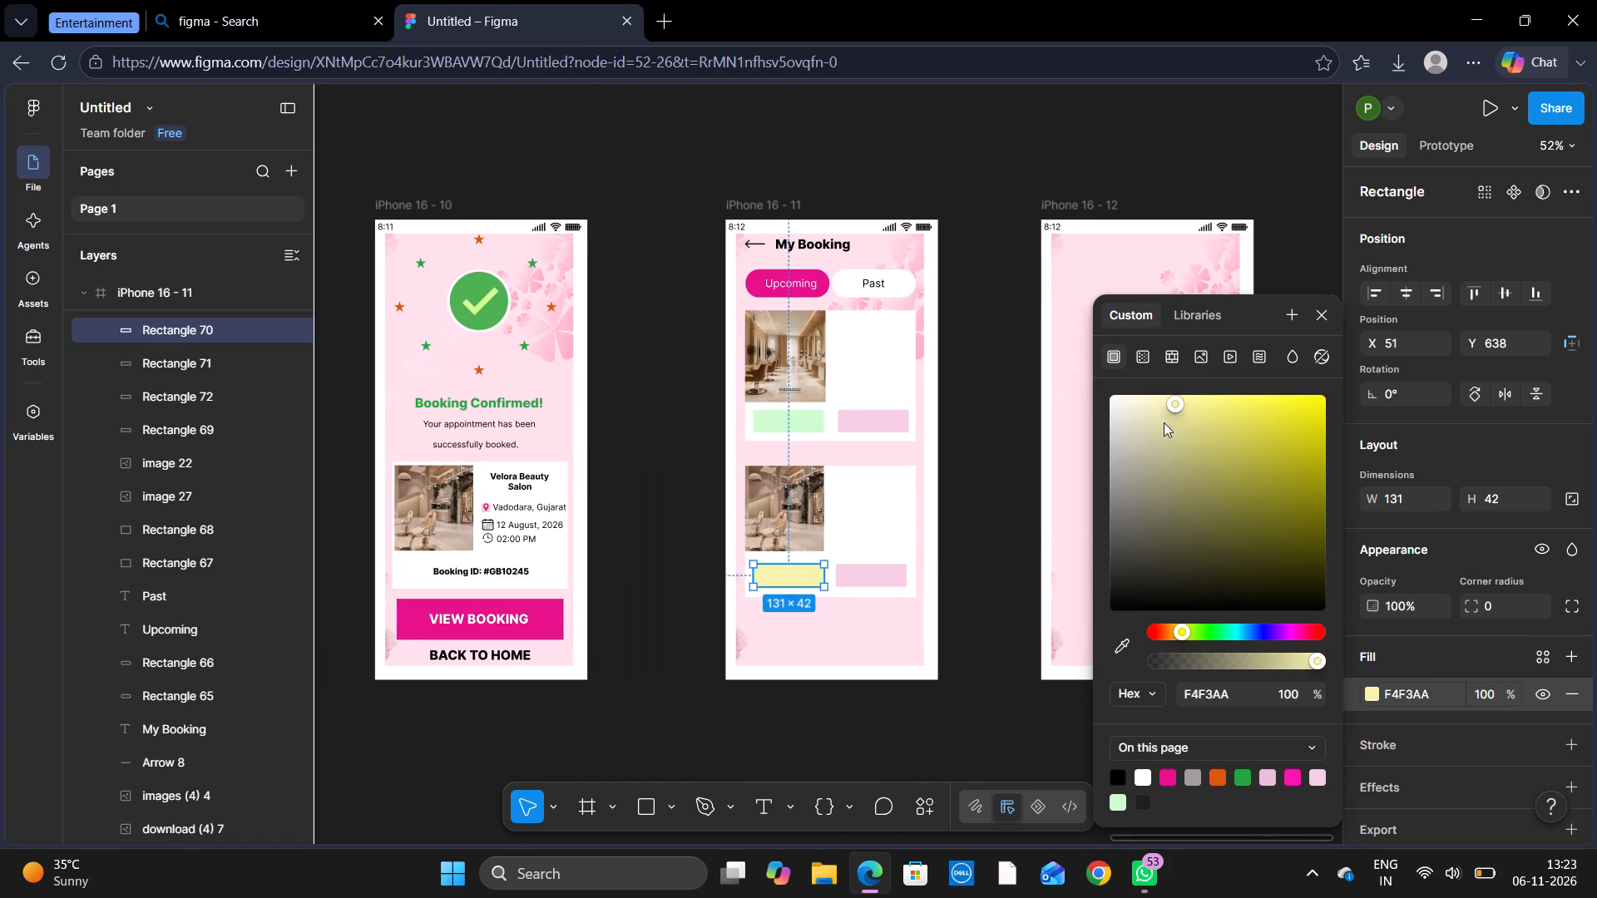
{"action": "left_click", "coordinate": [1158, 407]}
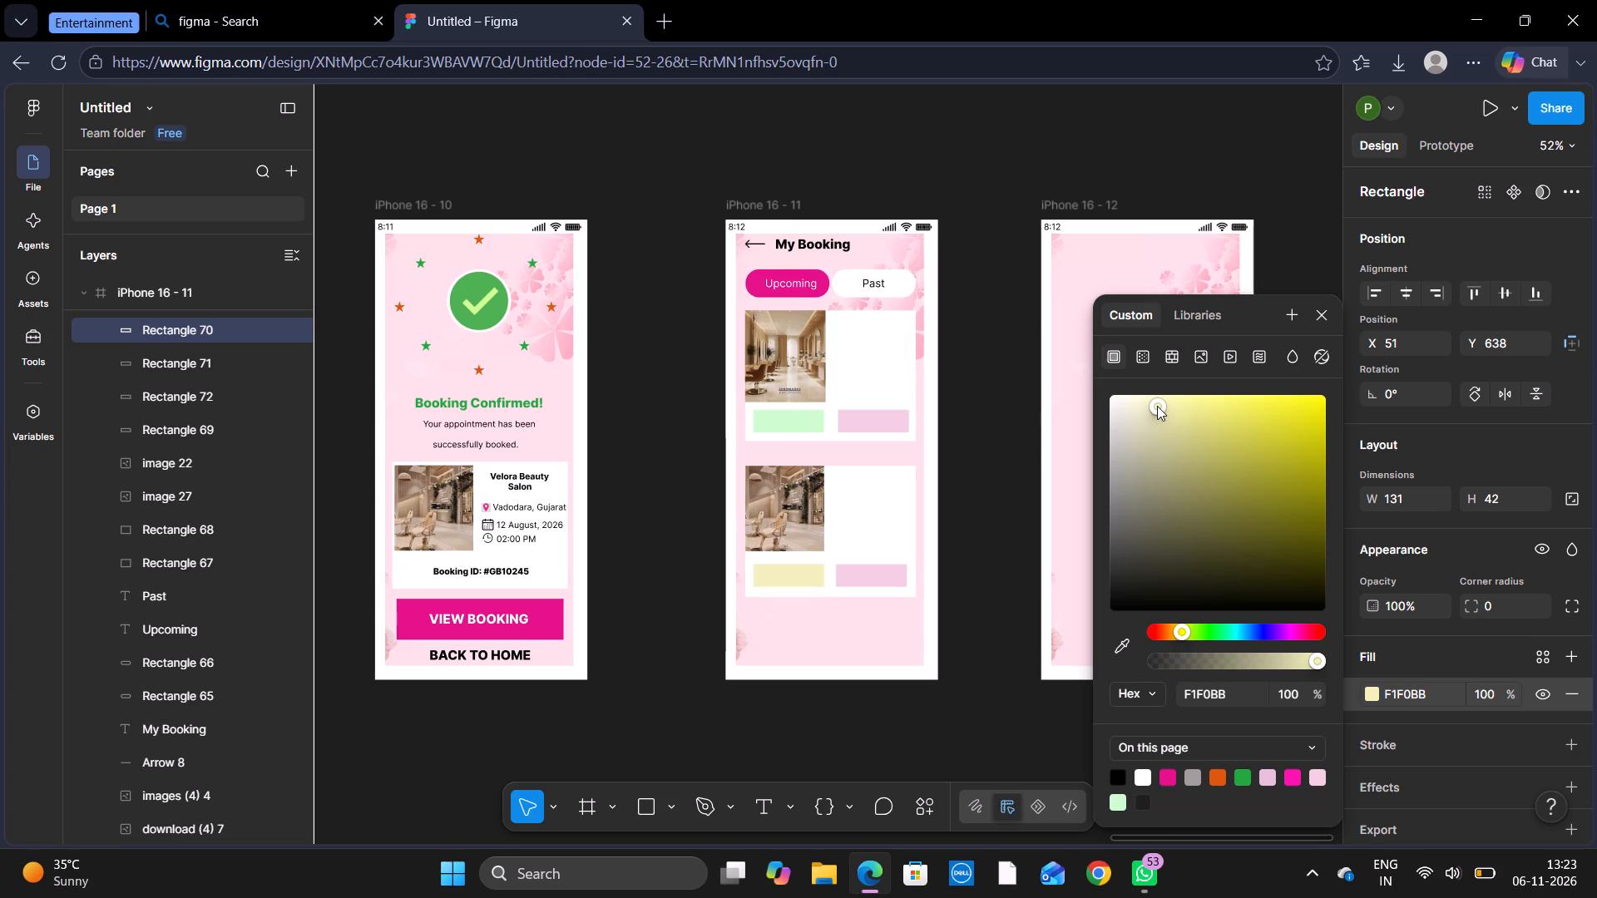
{"action": "left_click", "coordinate": [1141, 397]}
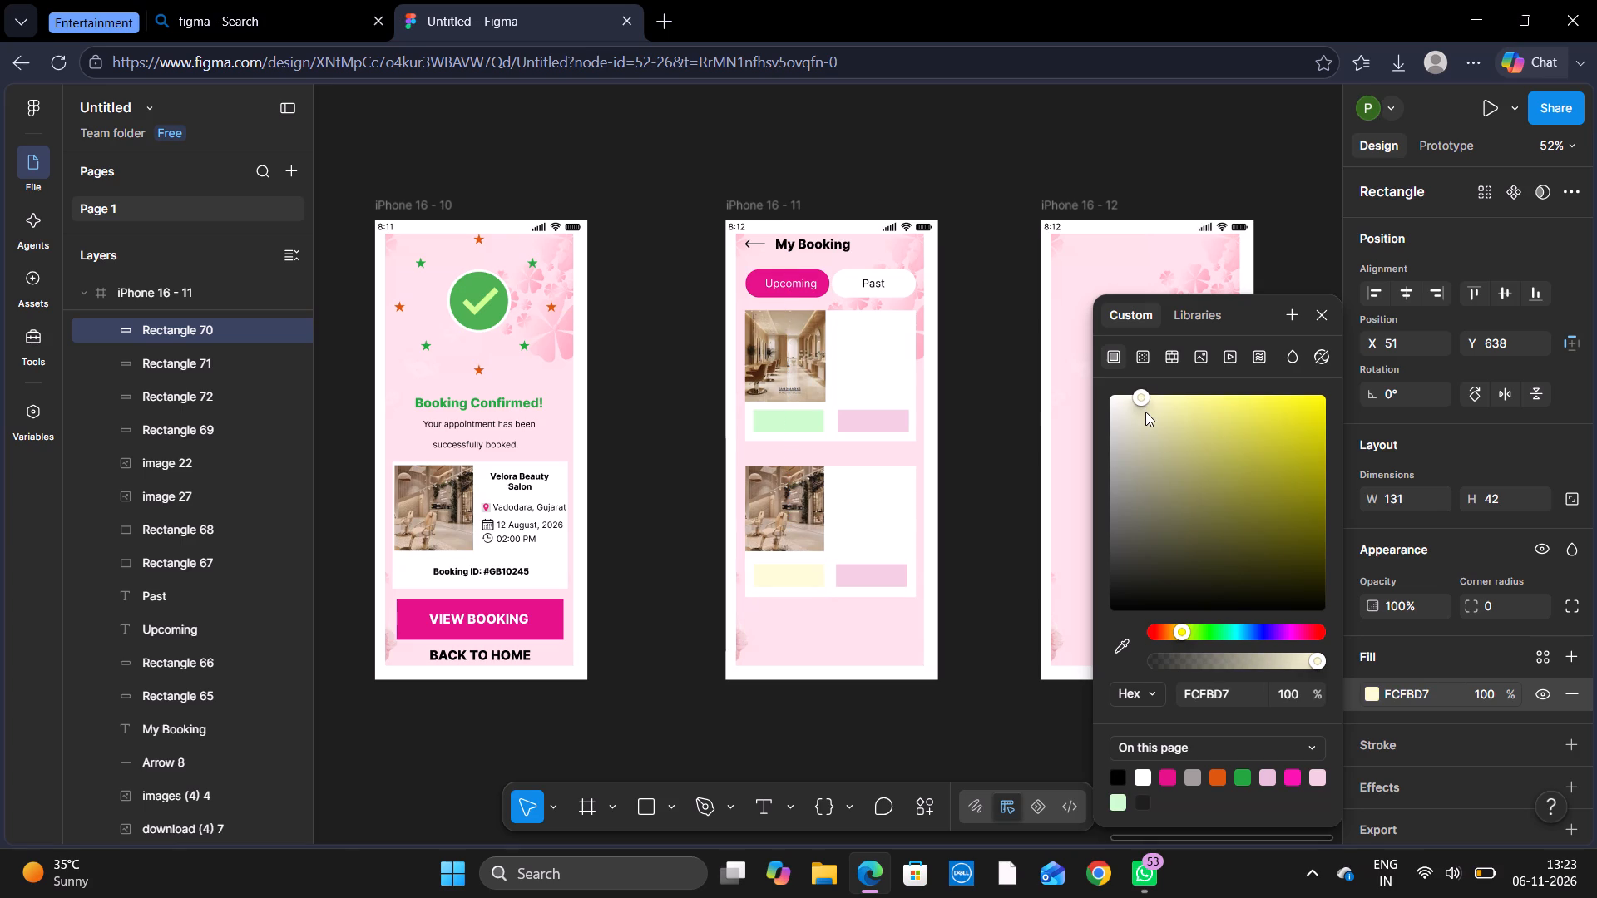
{"action": "left_click", "coordinate": [1139, 410]}
{"action": "left_click", "coordinate": [1329, 314]}
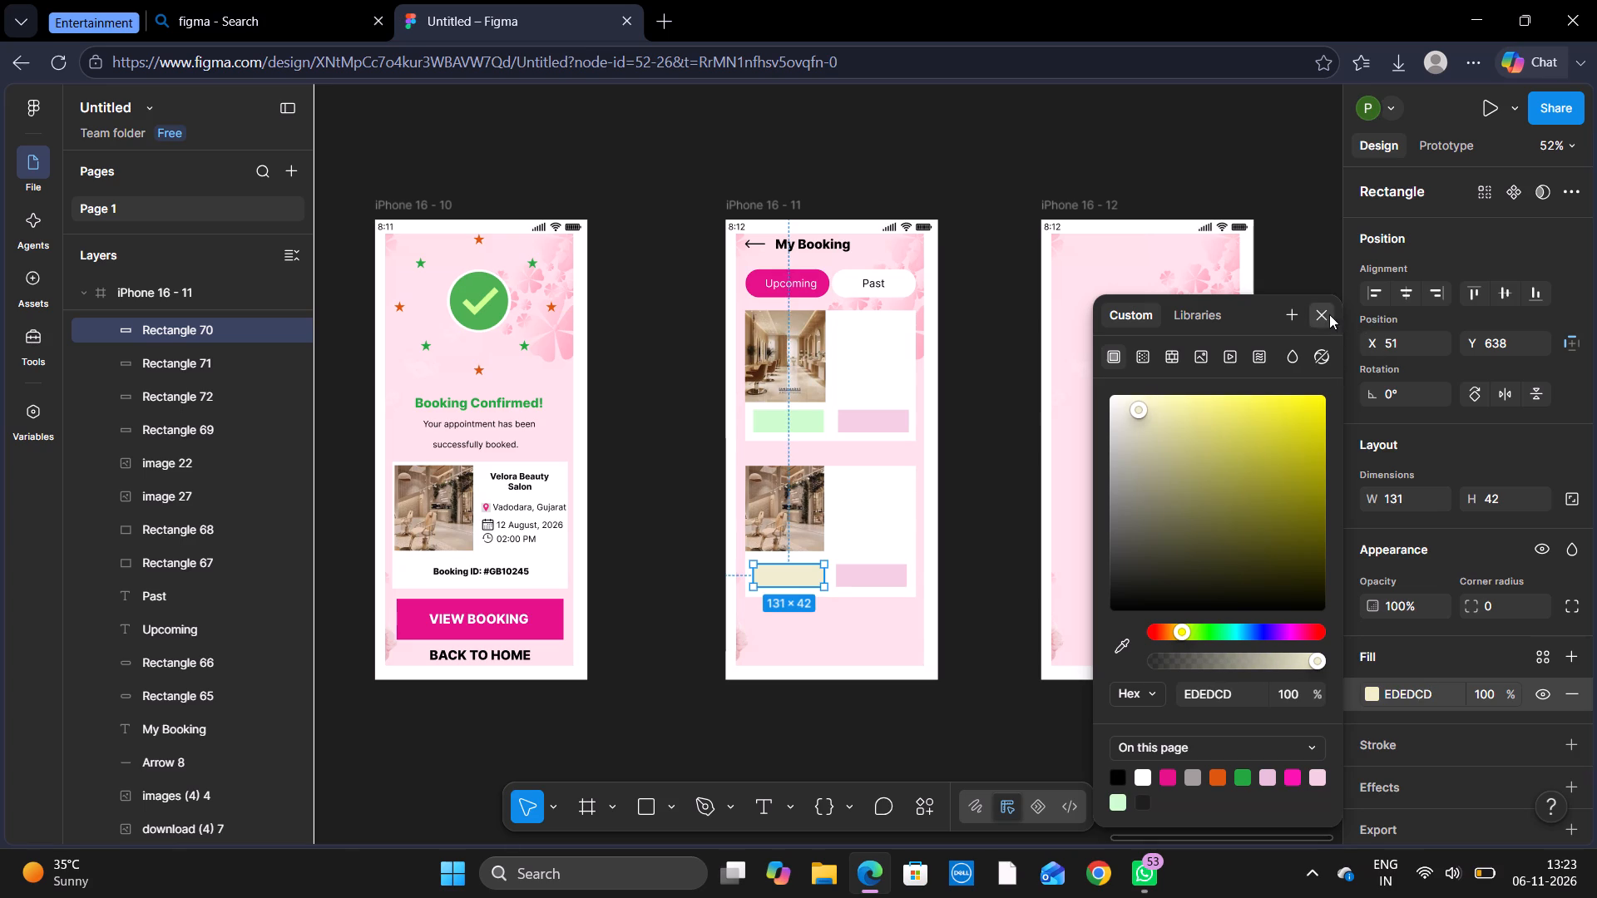
{"action": "left_click", "coordinate": [1310, 306]}
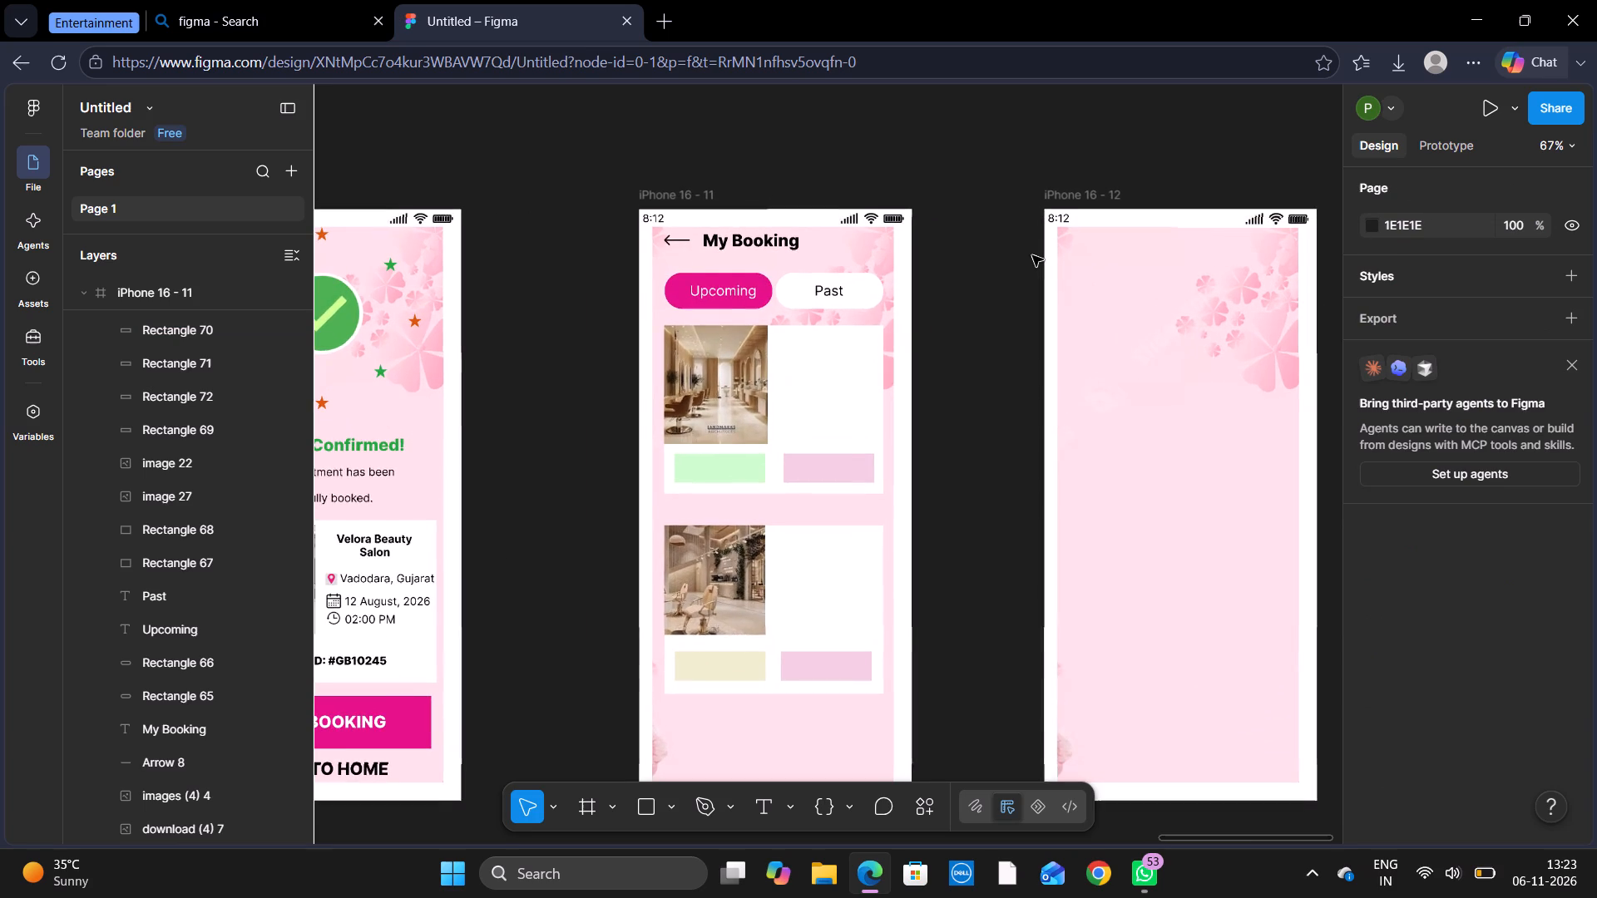
Add the text "Confirmed" at font size 16 on the upper card's green rectangle.
{"action": "scroll", "coordinate": [1032, 255], "scroll_direction": "down", "scroll_amount": 1}
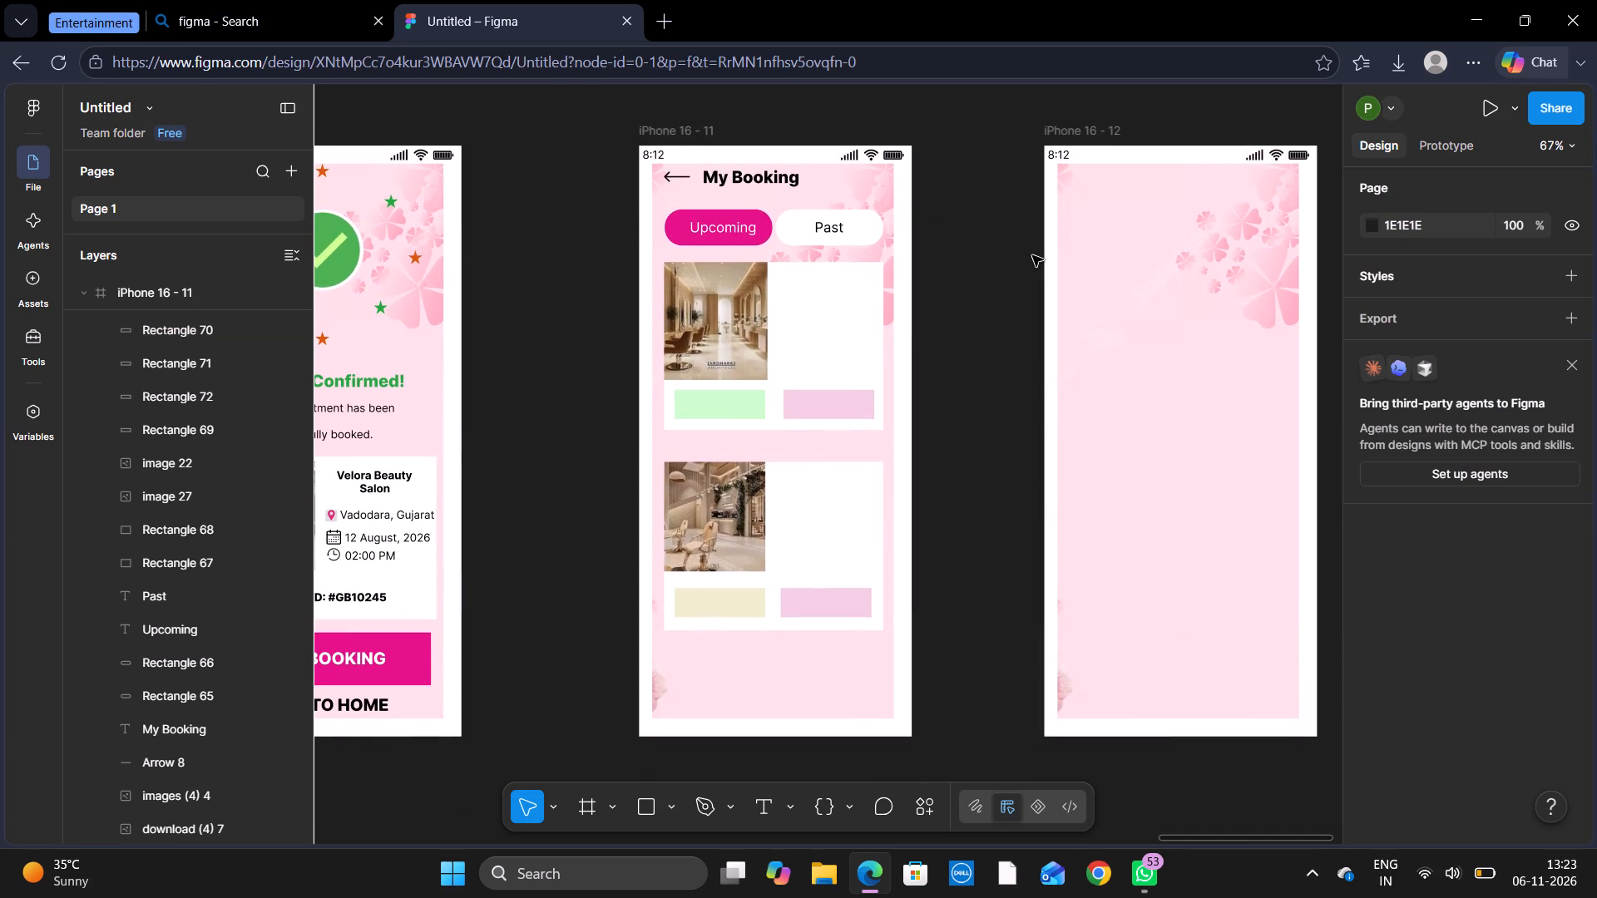
{"action": "left_click", "coordinate": [754, 802]}
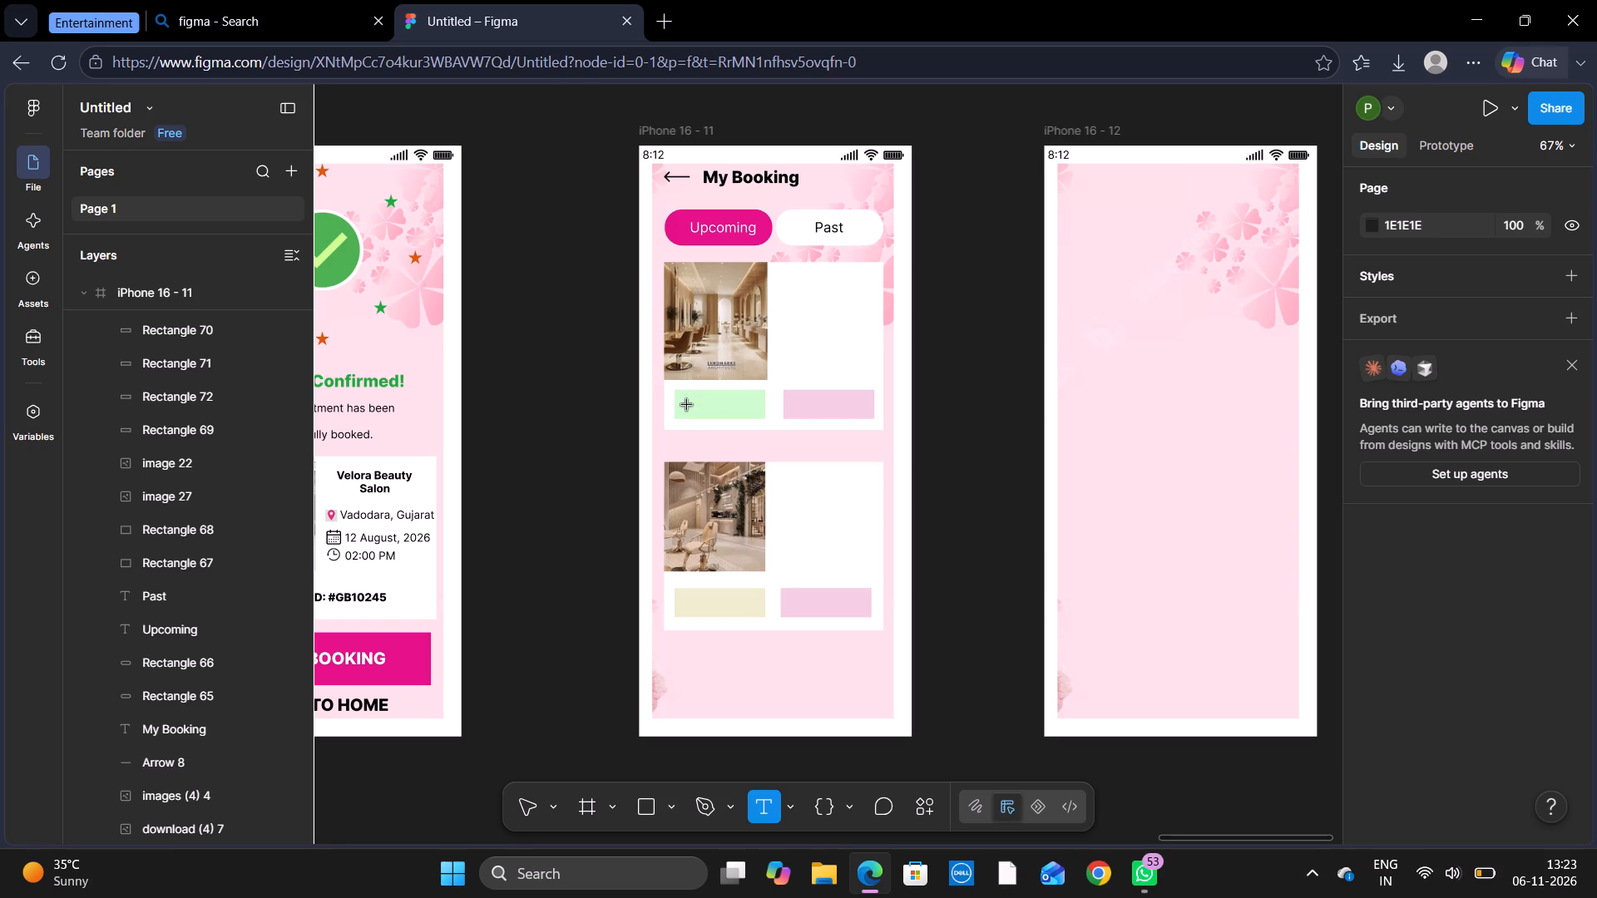
{"action": "left_click", "coordinate": [687, 405]}
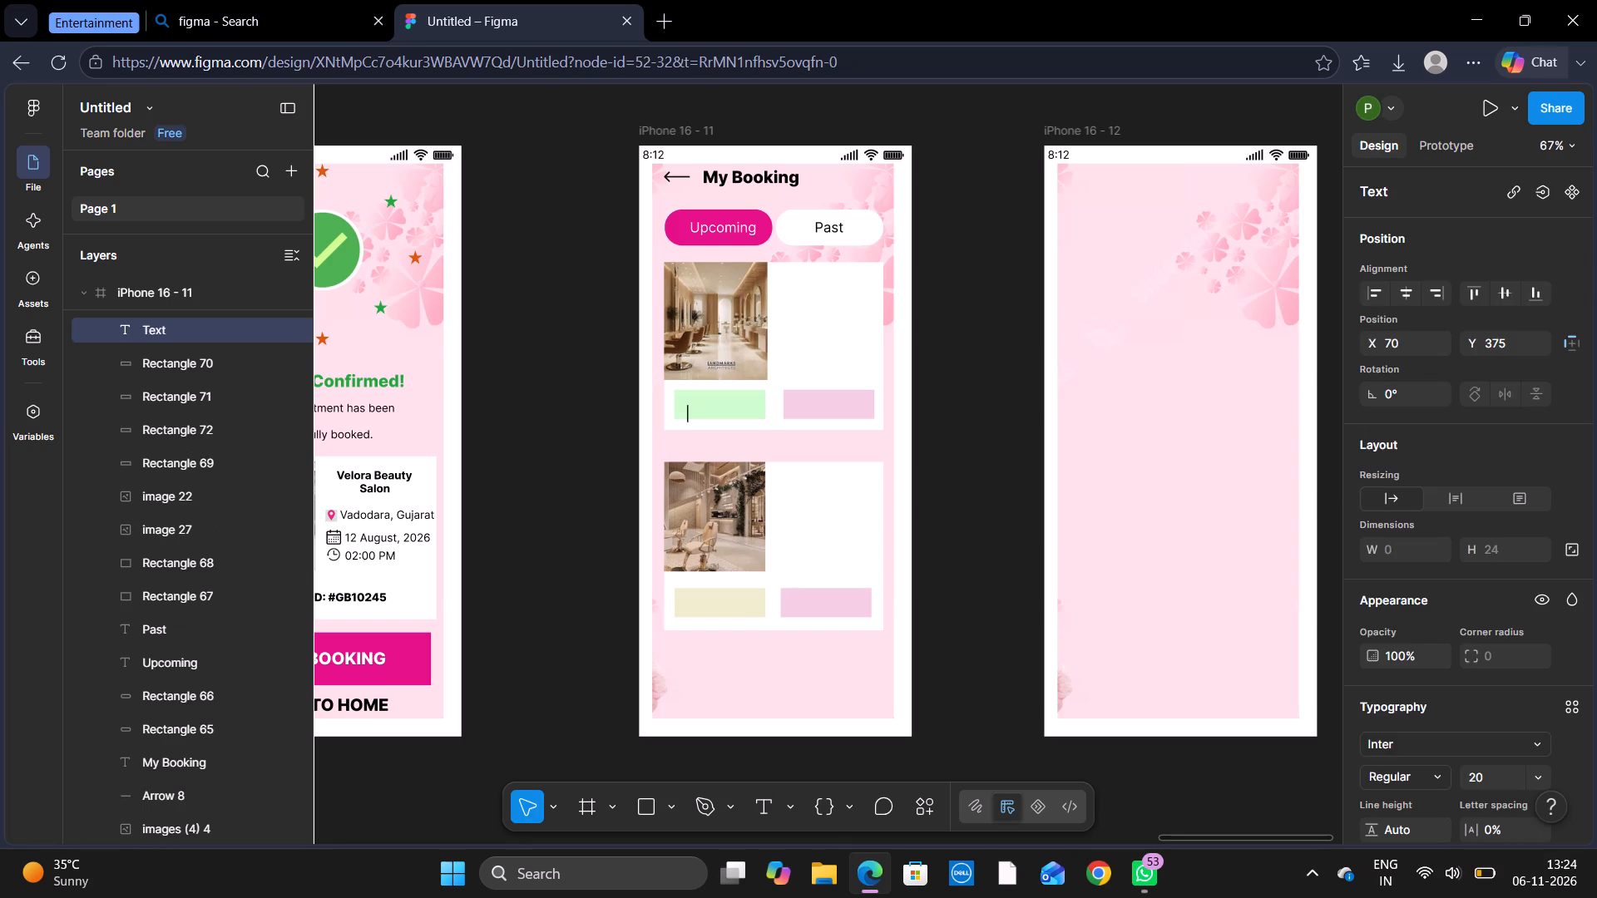
{"action": "left_click", "coordinate": [1528, 771]}
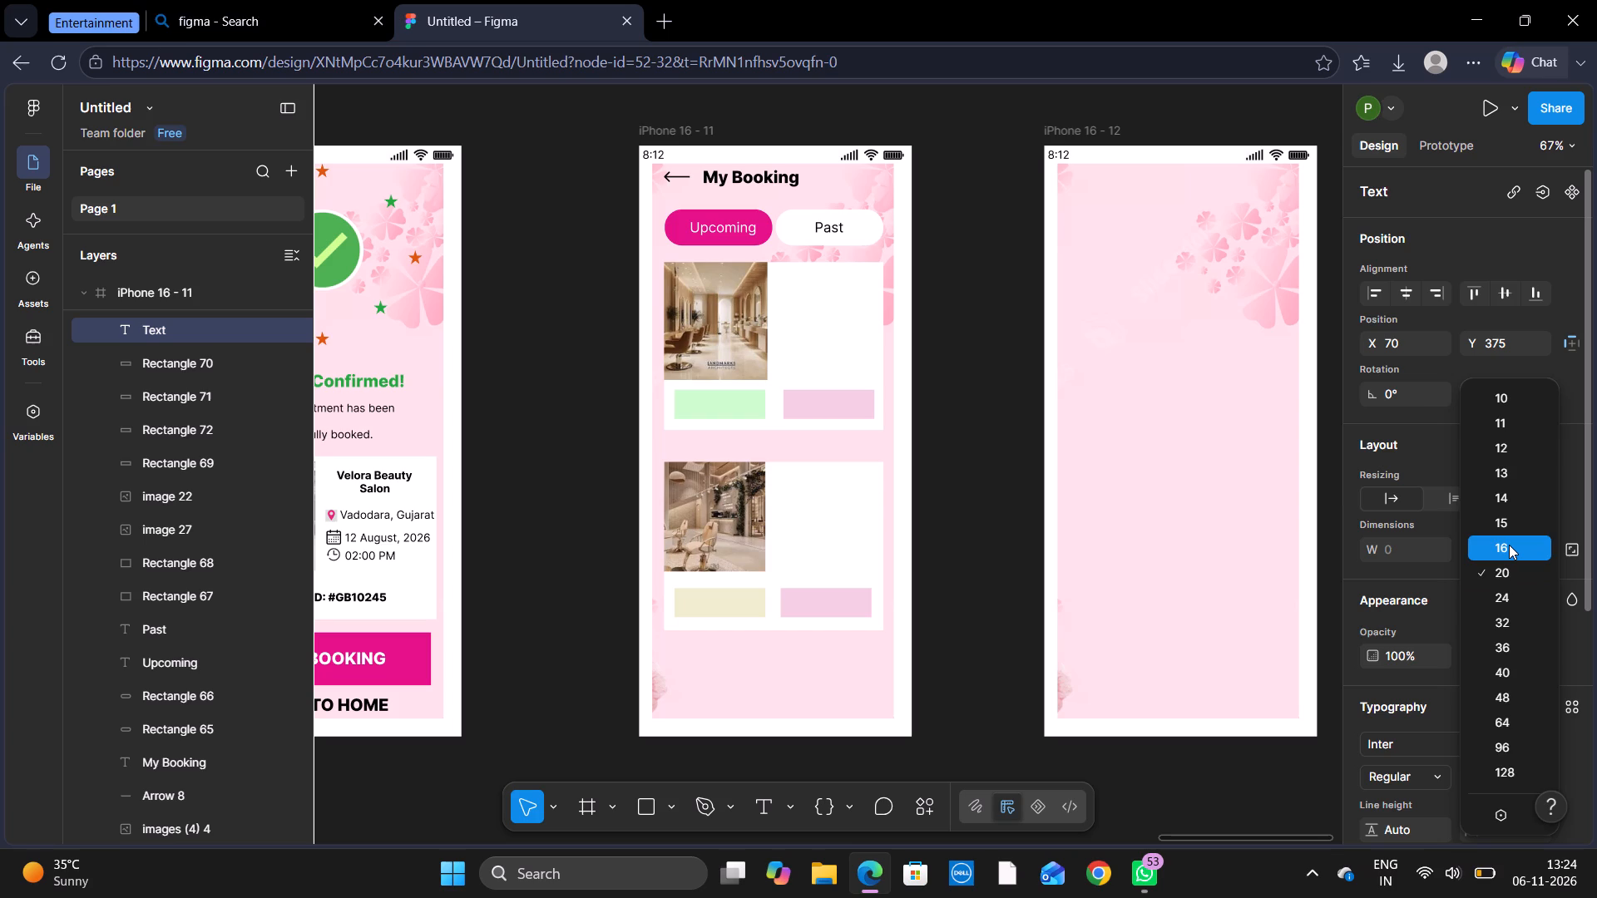
{"action": "left_click", "coordinate": [1509, 545]}
{"action": "key", "text": "shift+c"}
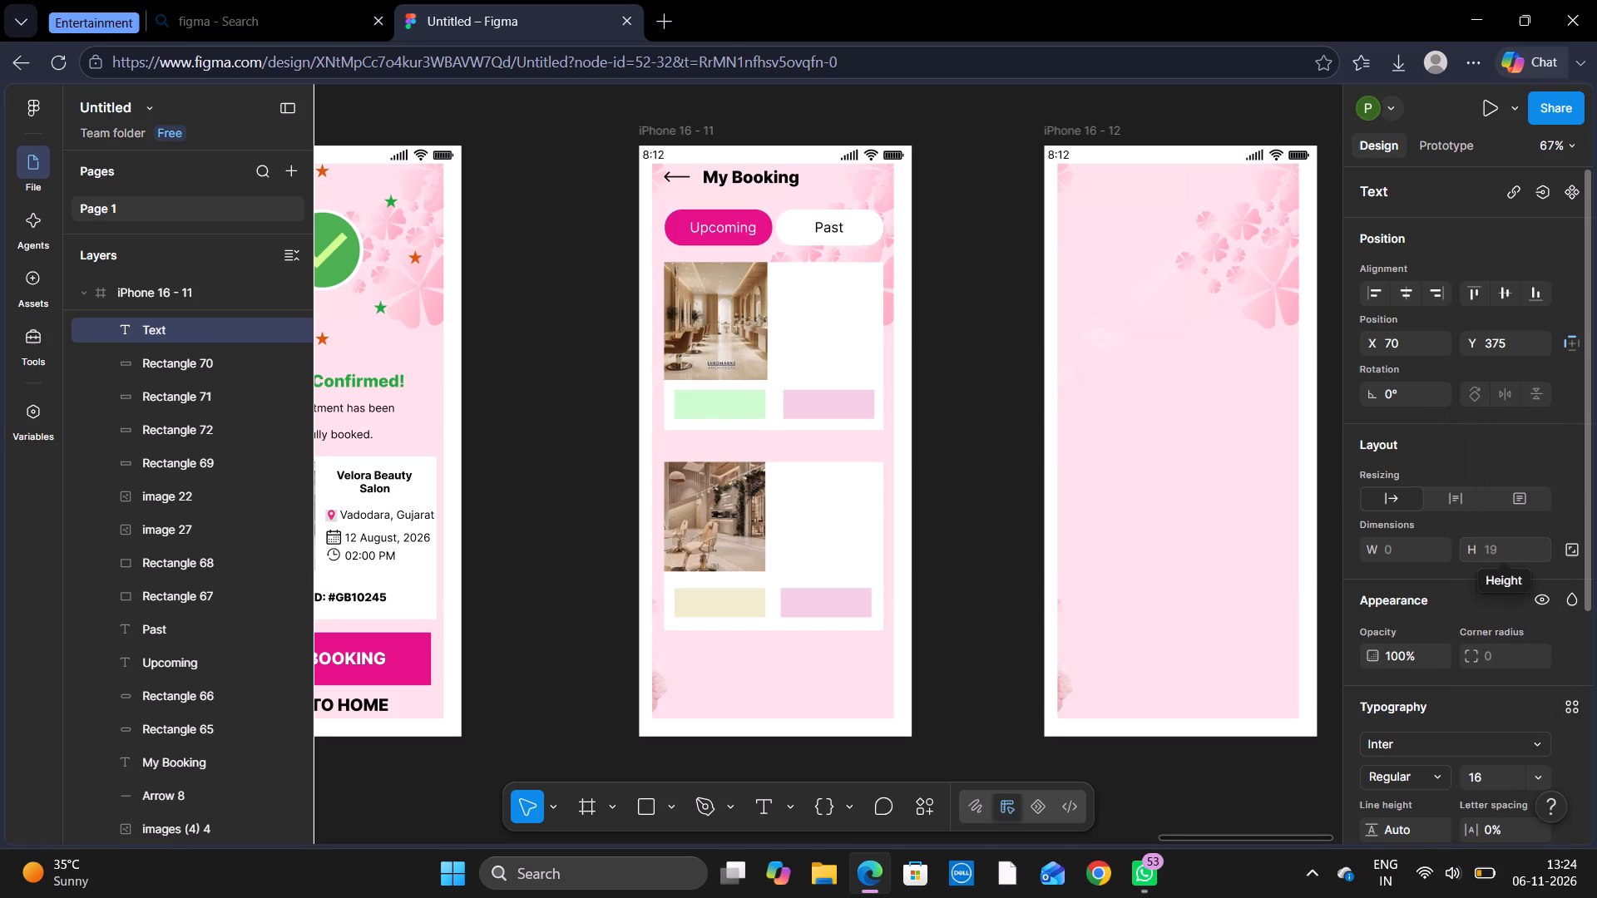
{"action": "key", "text": "o"}
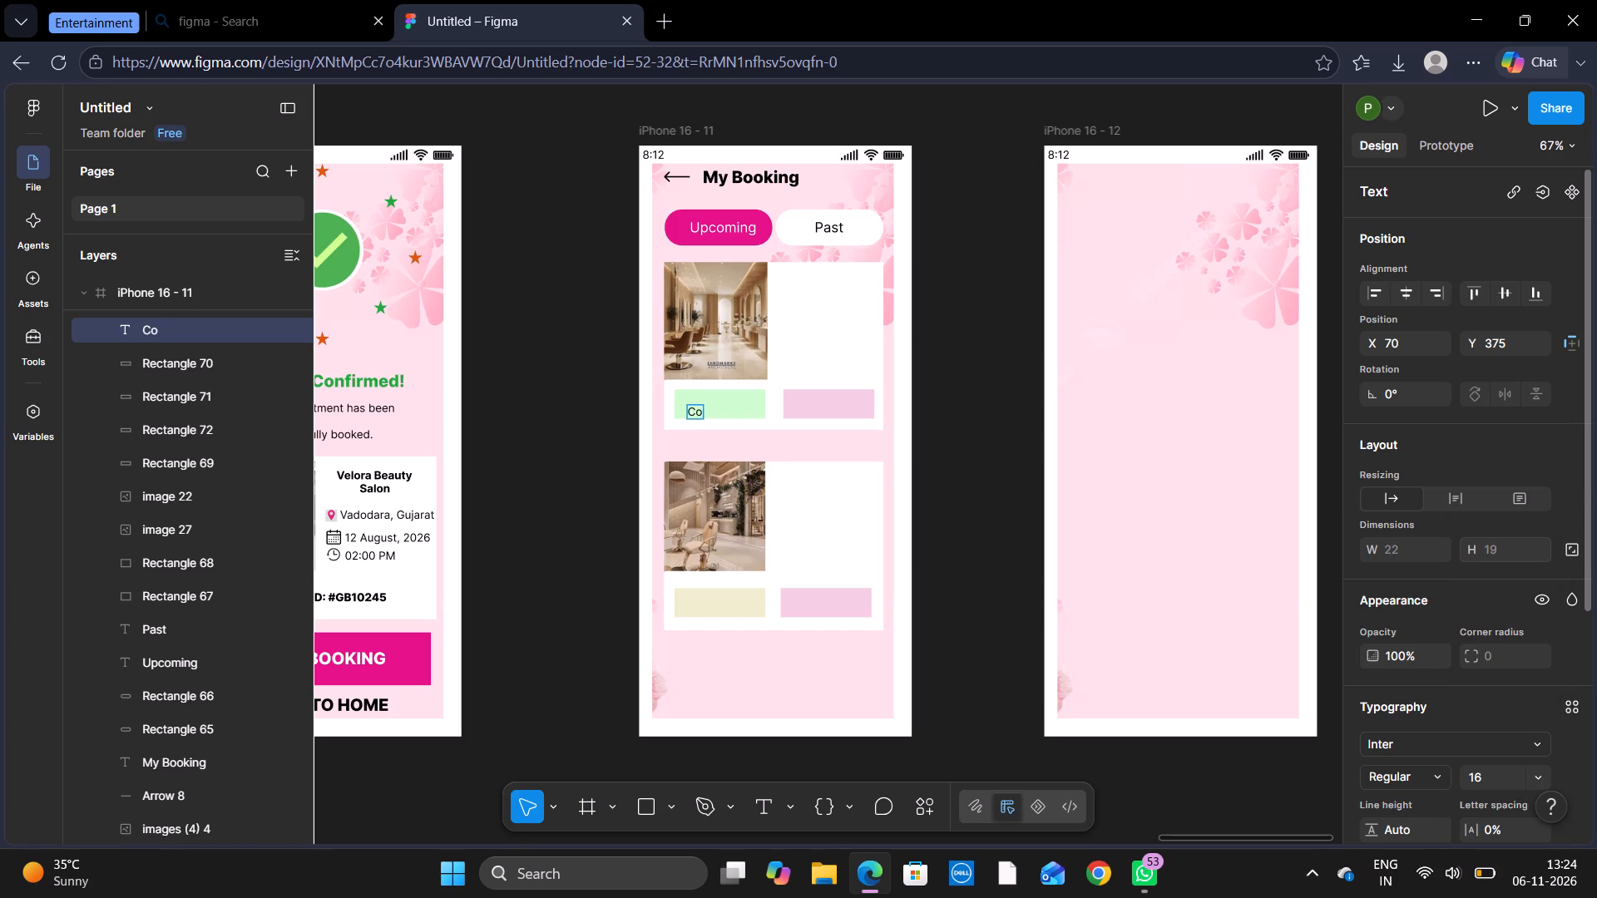
{"action": "type", "text": "nfirmed"}
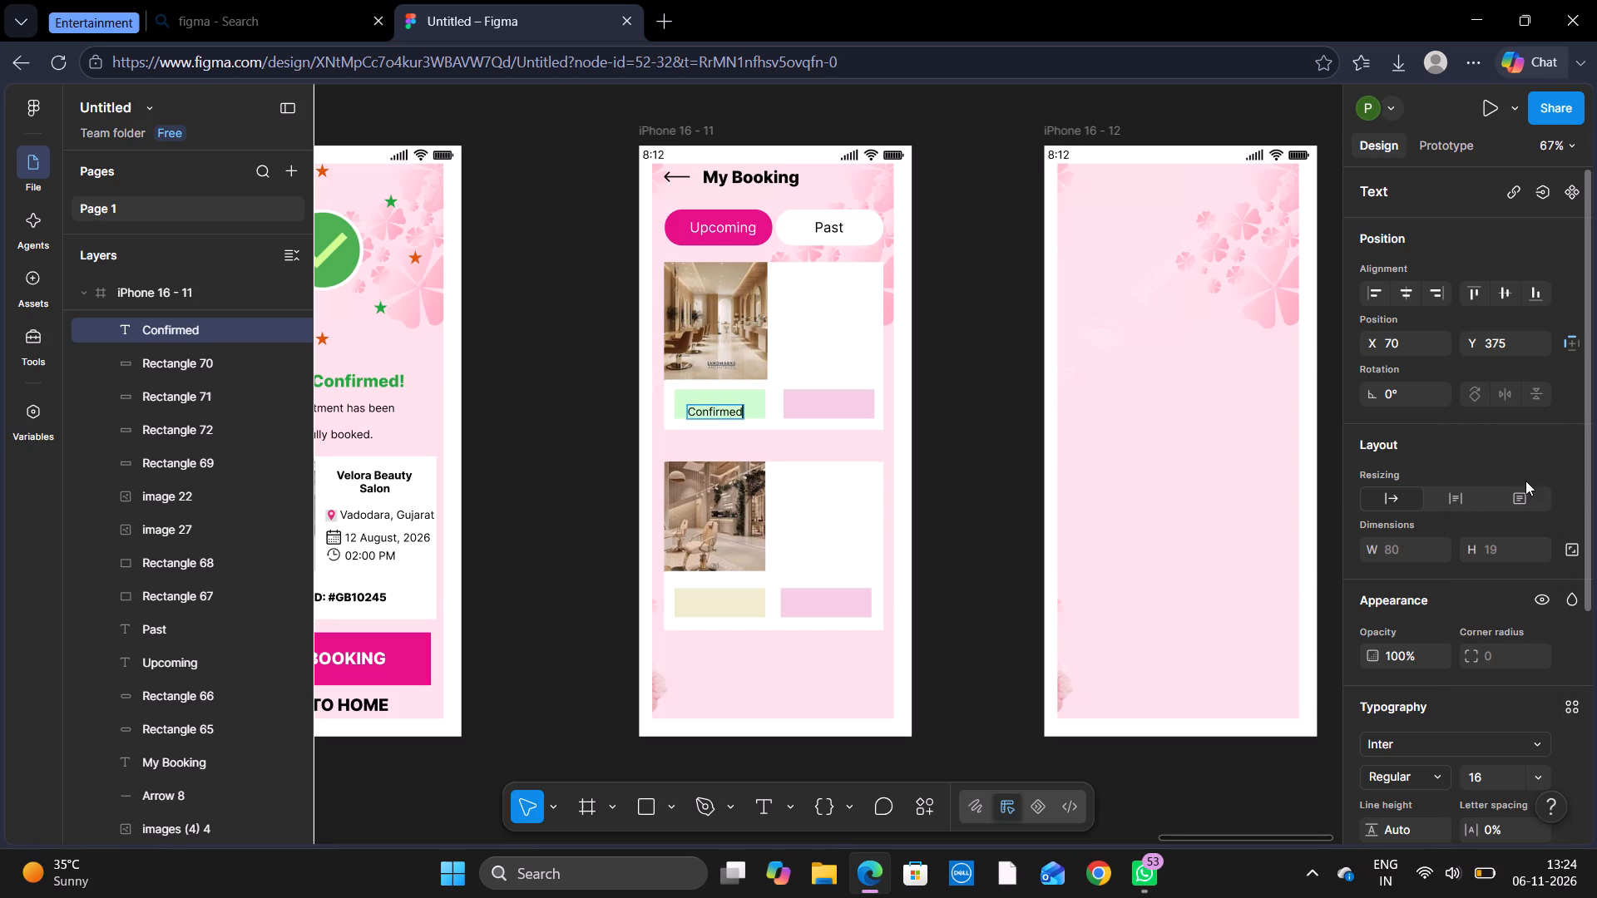
{"action": "left_click", "coordinate": [768, 411]}
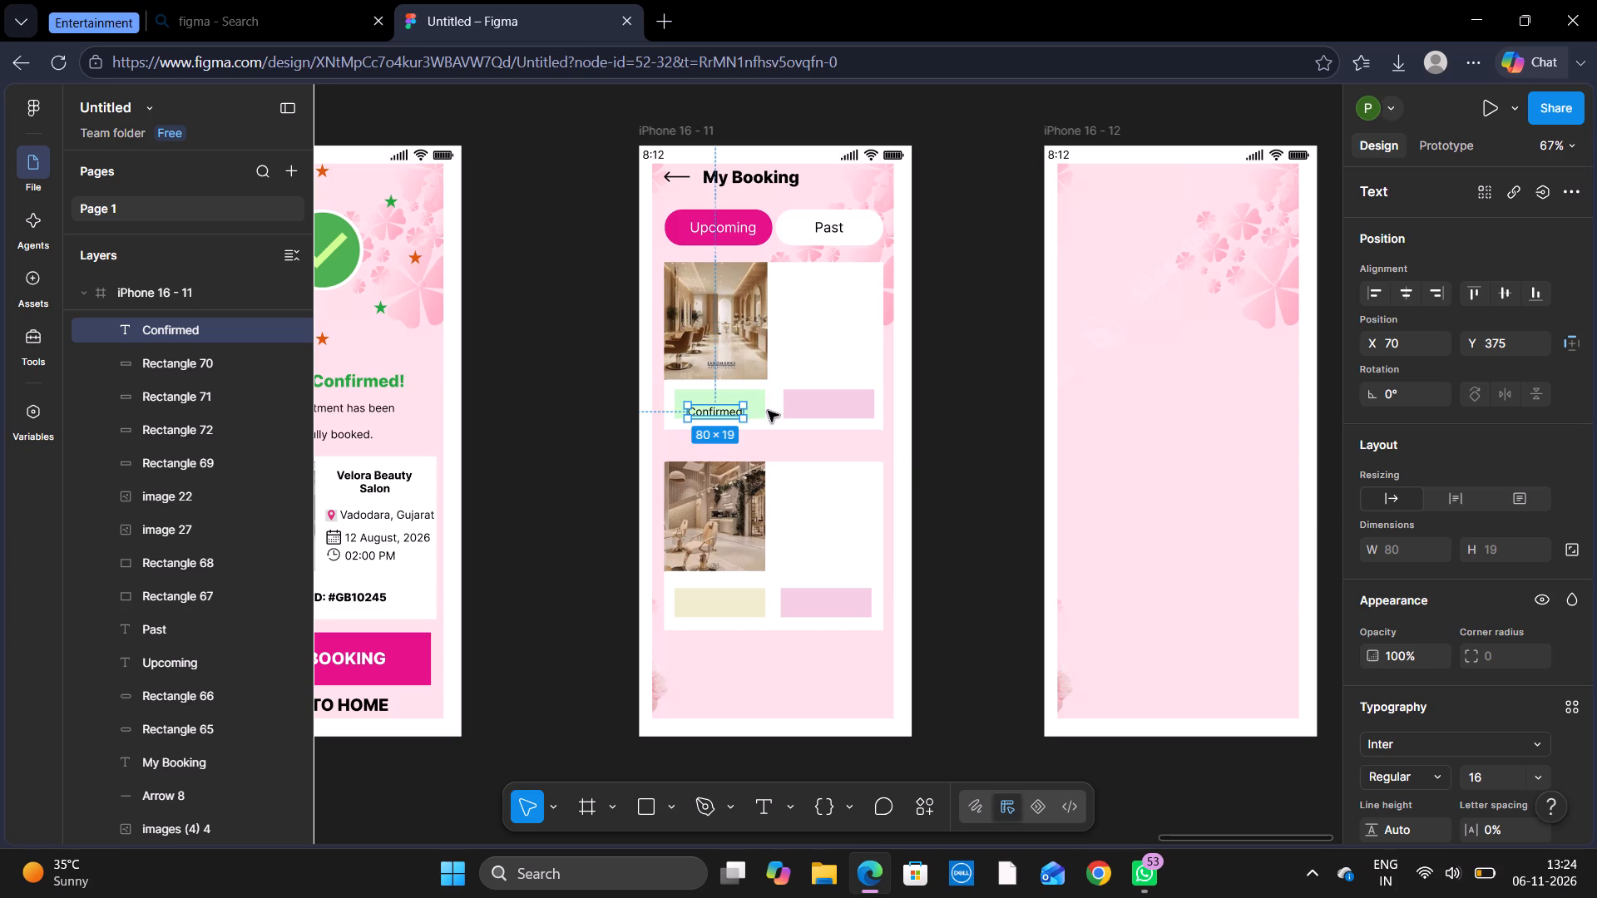
Centre the "Confirmed" label on the green rectangle, at about X 77, Y 363.
{"action": "left_click", "coordinate": [724, 412]}
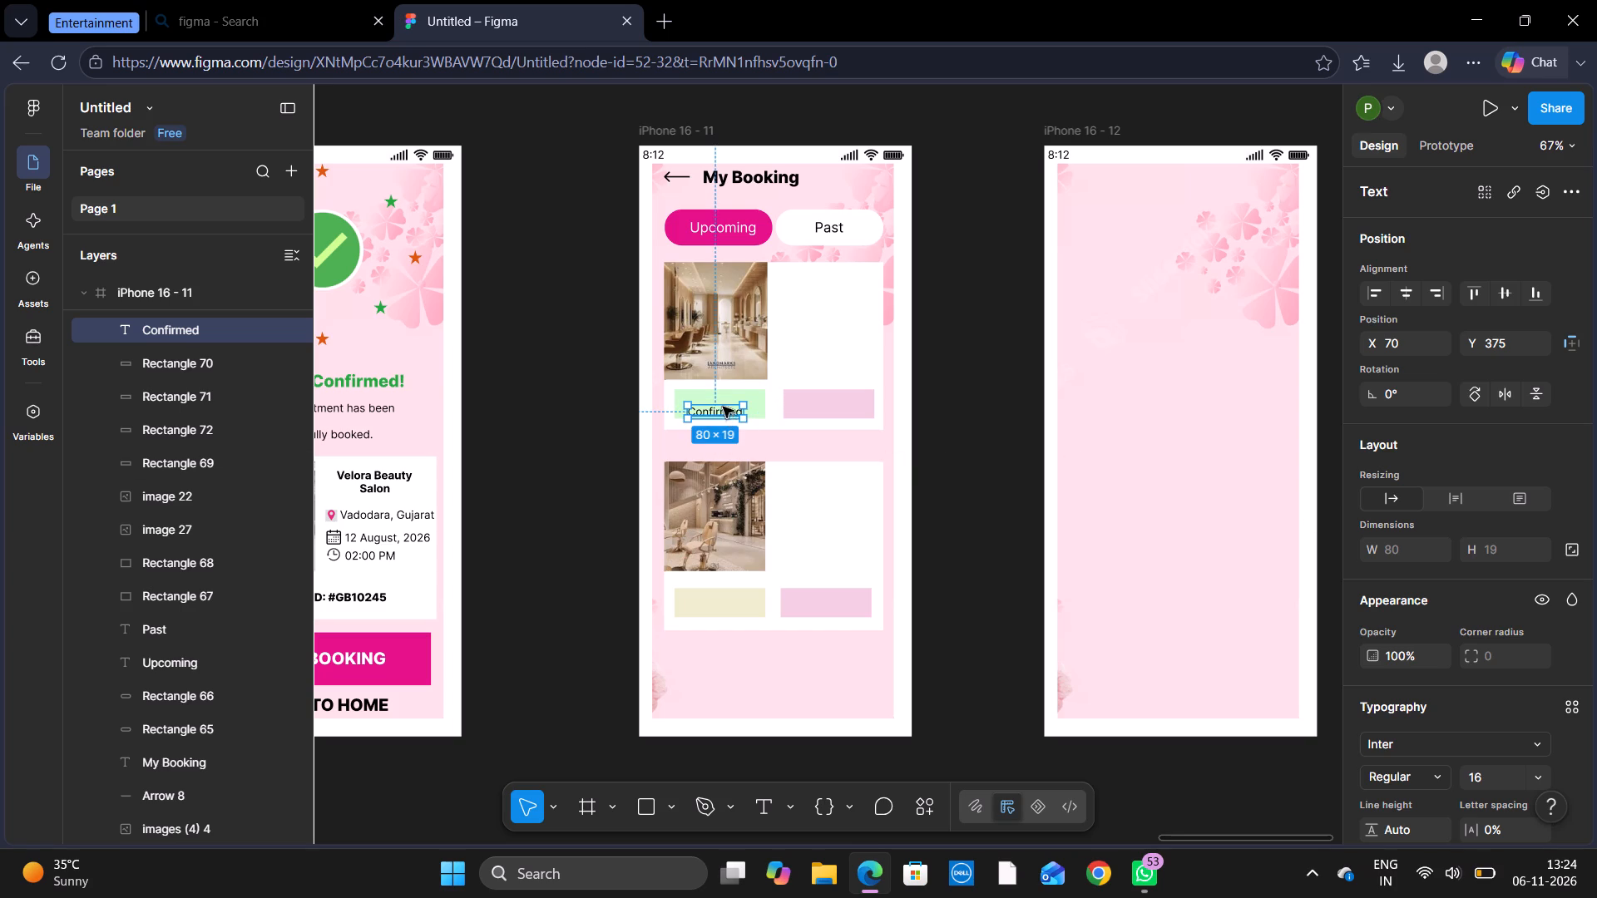
{"action": "left_click", "coordinate": [723, 406]}
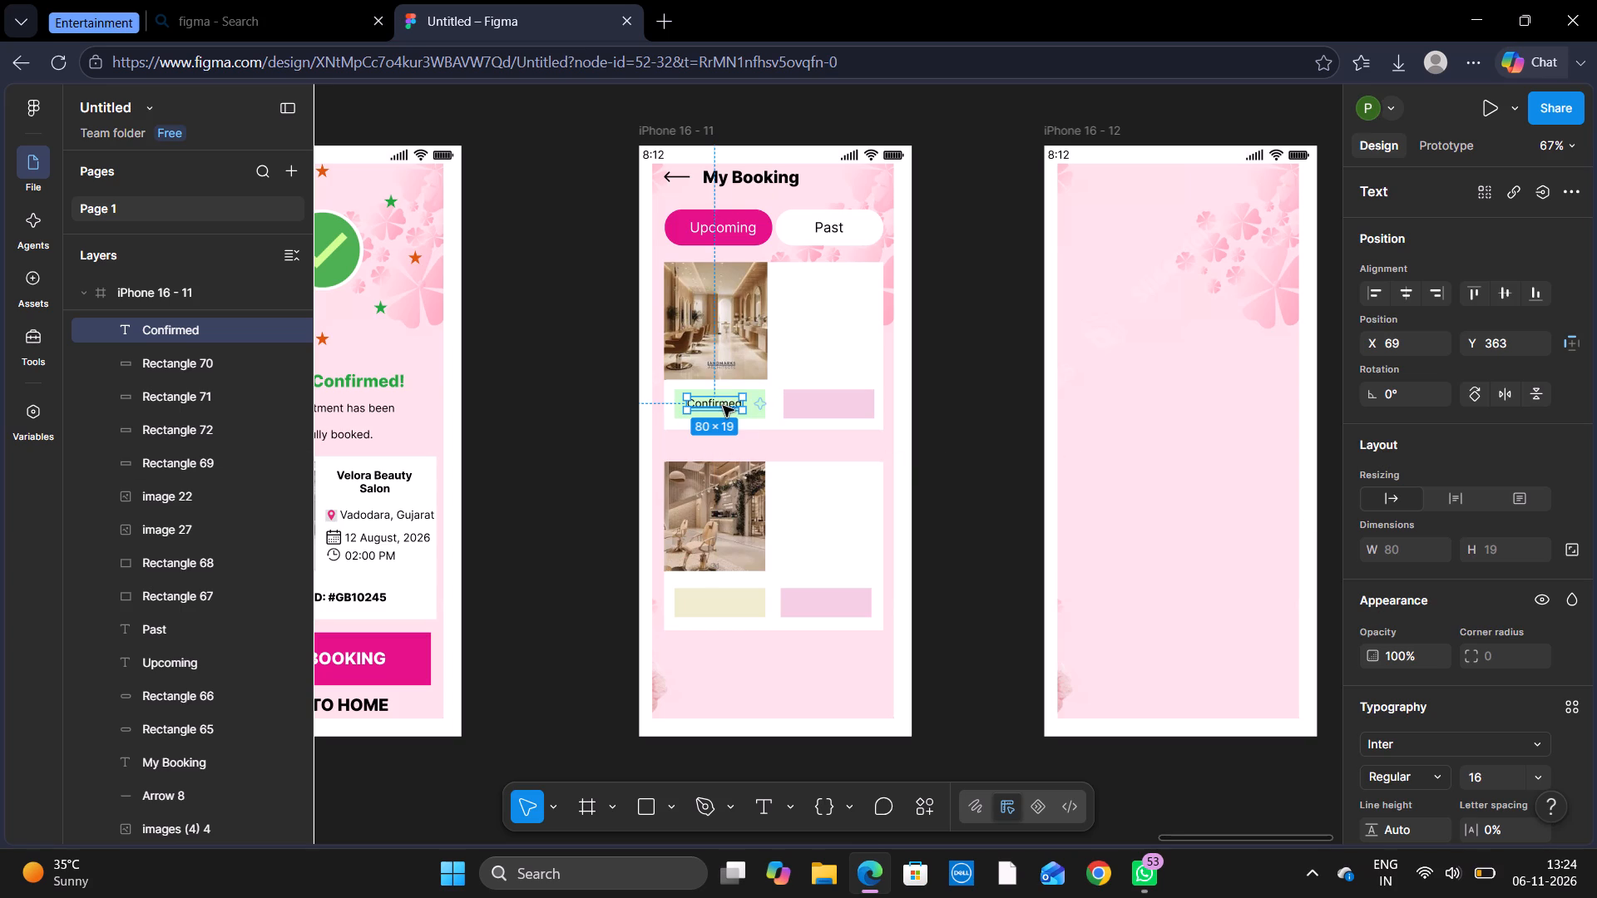
{"action": "left_click", "coordinate": [723, 406]}
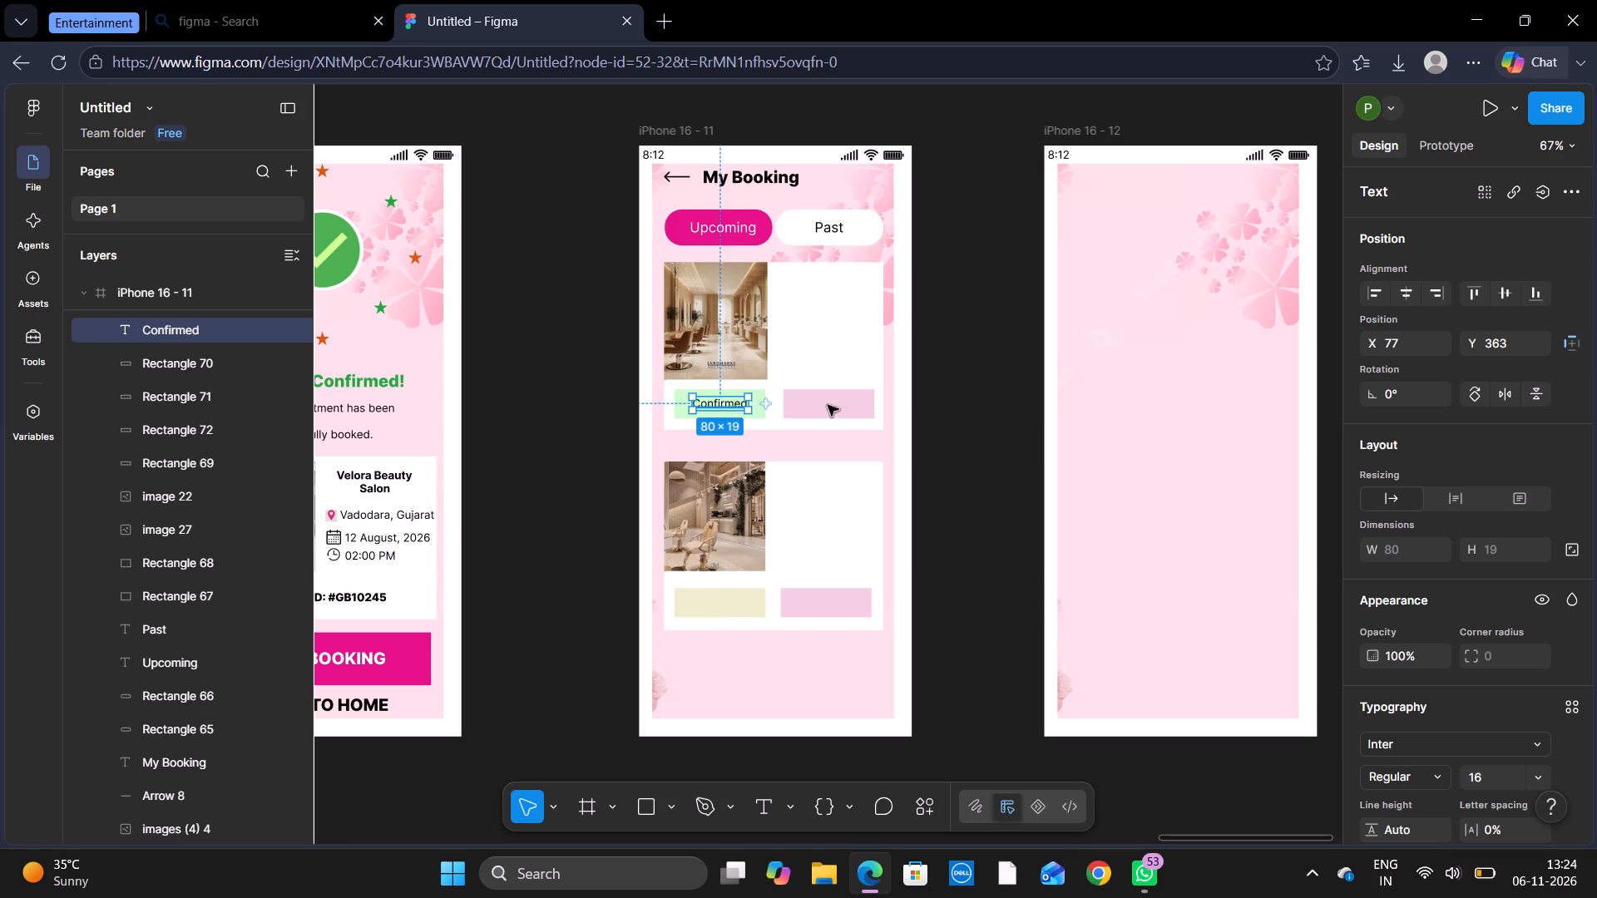
{"action": "left_click", "coordinate": [963, 383]}
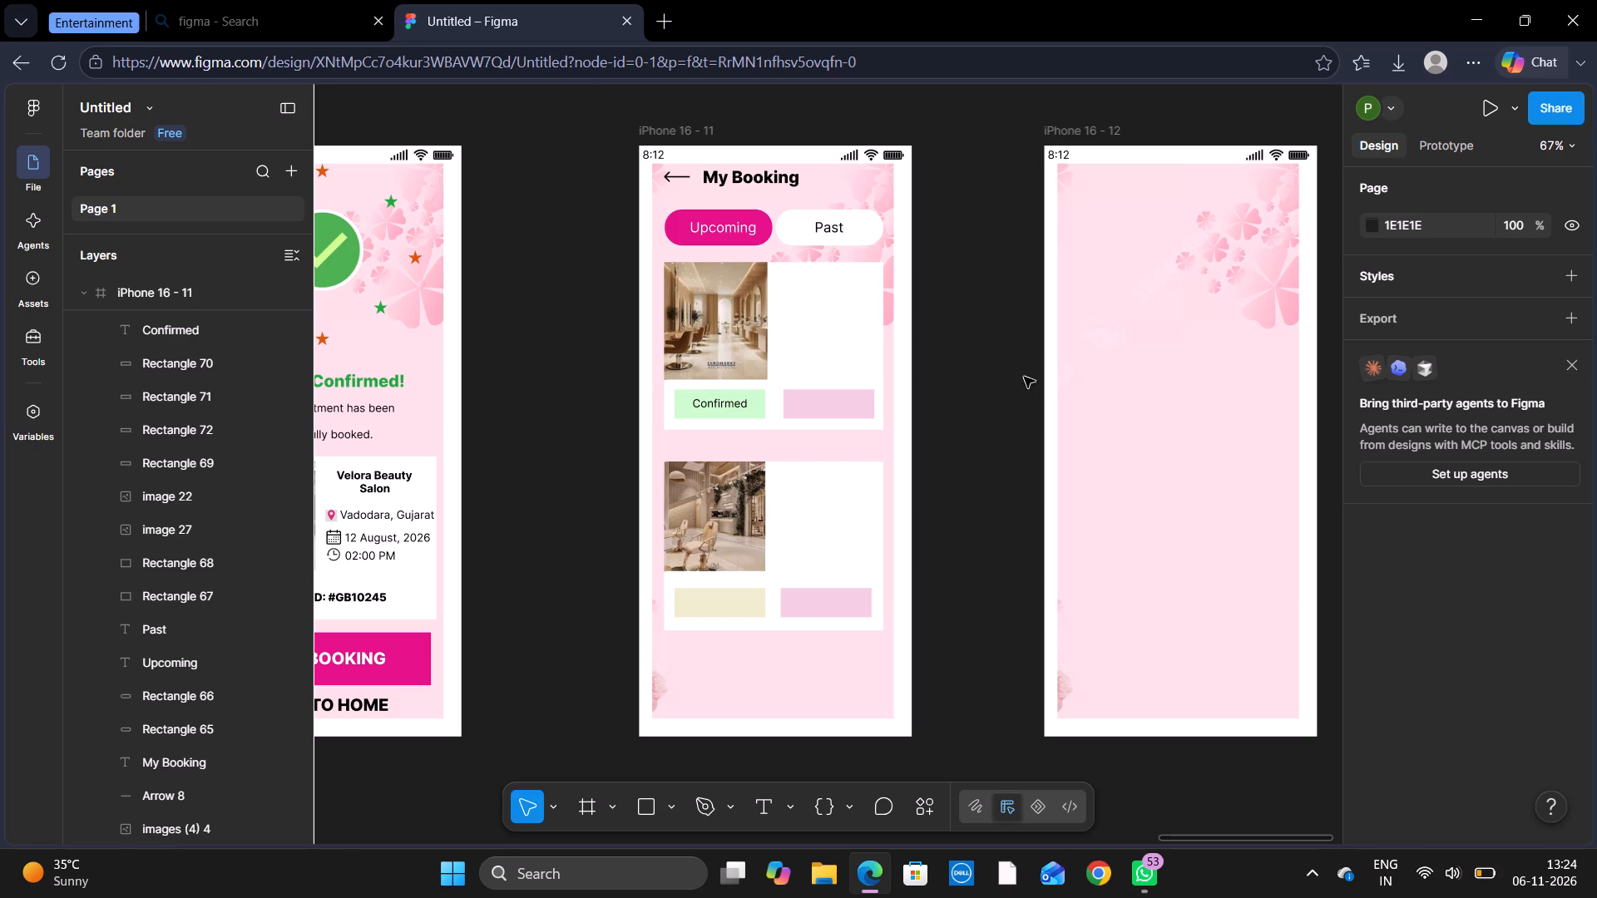
Add the text "View Details" on the upper card's pink rectangle, at about X 230, Y 371.
{"action": "left_click", "coordinate": [765, 806]}
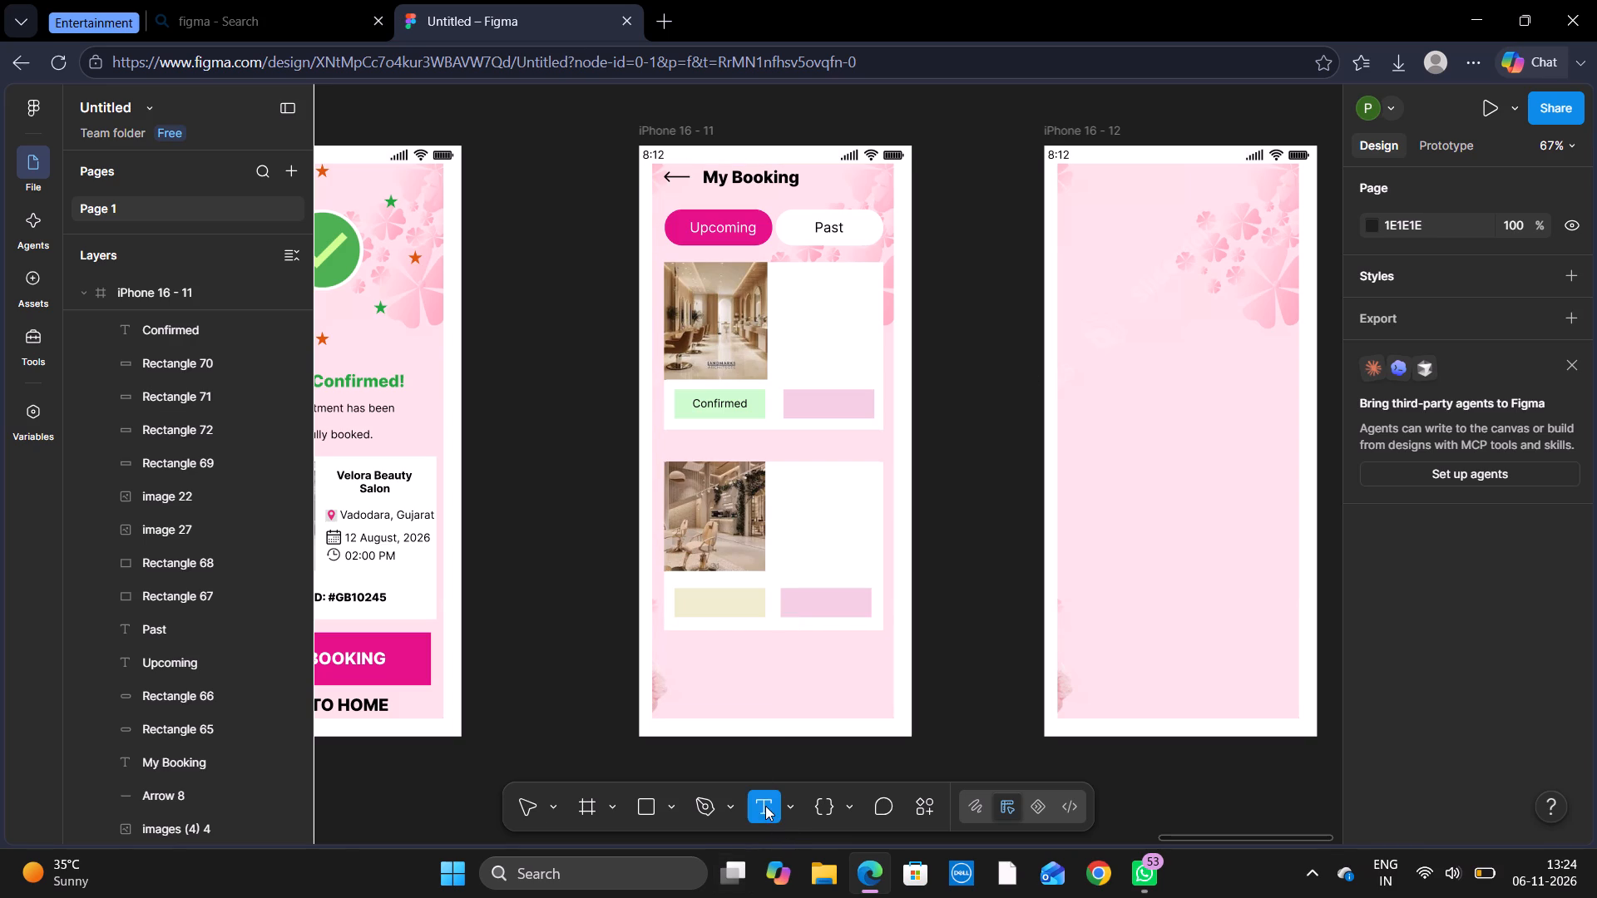
{"action": "left_click", "coordinate": [798, 402]}
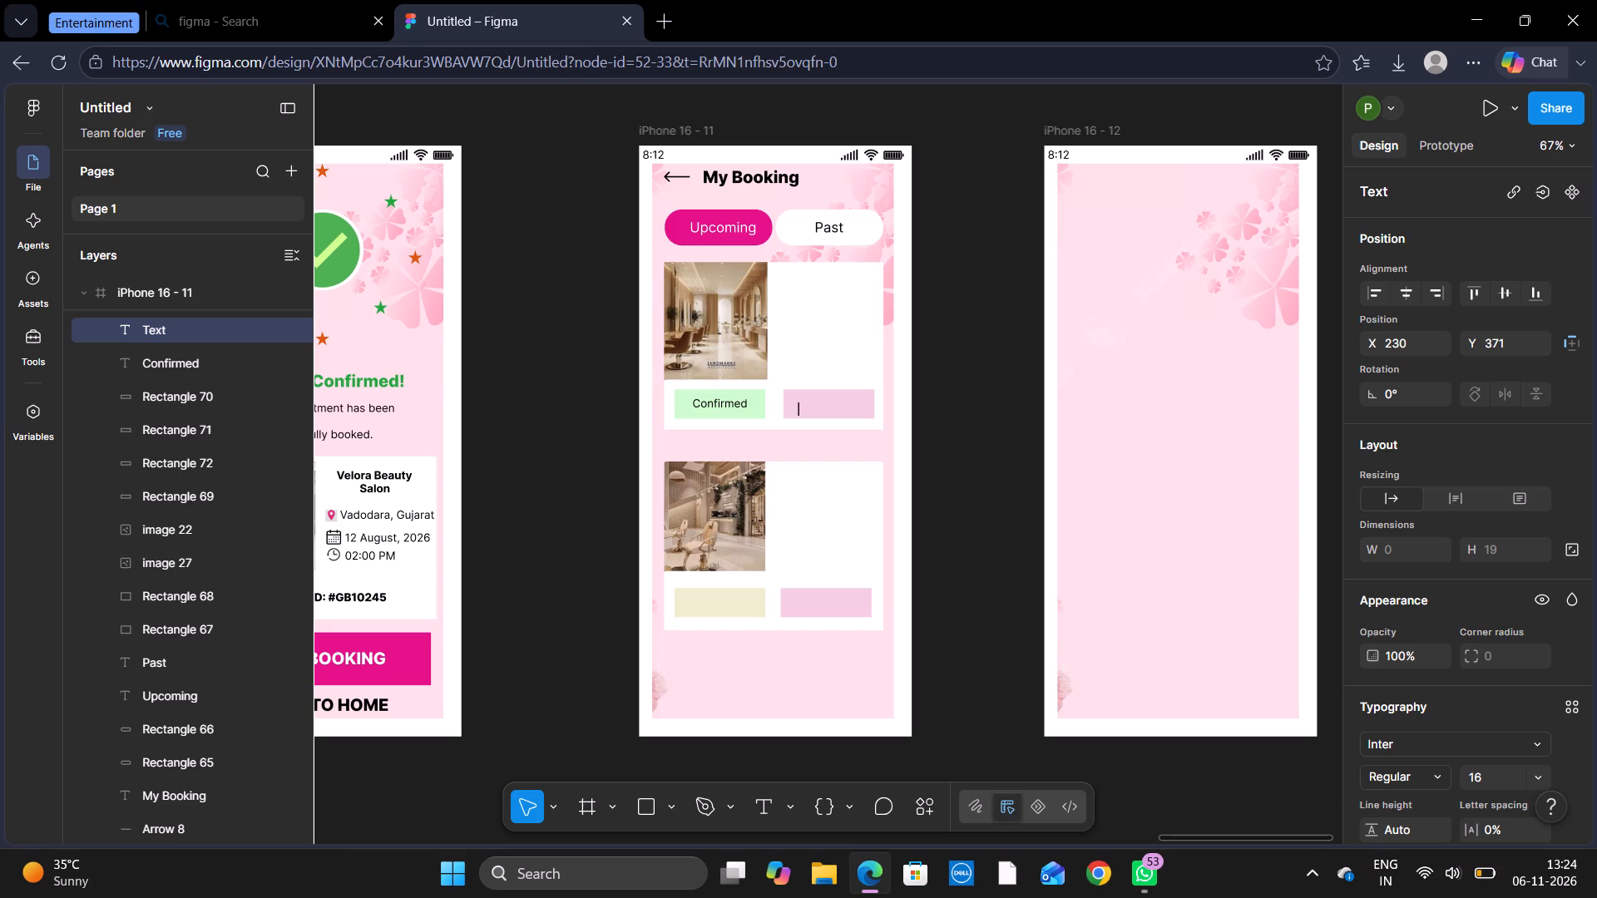
{"action": "key", "text": "shift+v"}
{"action": "key", "text": "i"}
{"action": "type", "text": "ew"}
{"action": "key", "text": "space"}
{"action": "type", "text": "Details"}
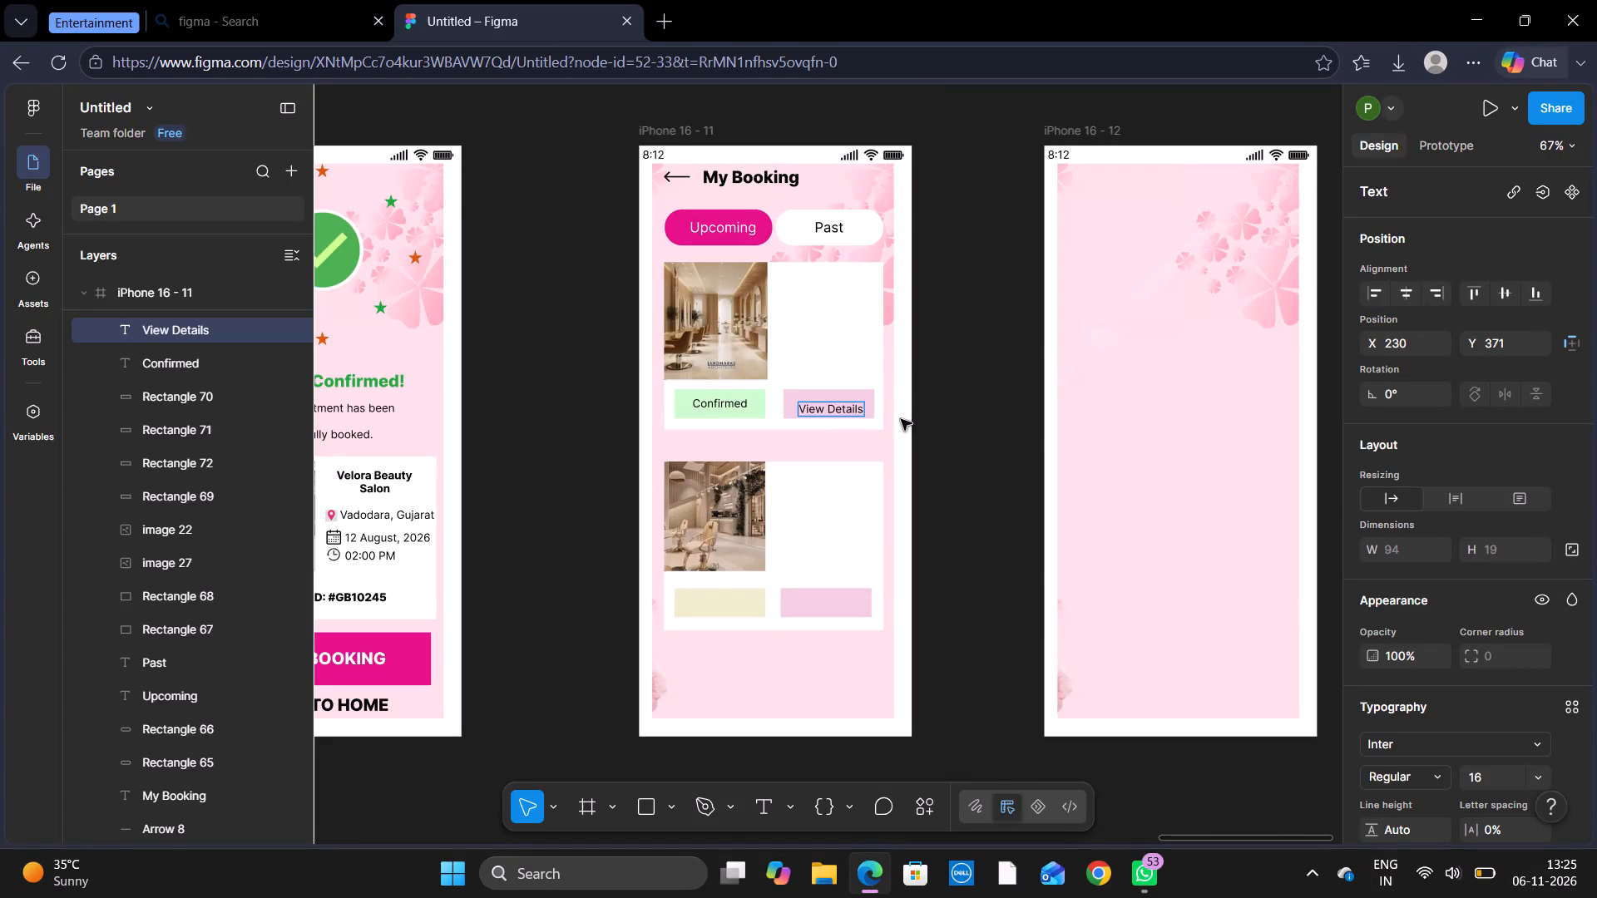
Centre the "View Details" label on the upper card's pink rectangle, at about X 223, Y 363.
{"action": "left_click", "coordinate": [879, 419]}
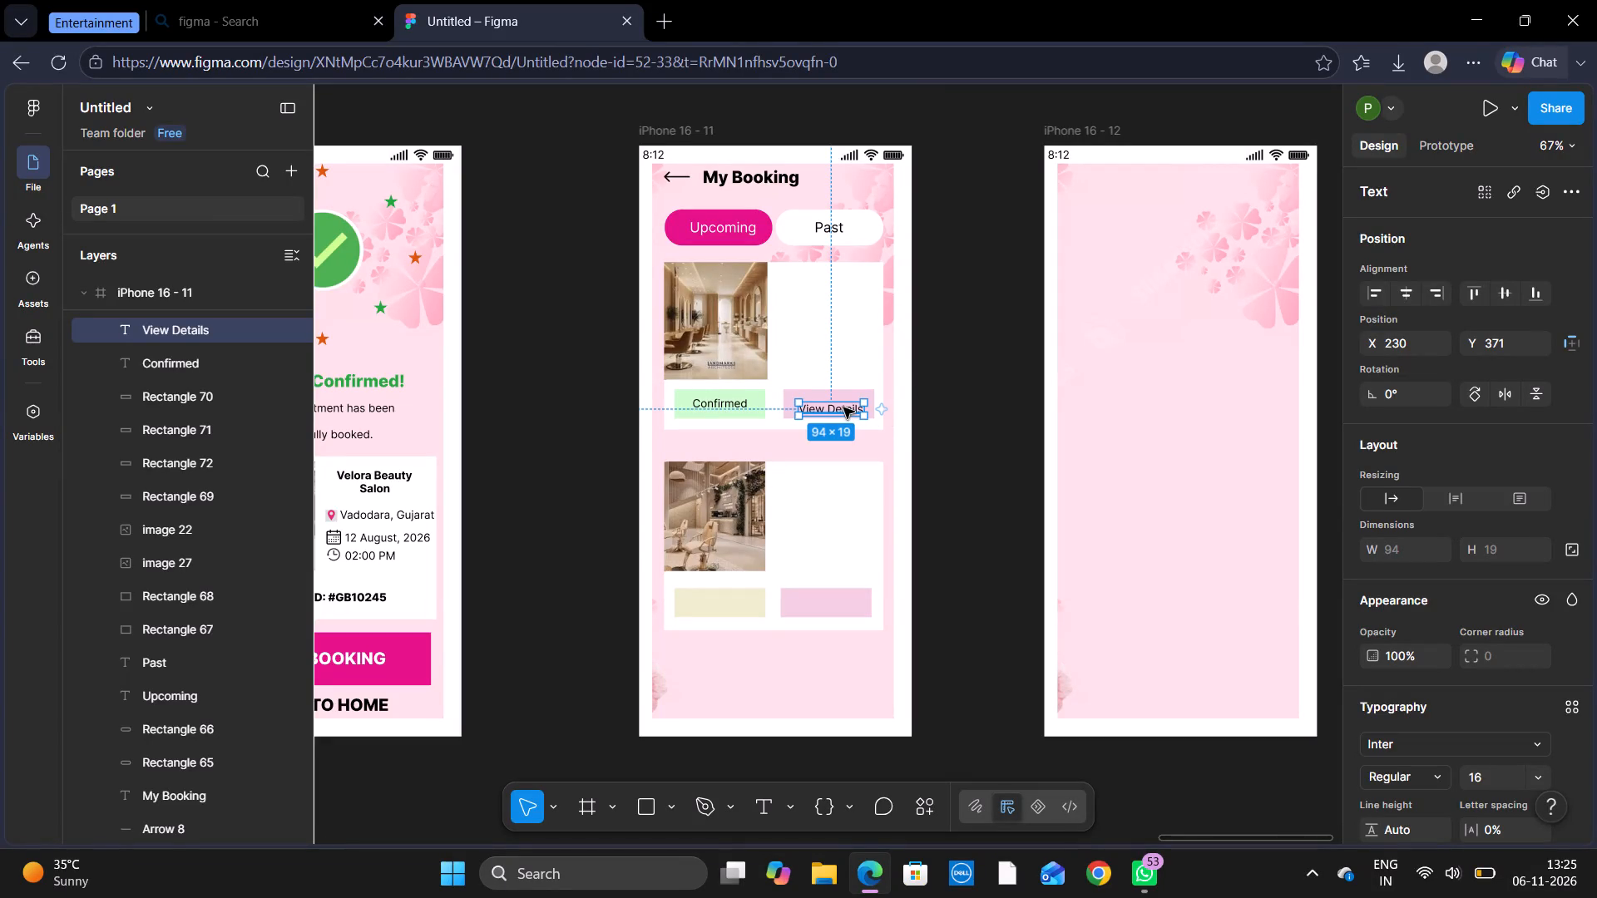
{"action": "left_click", "coordinate": [835, 407]}
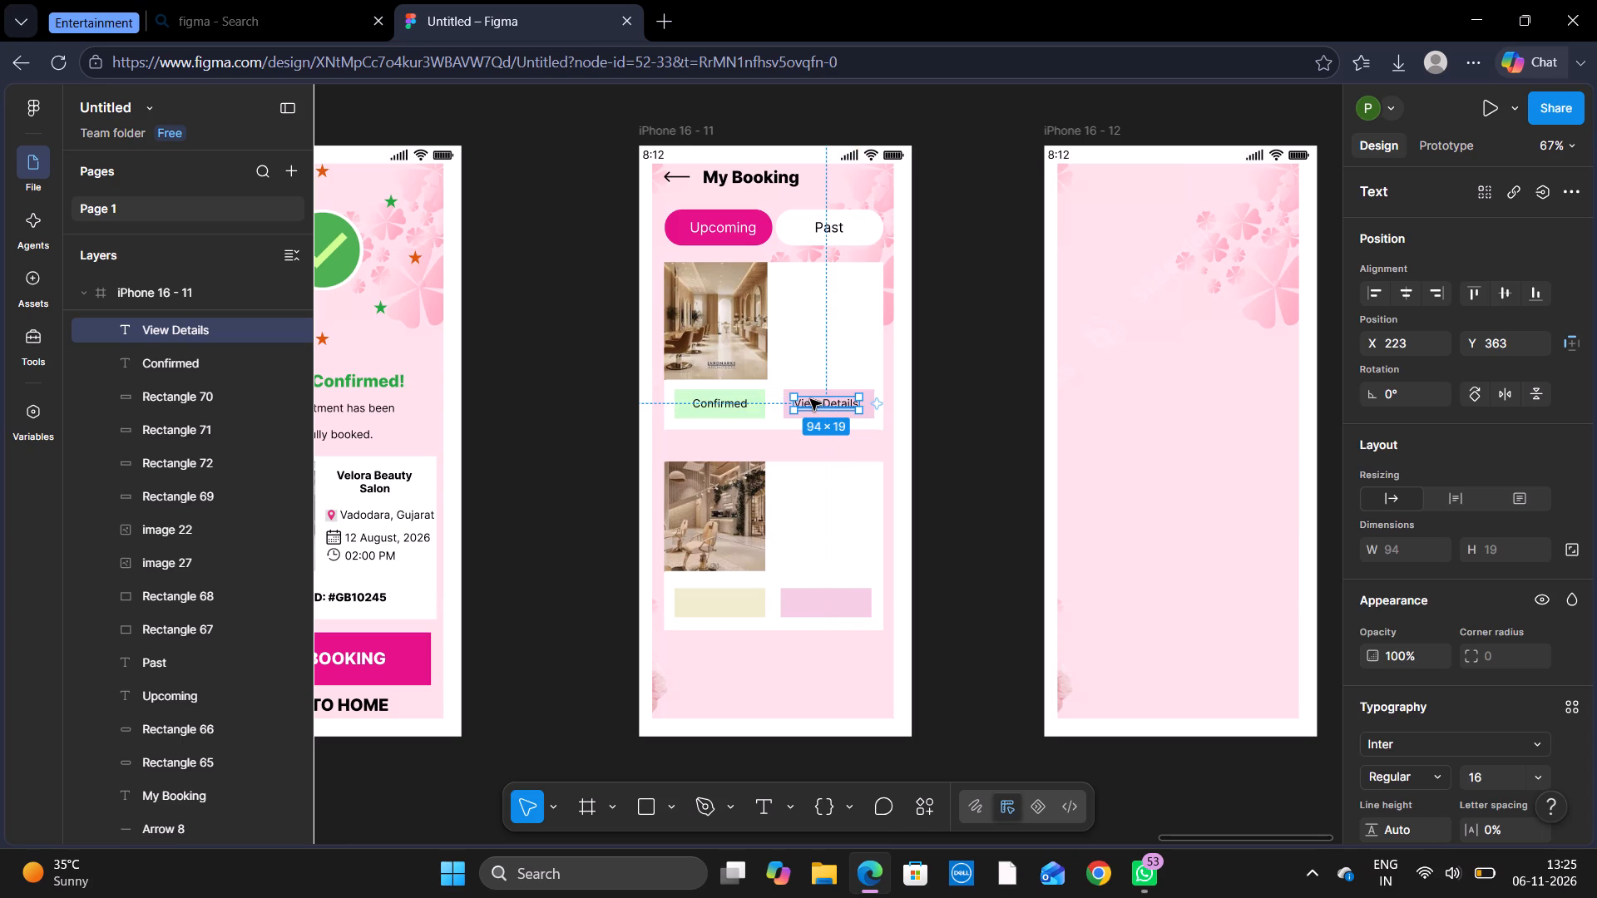
Change the text colour of the upper card's "View Details" label to the page's dark pink, E51189.
{"action": "double_click", "coordinate": [815, 404]}
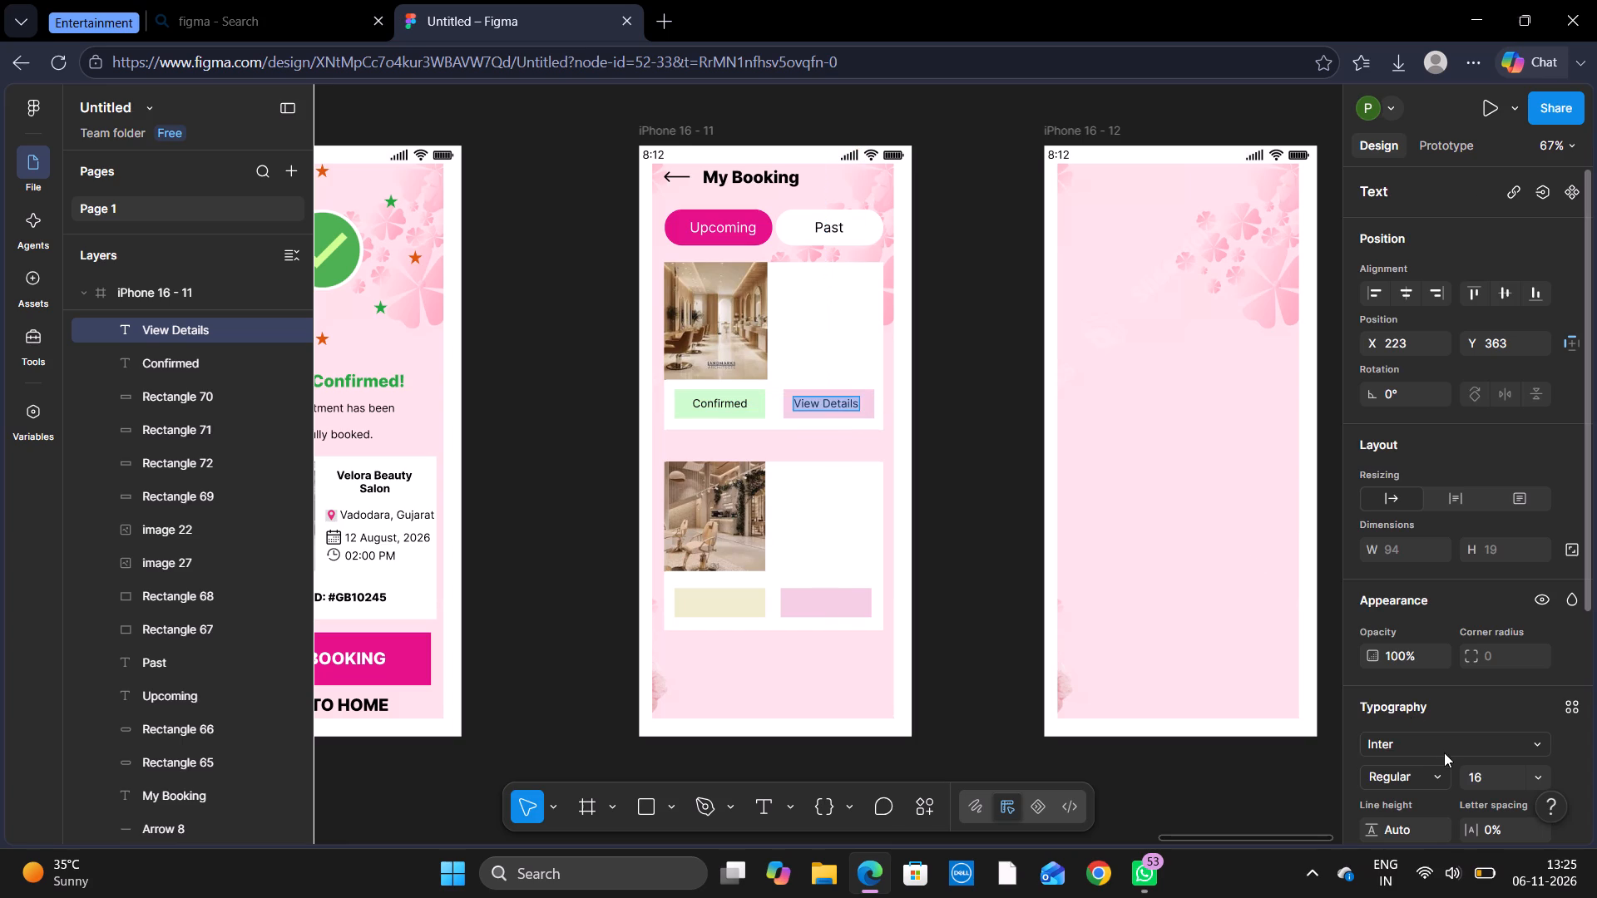
{"action": "scroll", "coordinate": [1449, 760], "scroll_direction": "down", "scroll_amount": 4}
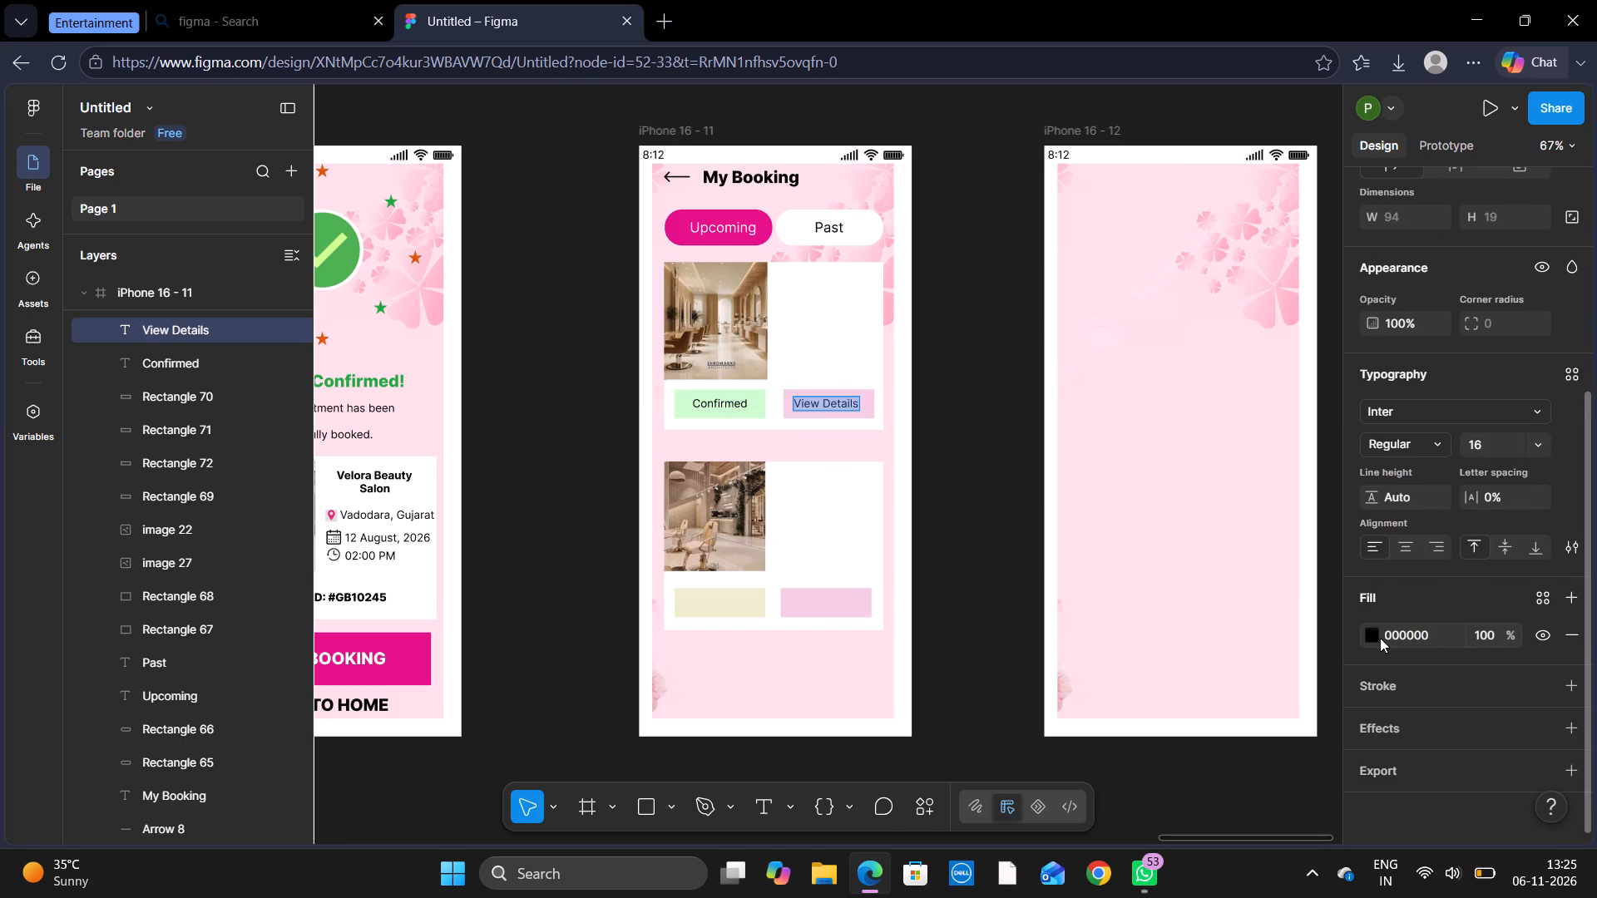
{"action": "left_click", "coordinate": [1376, 636]}
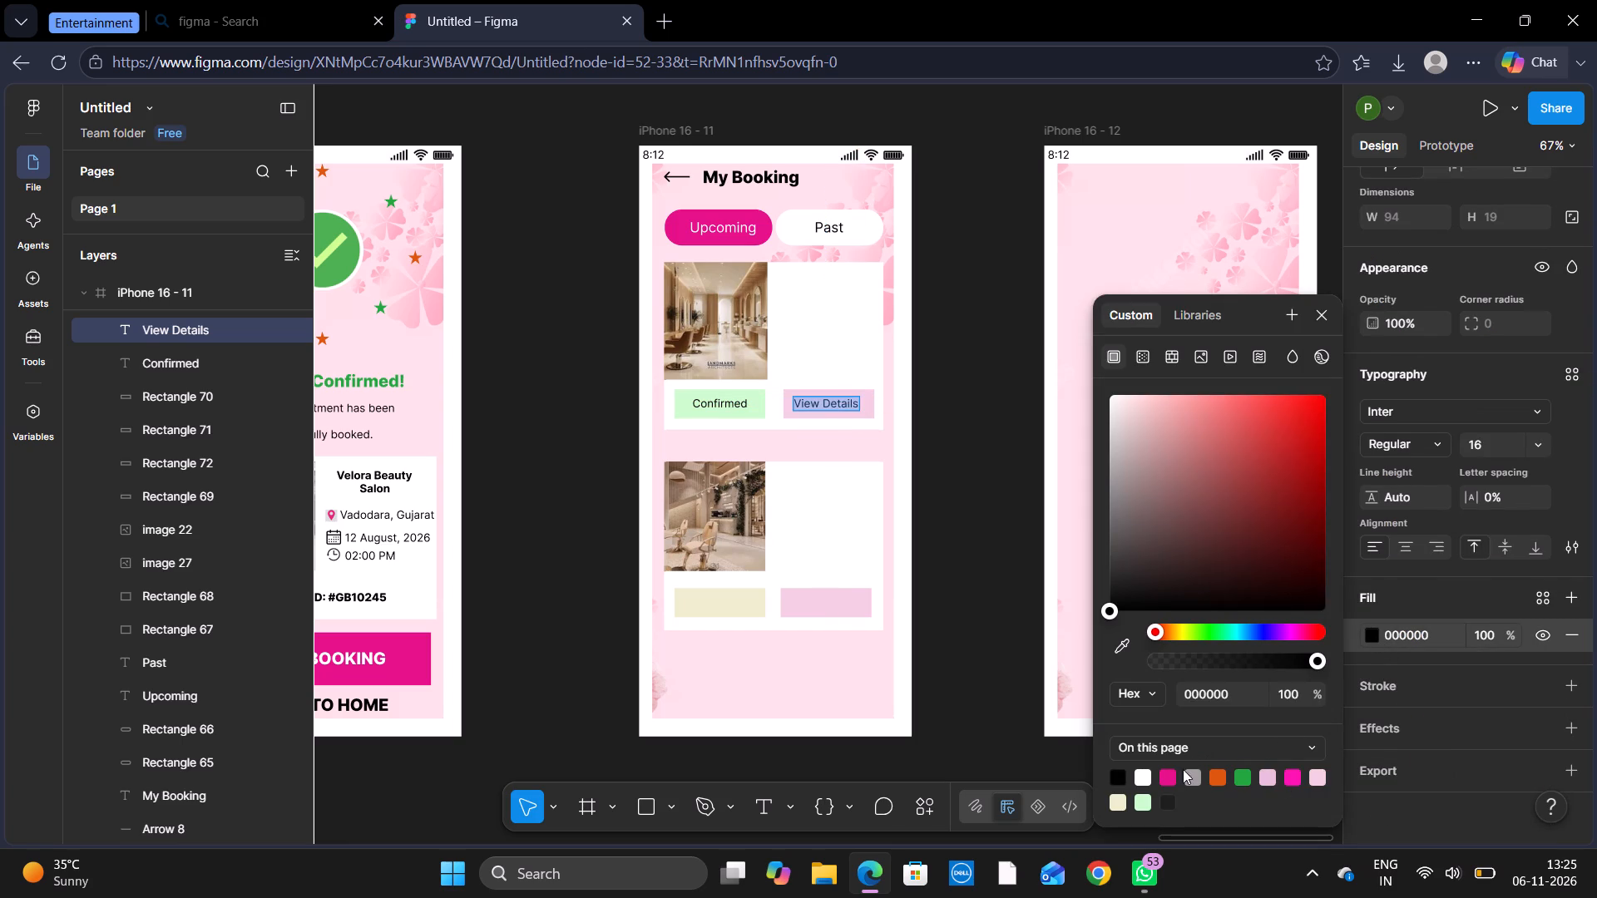
{"action": "left_click", "coordinate": [1170, 769]}
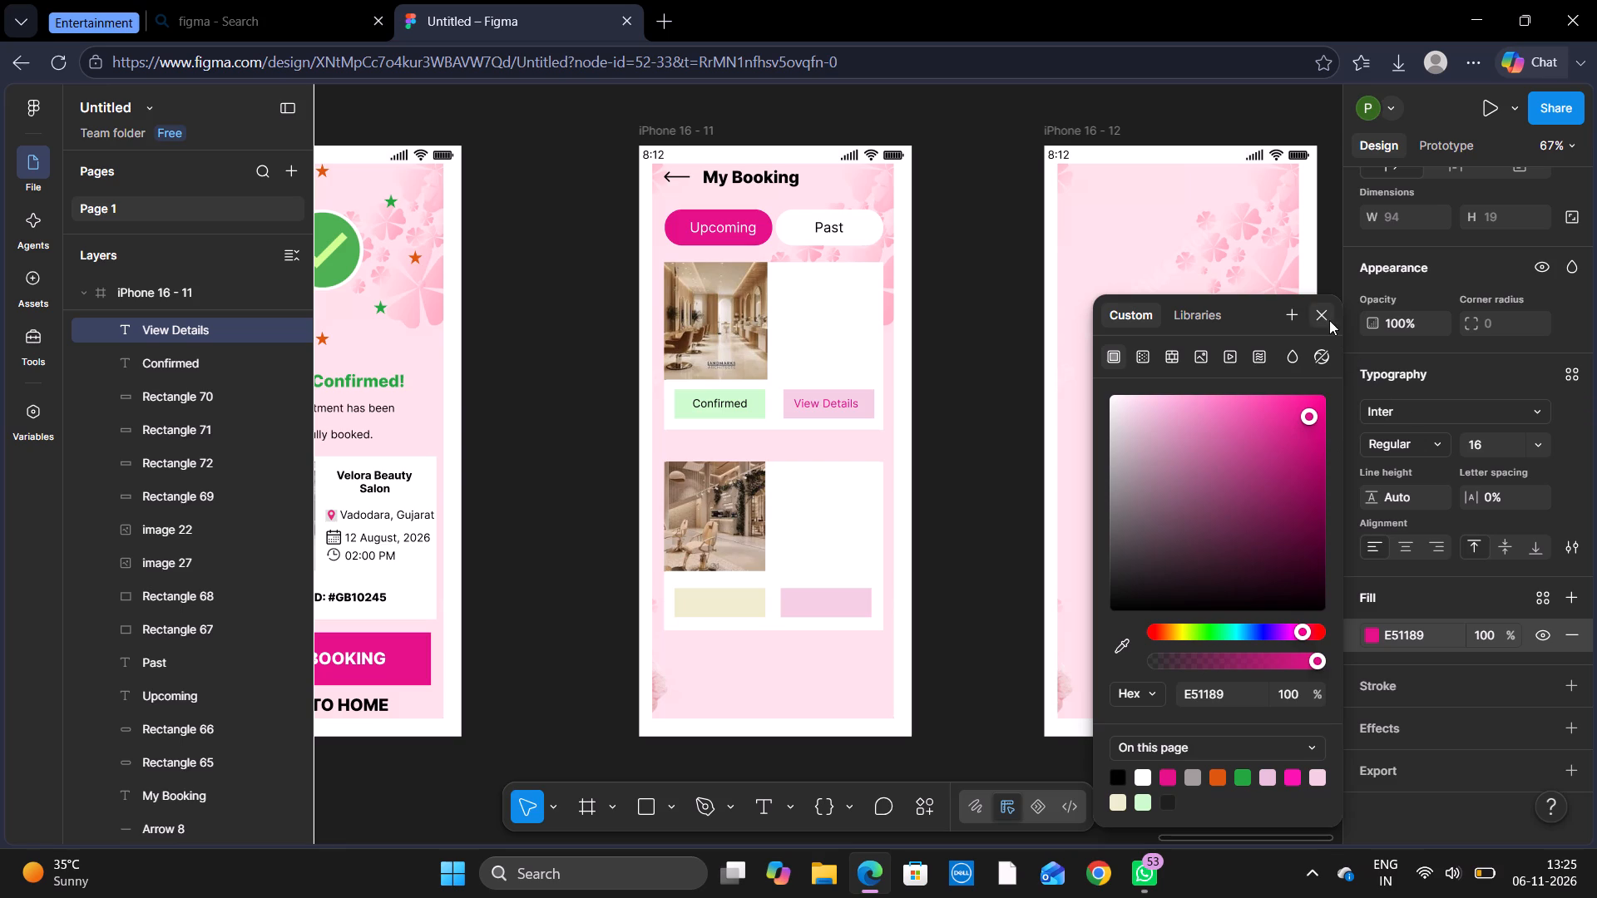
{"action": "left_click", "coordinate": [1326, 312]}
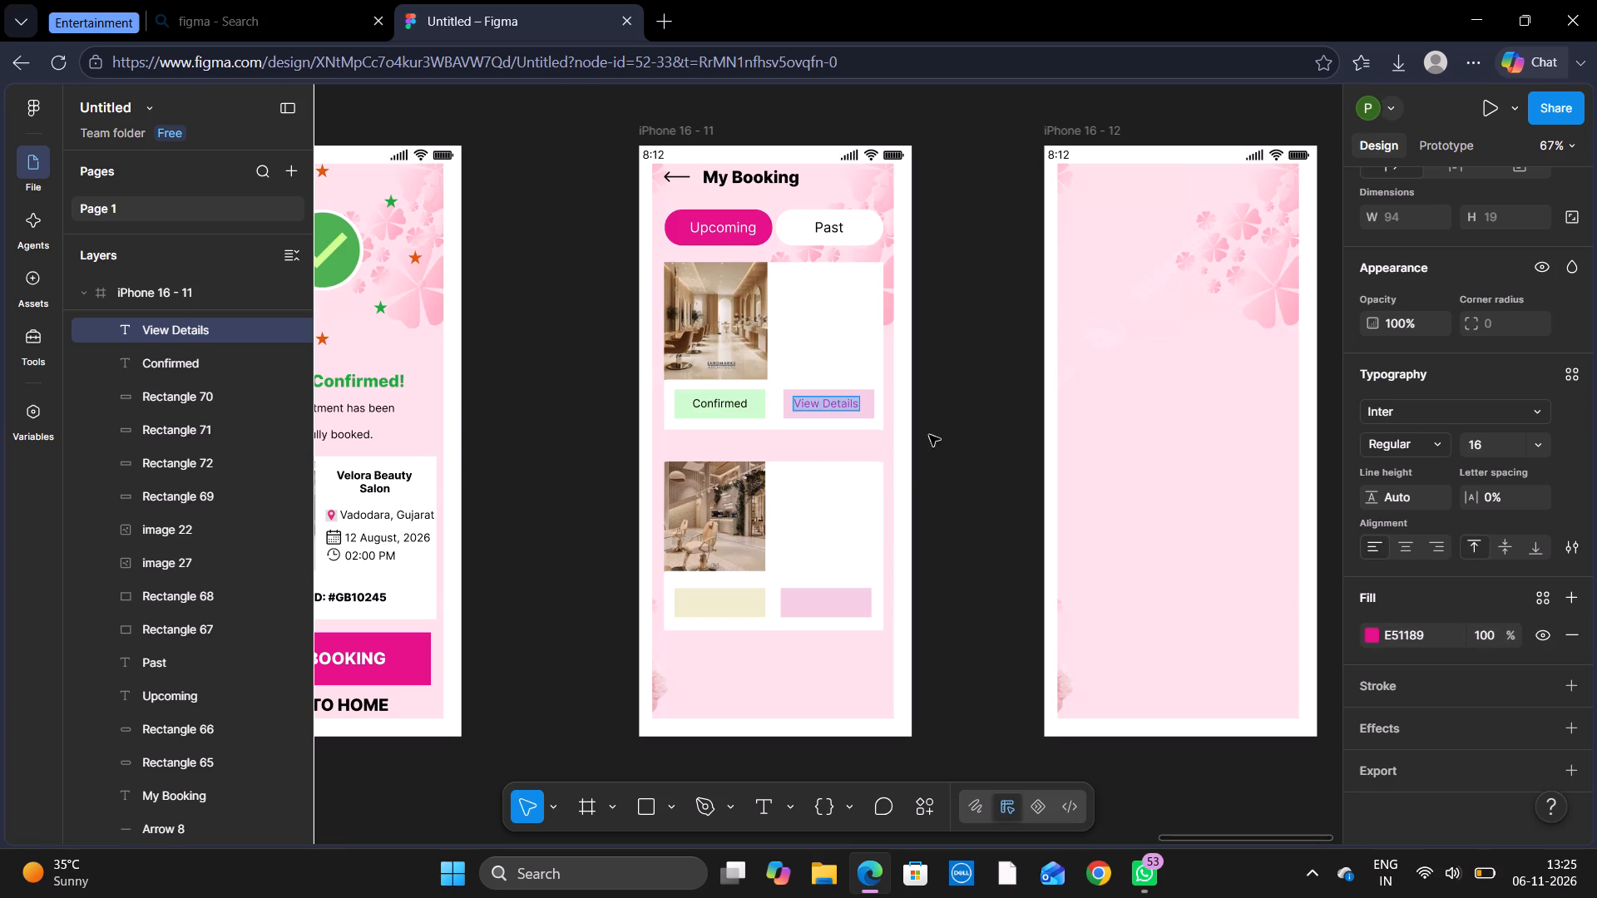
{"action": "left_click", "coordinate": [1012, 429]}
Duplicate the pink "View Details" label and centre the copy on the lower card's pink rectangle.
{"action": "left_click", "coordinate": [821, 405]}
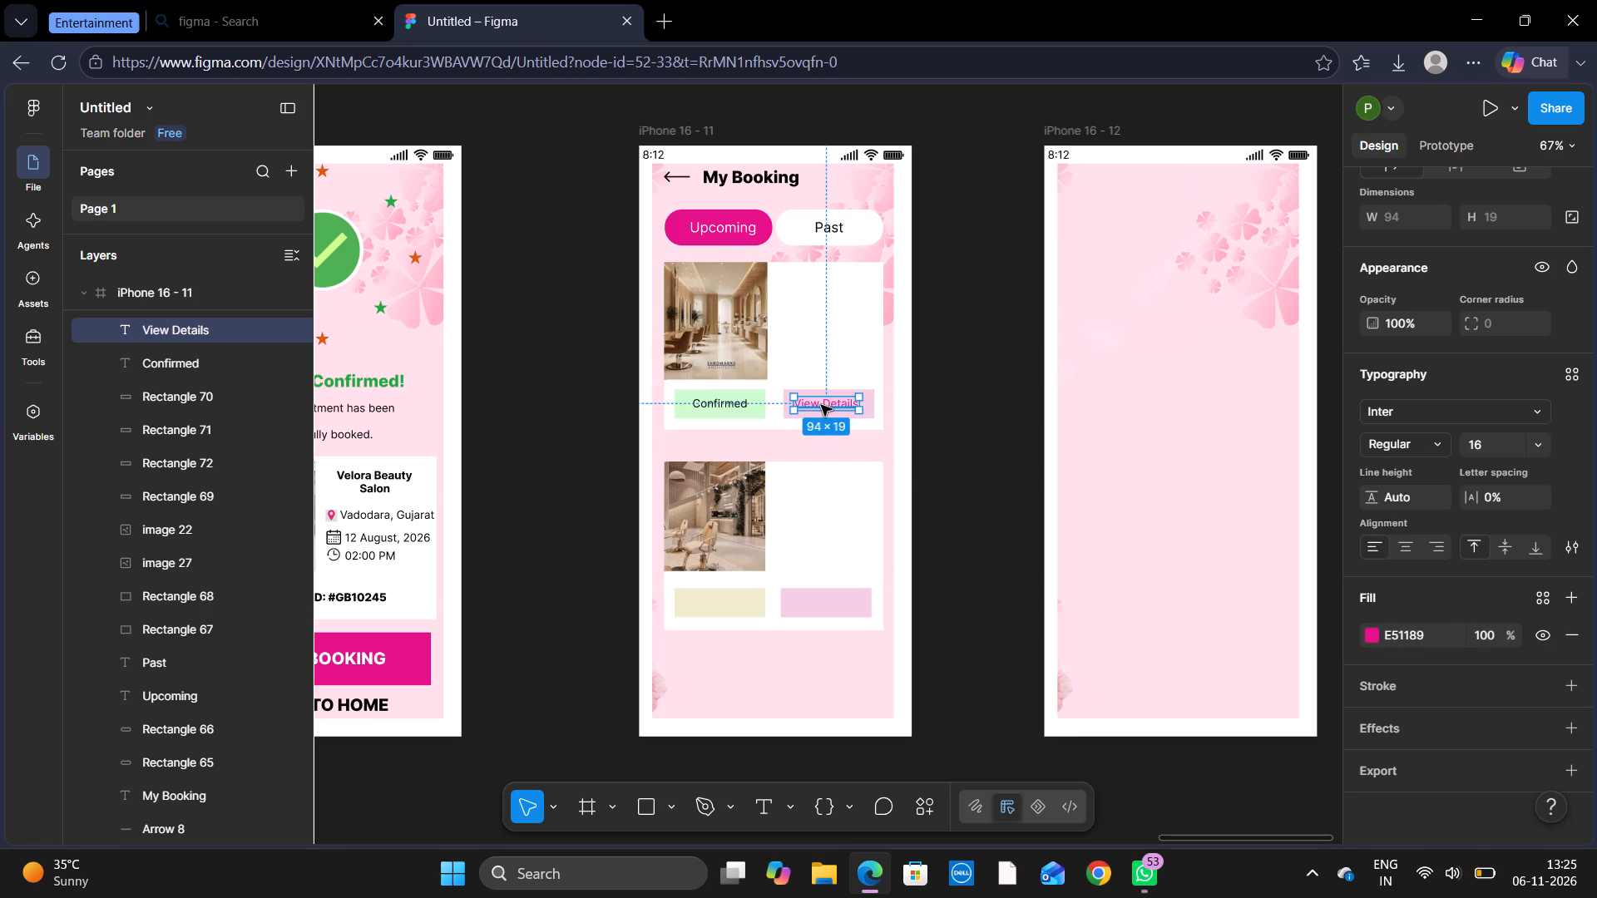
{"action": "key", "text": "ctrl+c"}
{"action": "key", "text": "ctrl+v"}
{"action": "left_click_drag", "start_coordinate": [821, 405], "coordinate": [814, 576]}
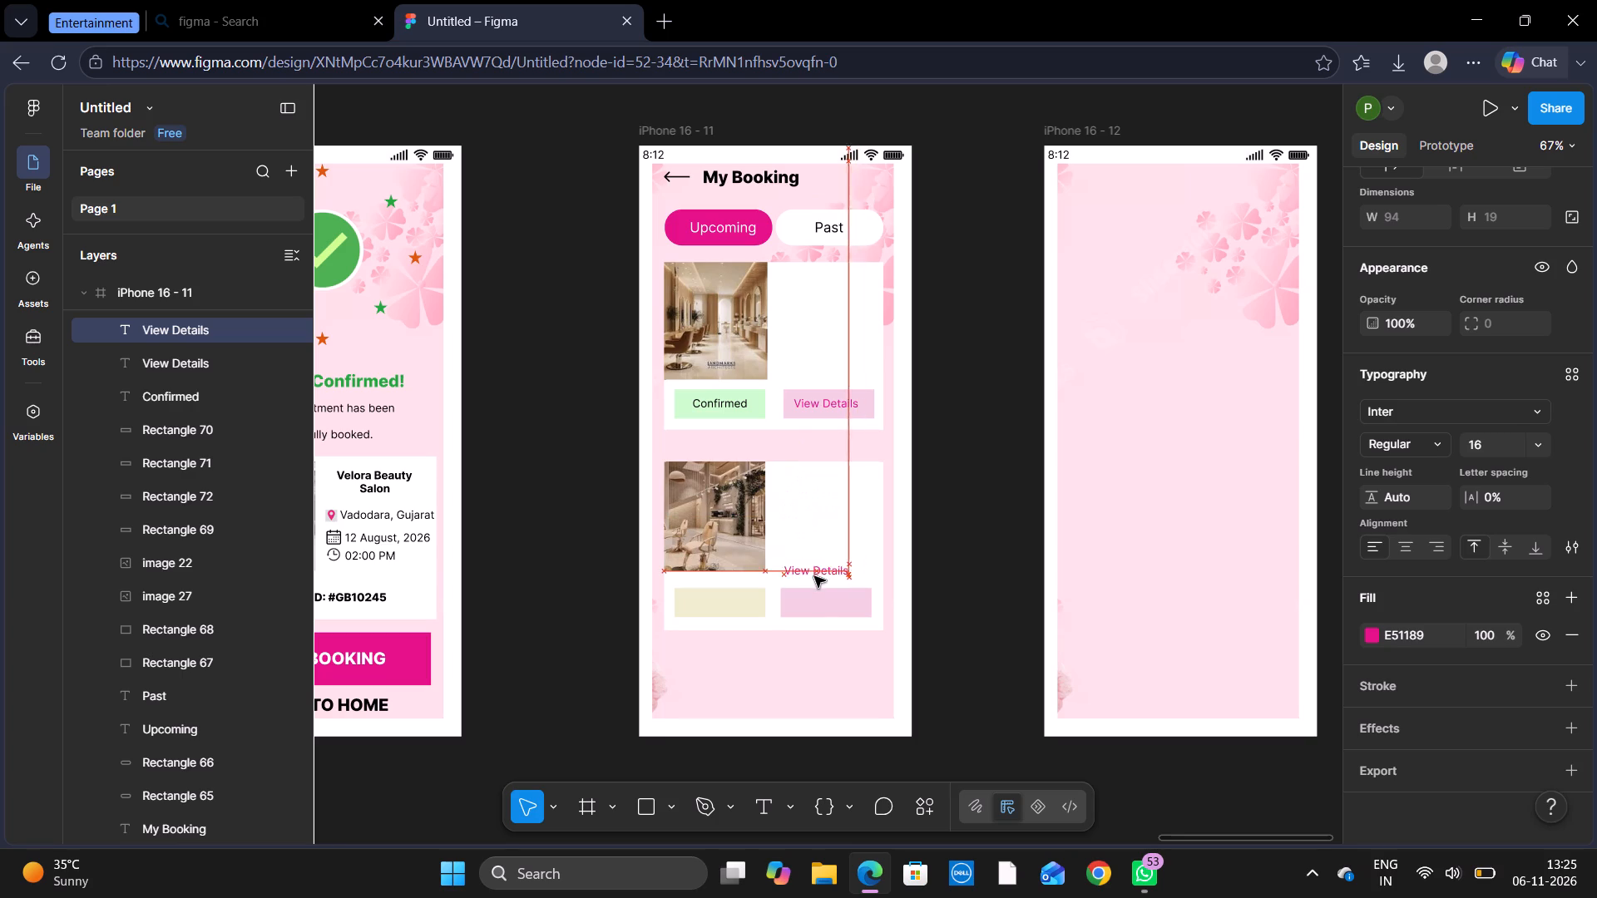
{"action": "left_click_drag", "start_coordinate": [814, 576], "coordinate": [819, 604]}
{"action": "left_click", "coordinate": [939, 576]}
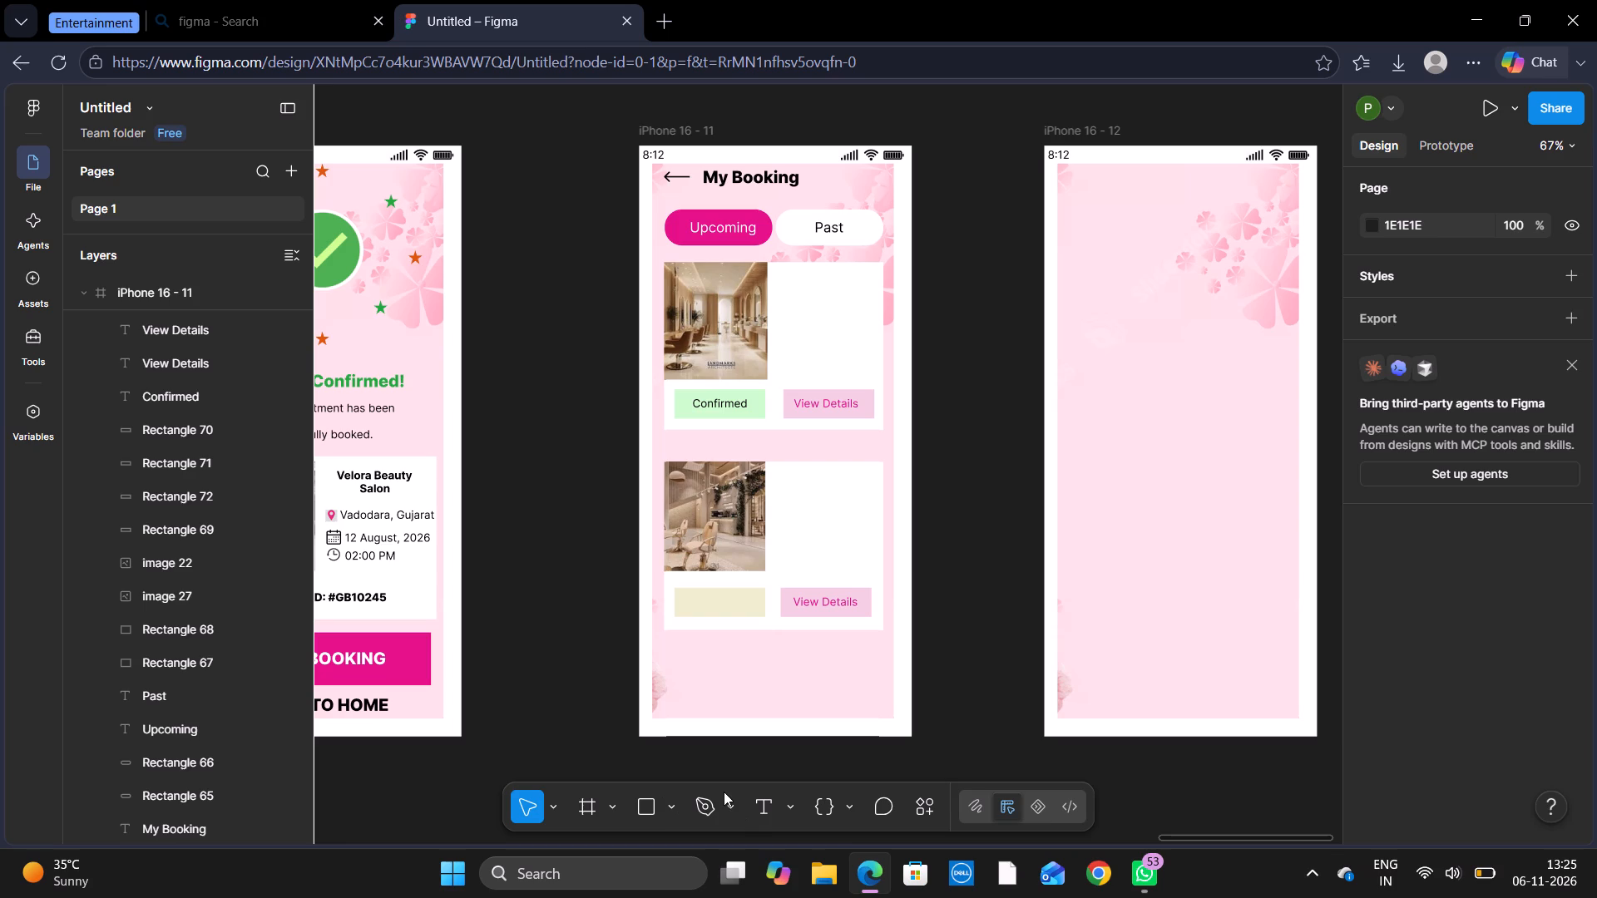
Add the text "Pending" centred on the lower card's beige rectangle, at about X 84, Y 649.
{"action": "left_click", "coordinate": [760, 803]}
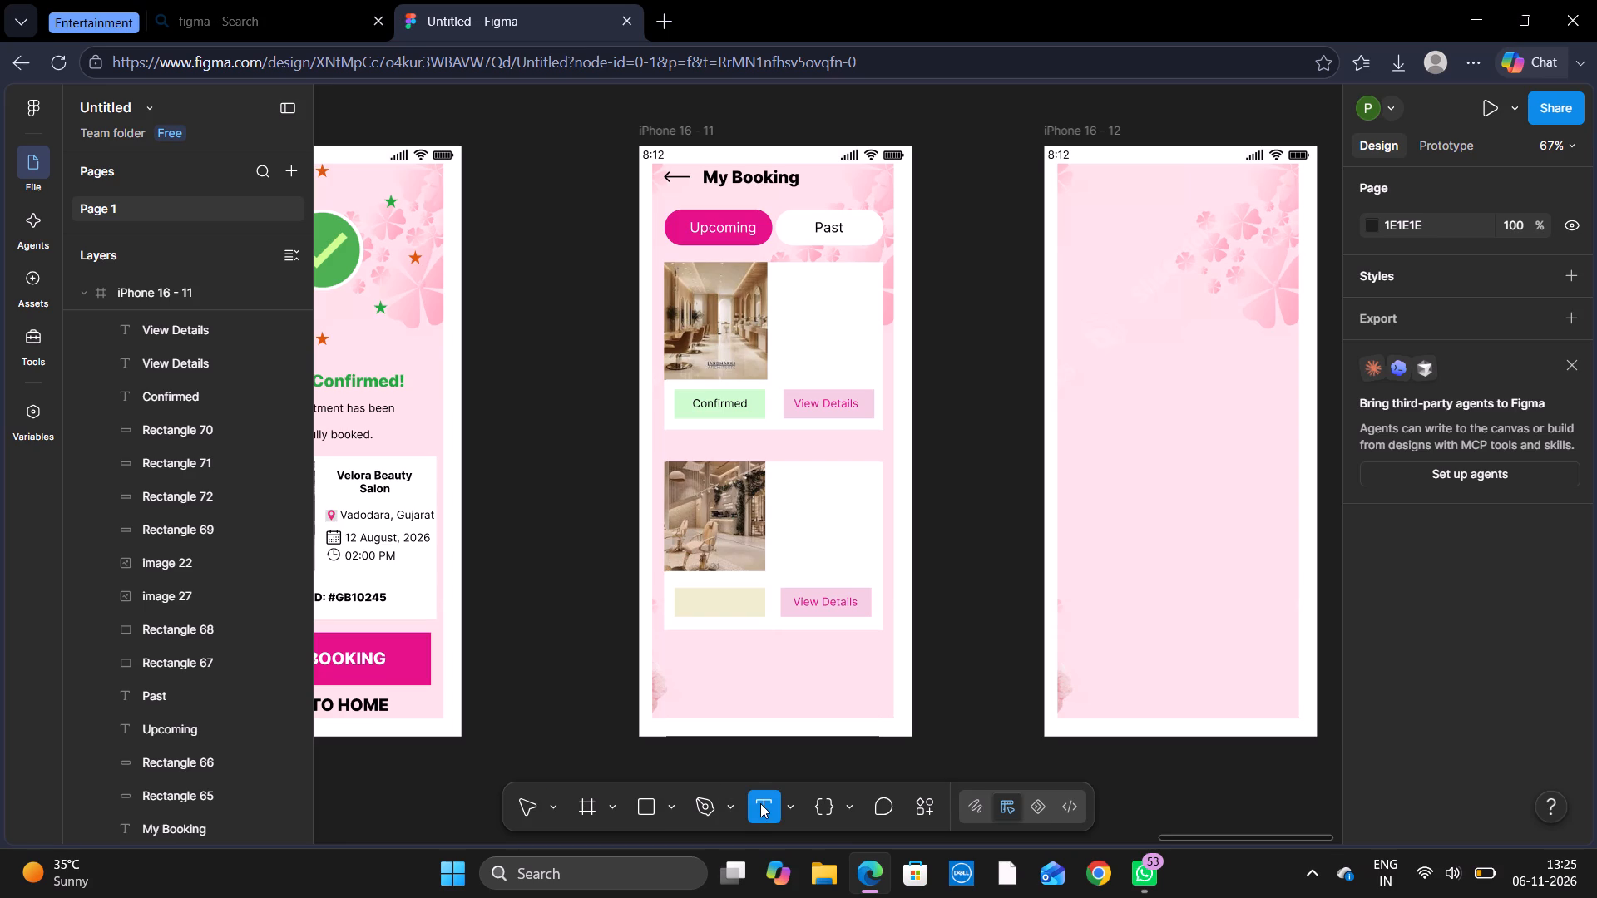
{"action": "left_click", "coordinate": [690, 605]}
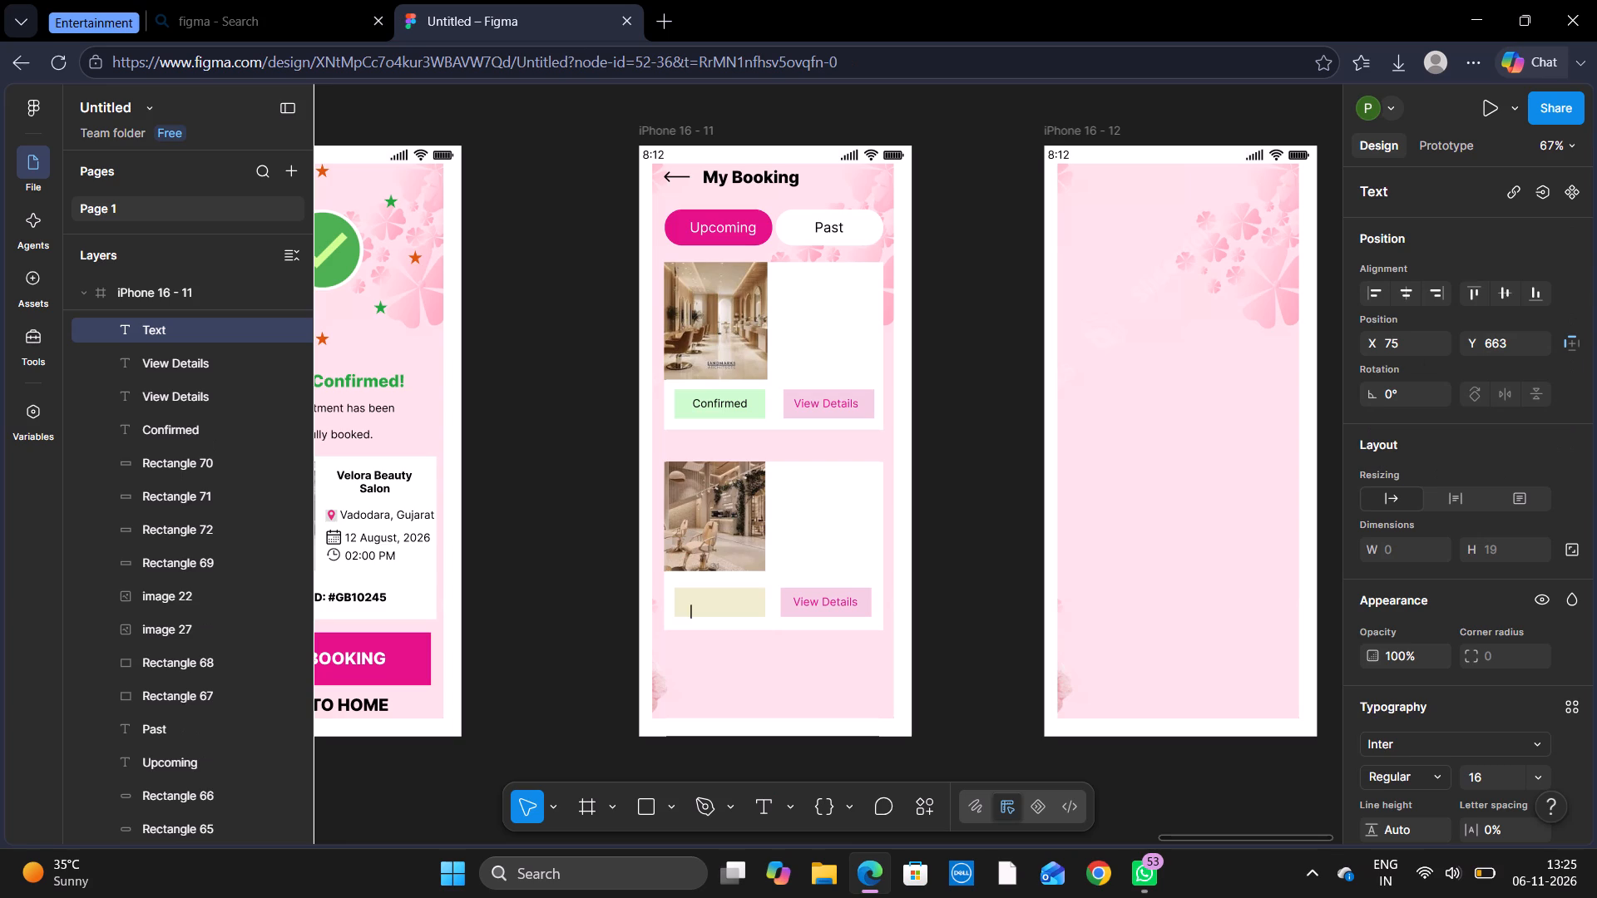
{"action": "type", "text": "Pending"}
{"action": "left_click", "coordinate": [749, 611]}
{"action": "left_click_drag", "start_coordinate": [715, 612], "coordinate": [719, 610]}
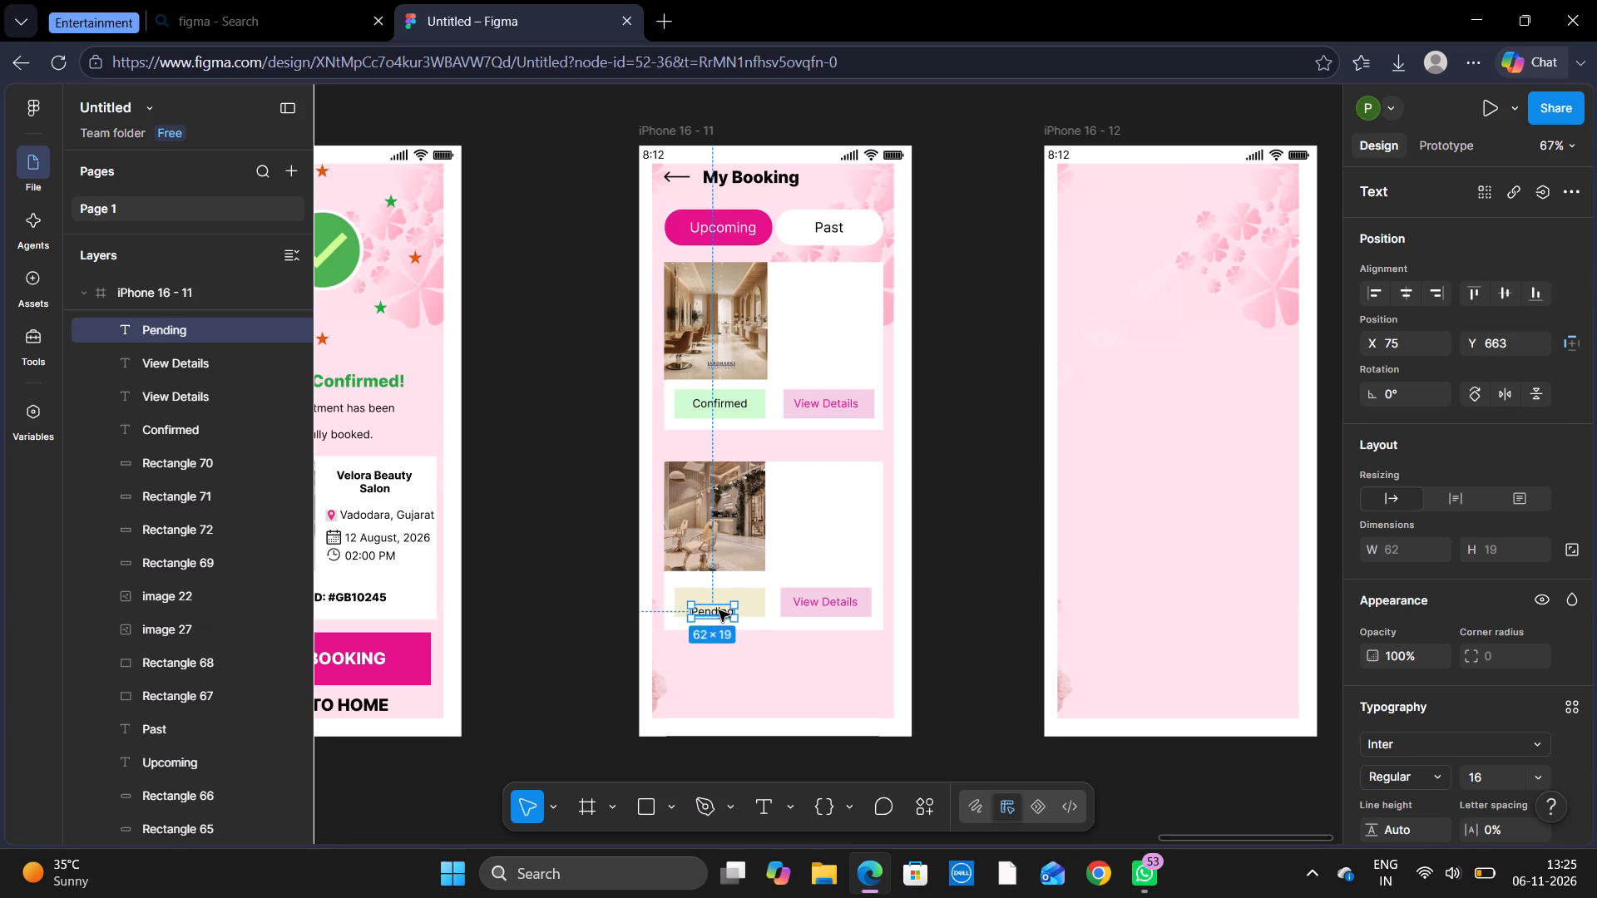
{"action": "left_click_drag", "start_coordinate": [719, 610], "coordinate": [721, 604]}
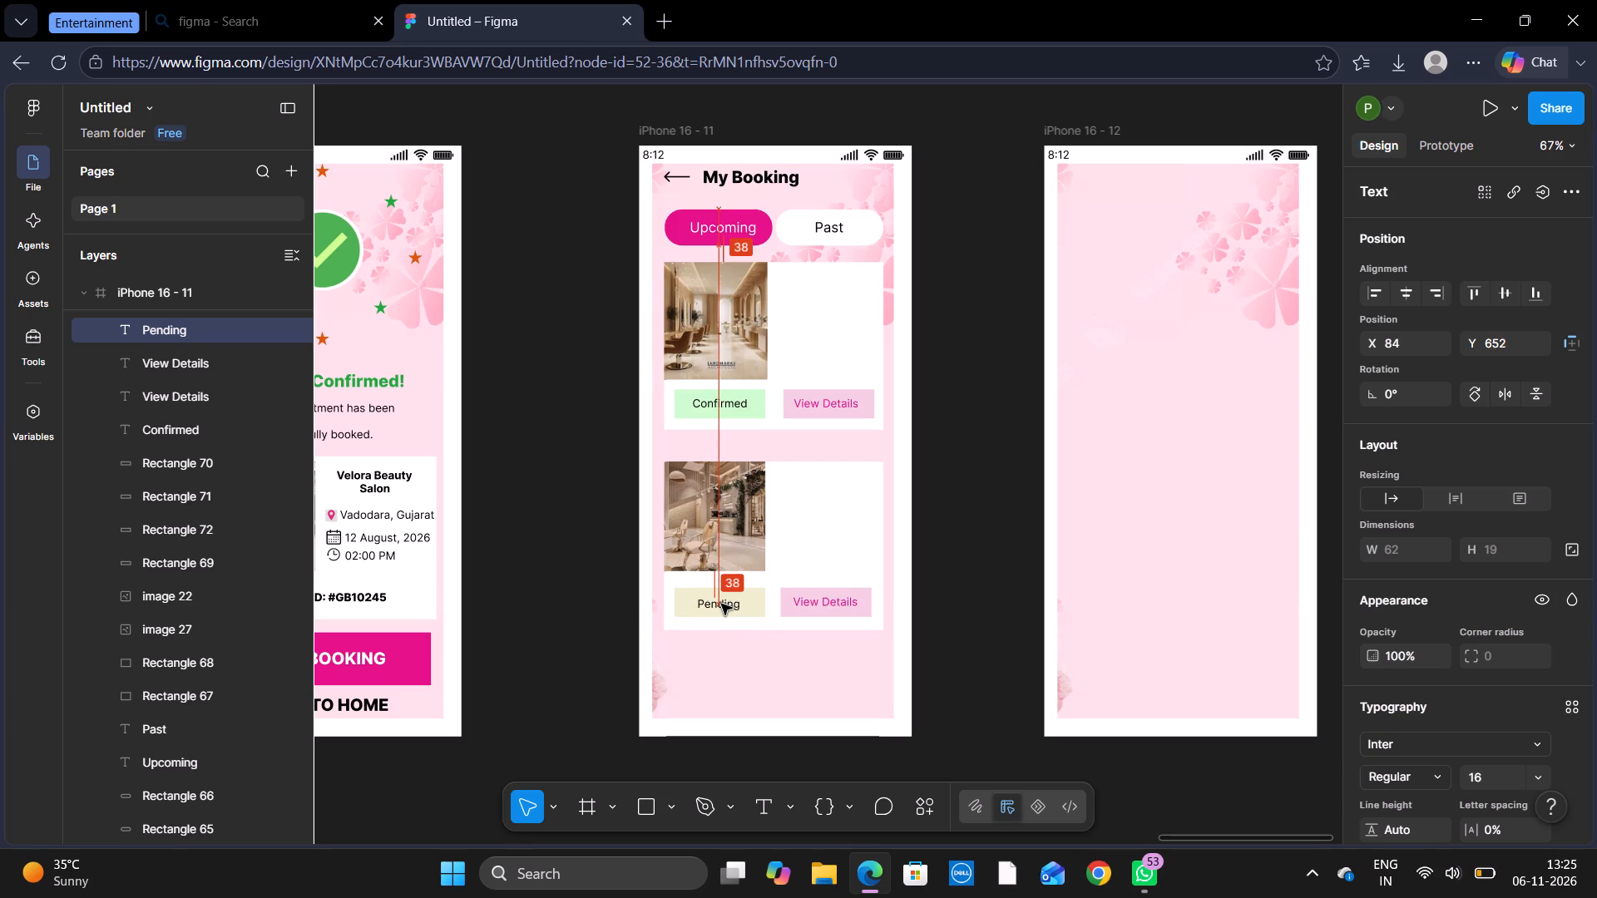
{"action": "left_click_drag", "start_coordinate": [721, 604], "coordinate": [721, 602]}
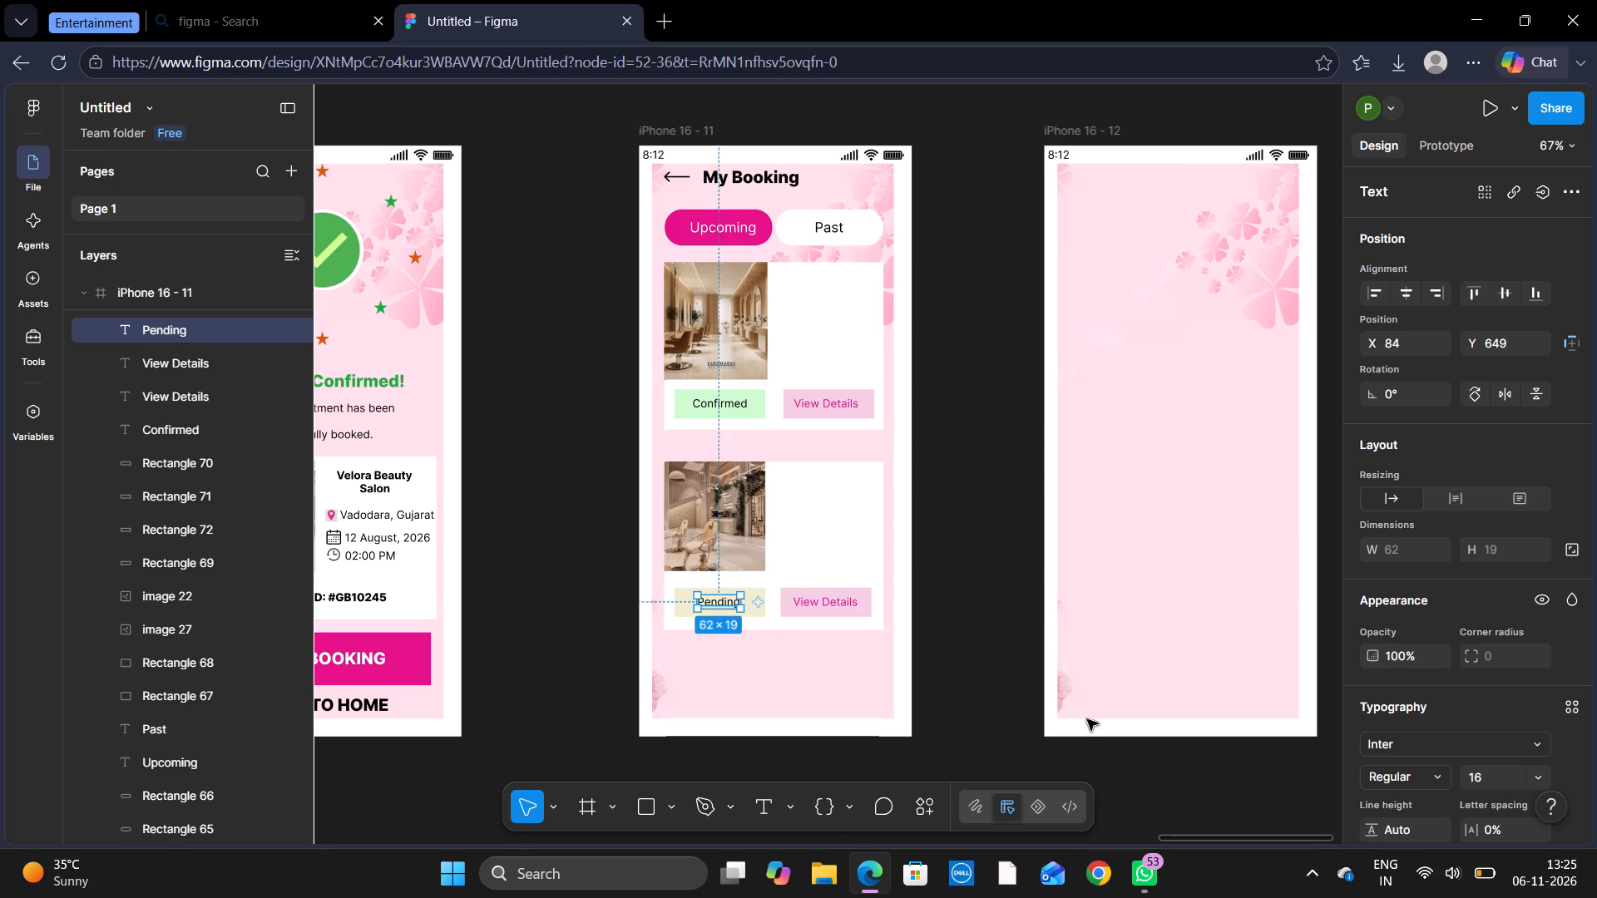
Change the "Pending" label's text colour to dark yellow, A19E0D.
{"action": "scroll", "coordinate": [1406, 753], "scroll_direction": "down", "scroll_amount": 3}
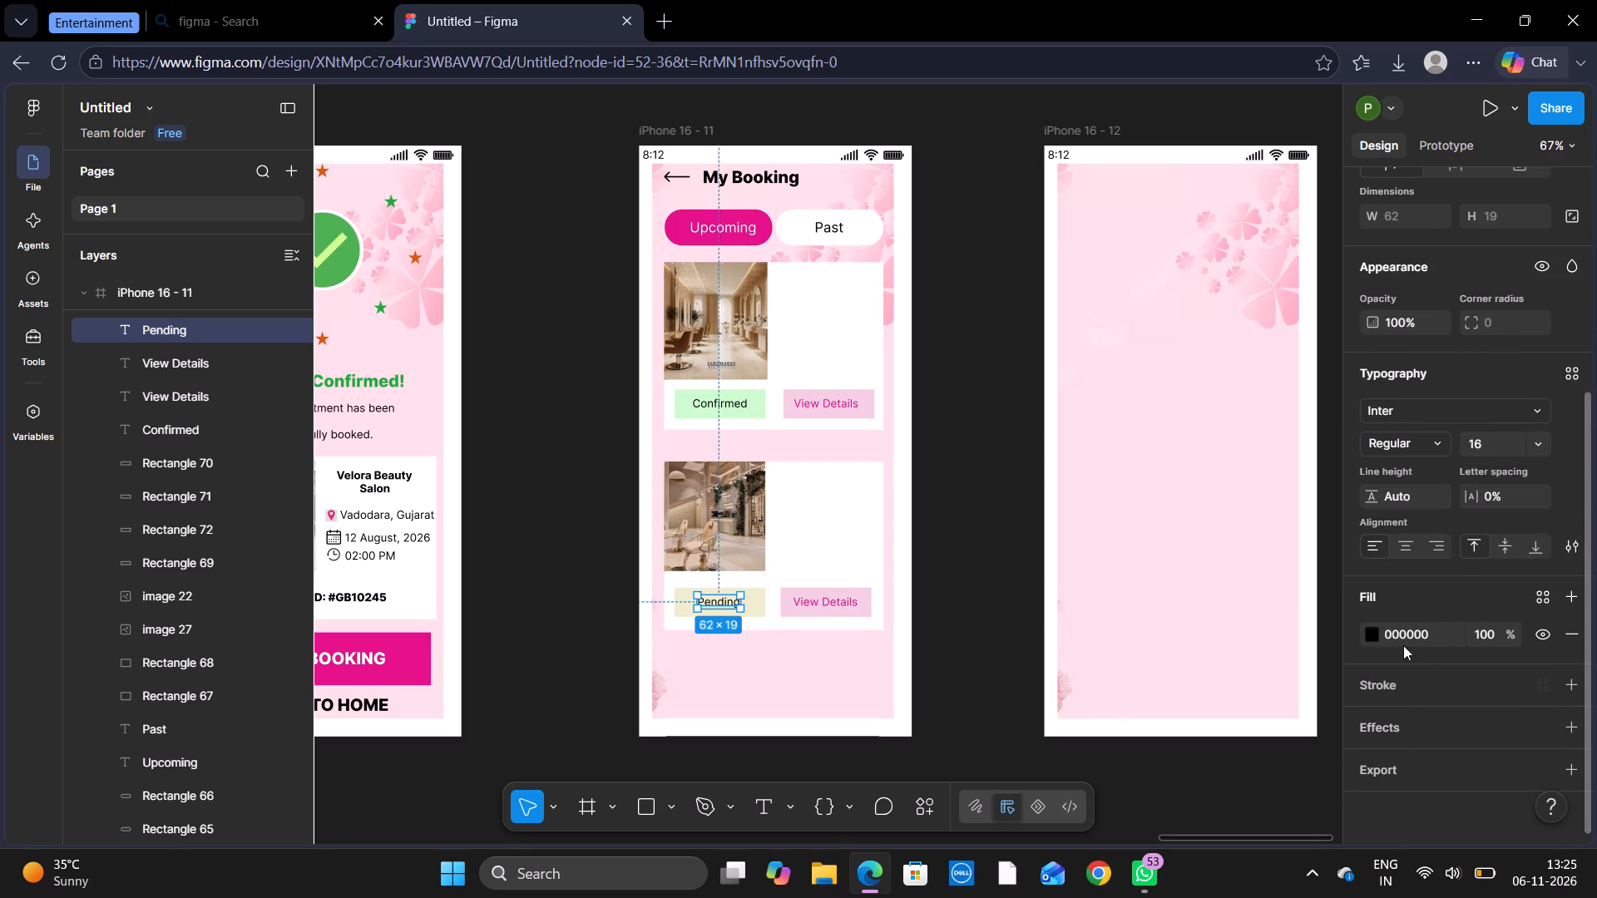
{"action": "left_click", "coordinate": [1375, 630]}
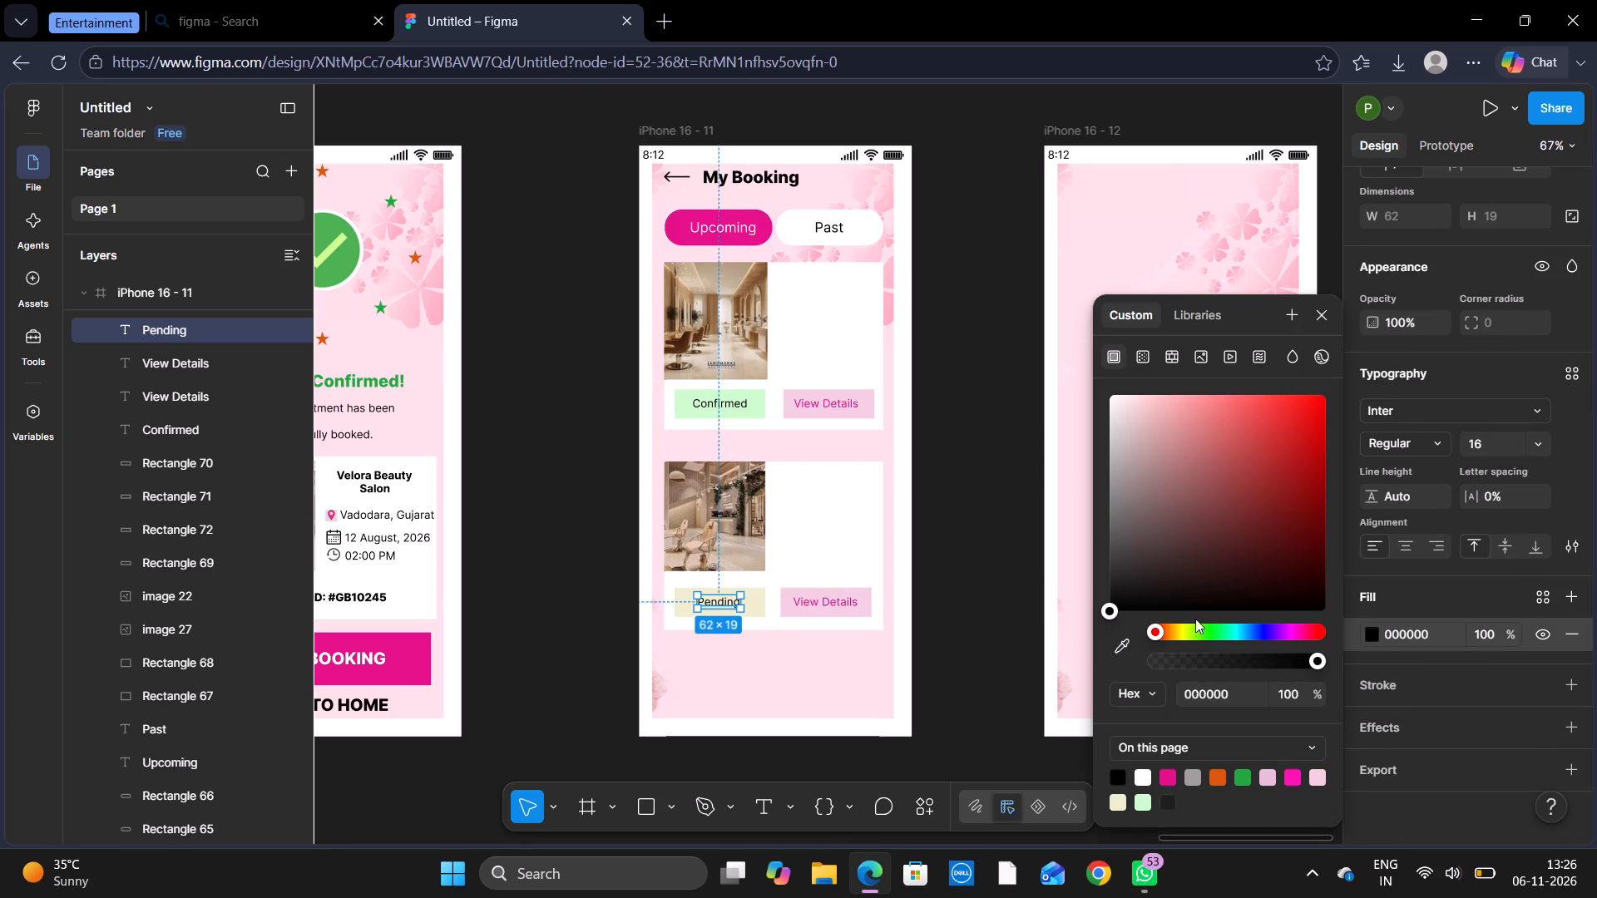
{"action": "left_click", "coordinate": [1182, 625]}
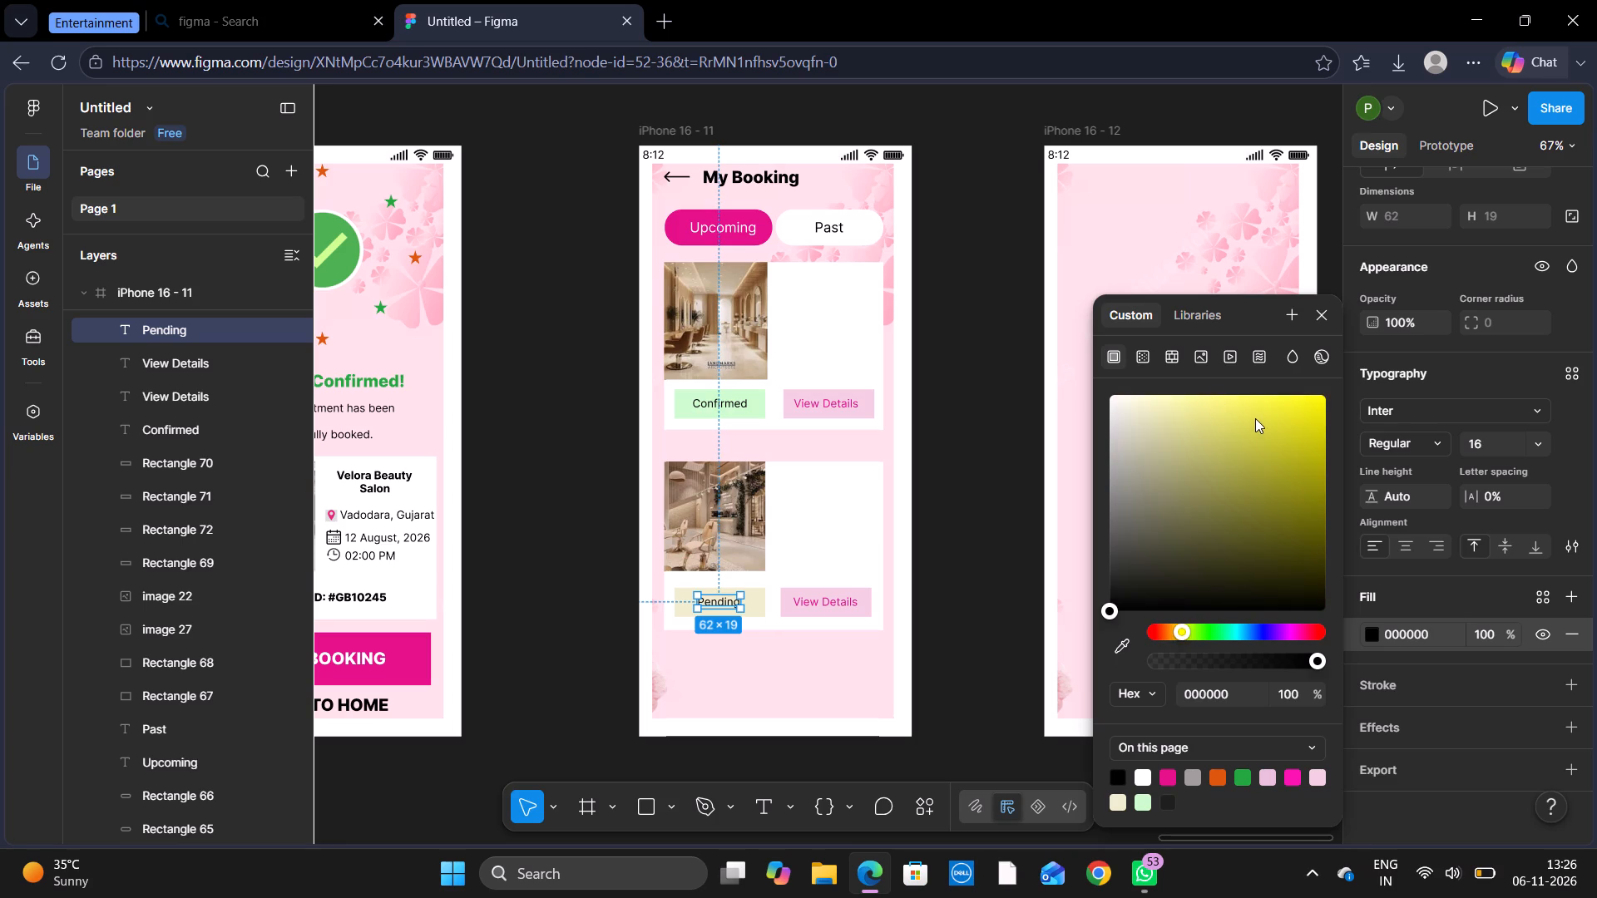
{"action": "left_click", "coordinate": [1257, 422]}
{"action": "left_click", "coordinate": [1313, 429]}
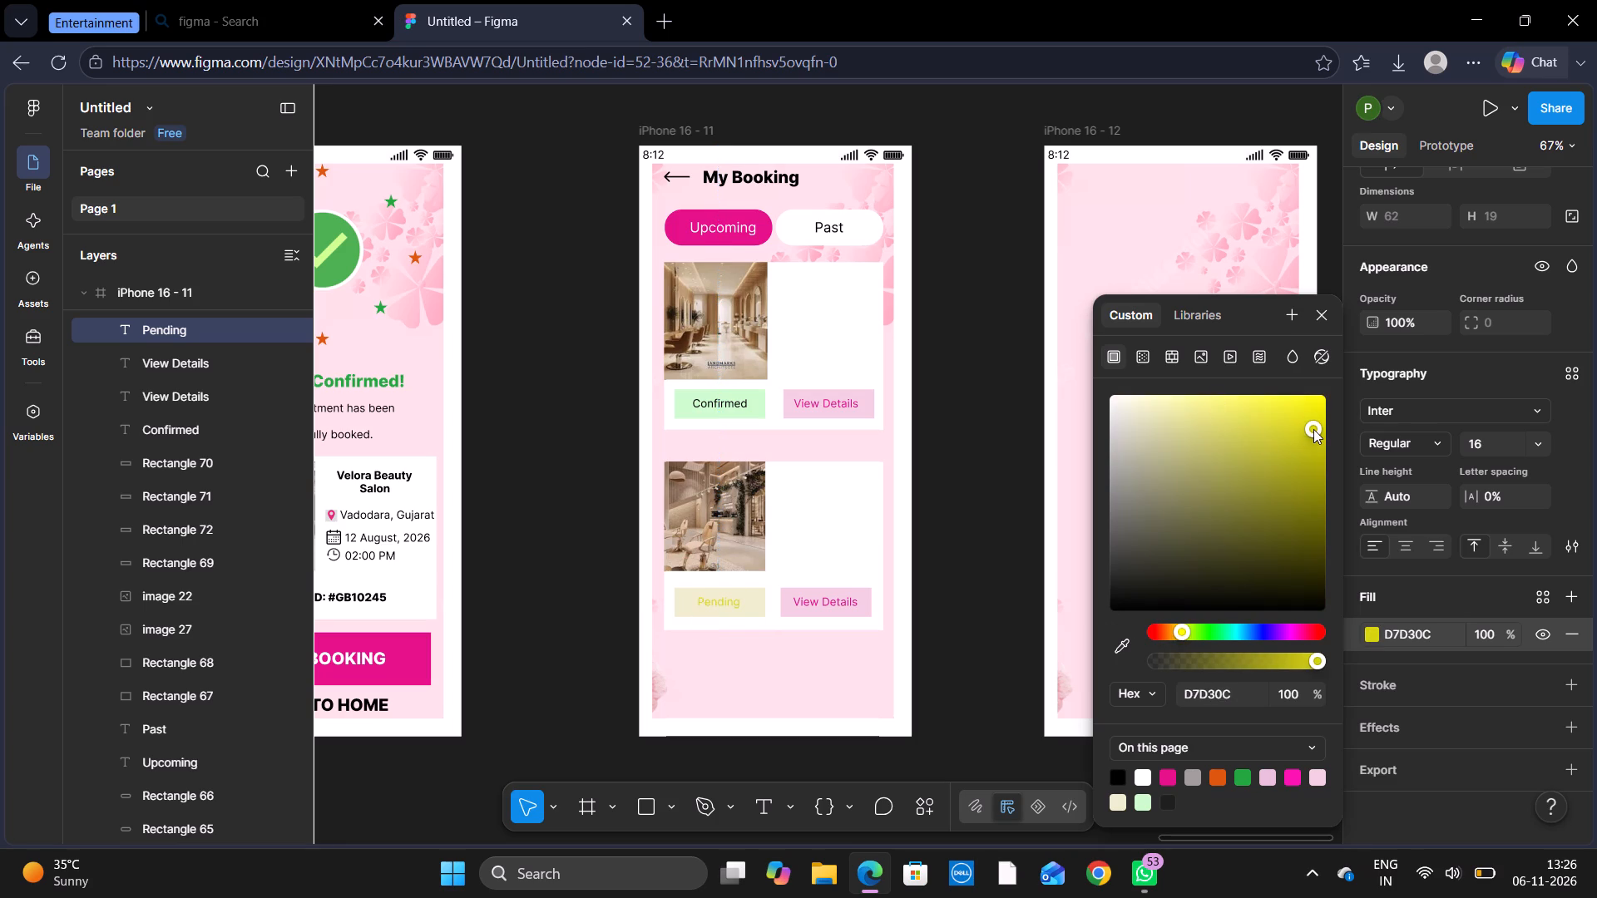
{"action": "left_click", "coordinate": [1308, 475]}
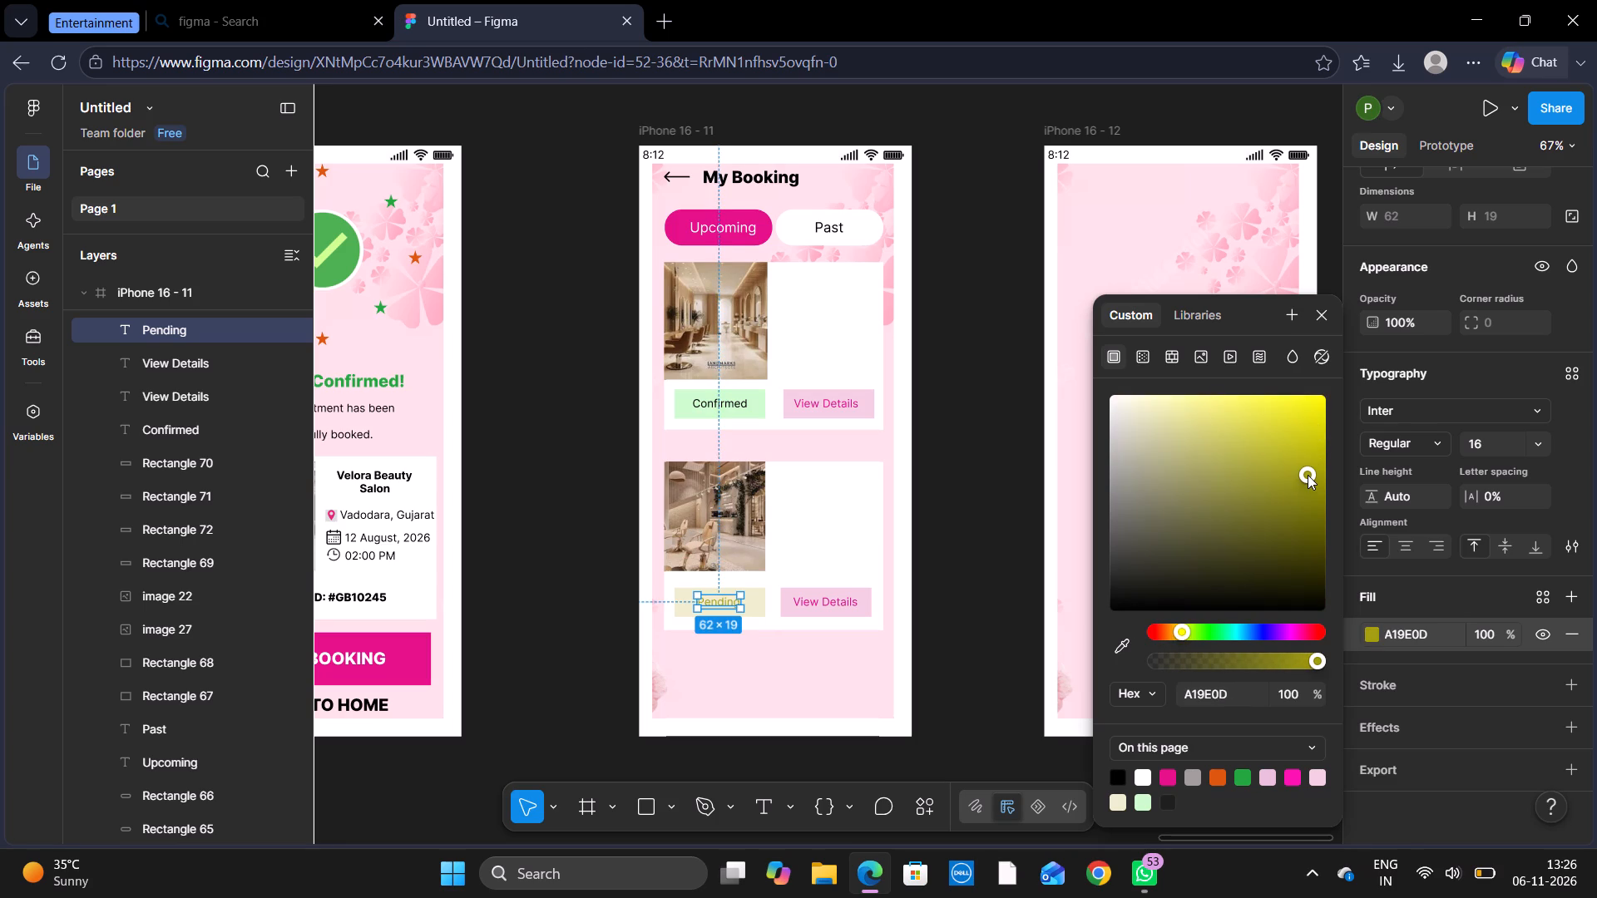
{"action": "left_click", "coordinate": [1323, 307]}
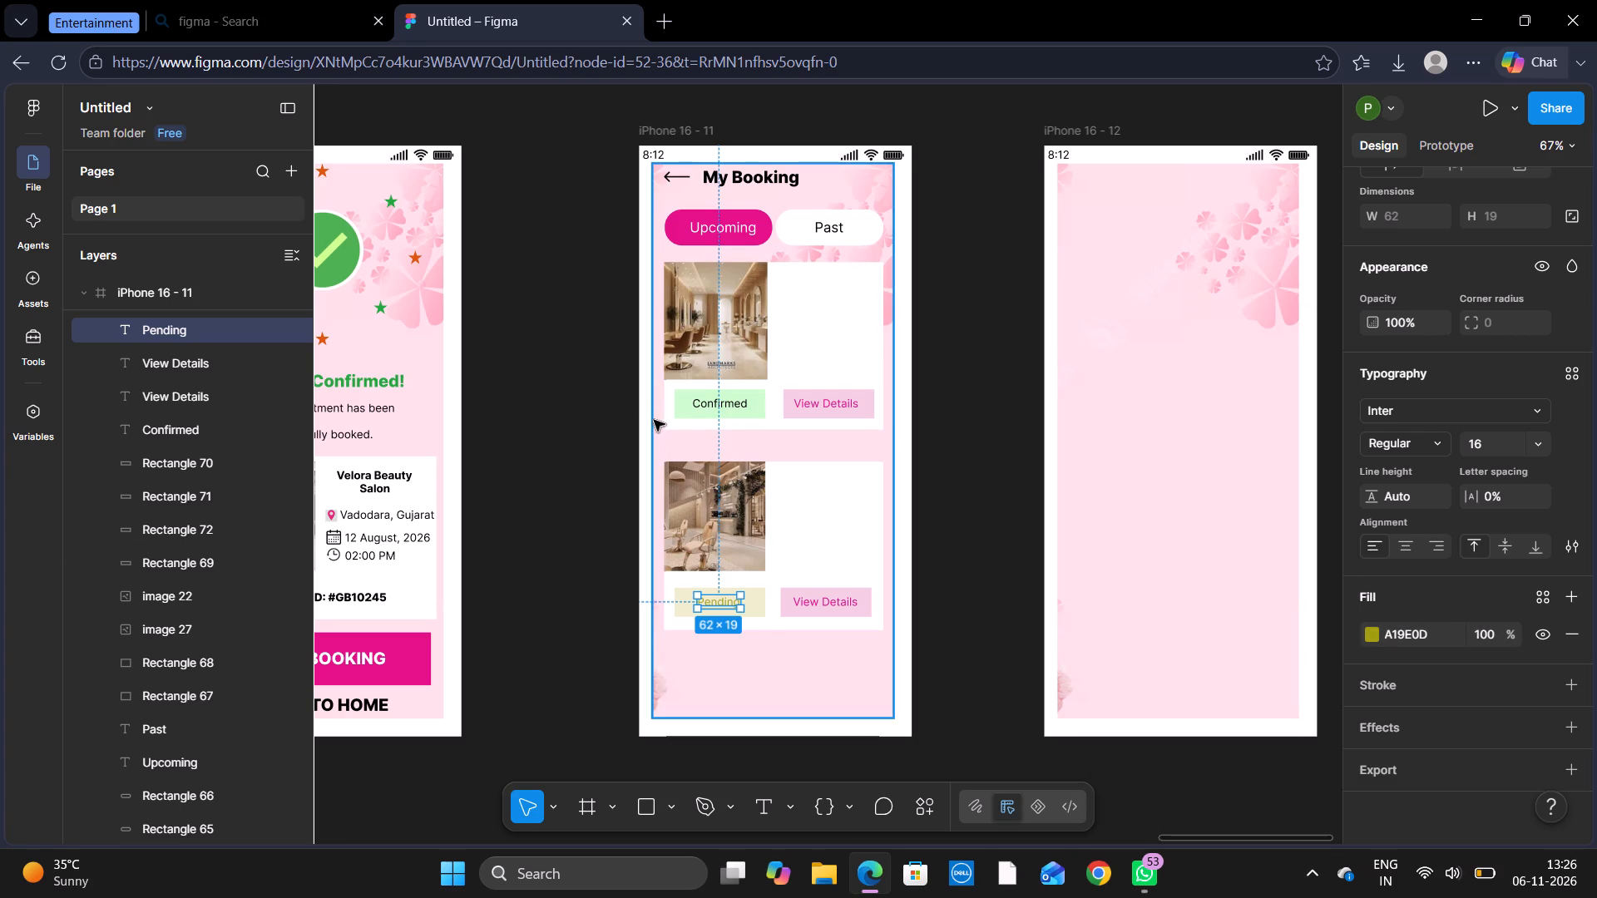
Change the text colour of the upper card's "Confirmed" label to dark green, 107B10.
{"action": "double_click", "coordinate": [692, 402]}
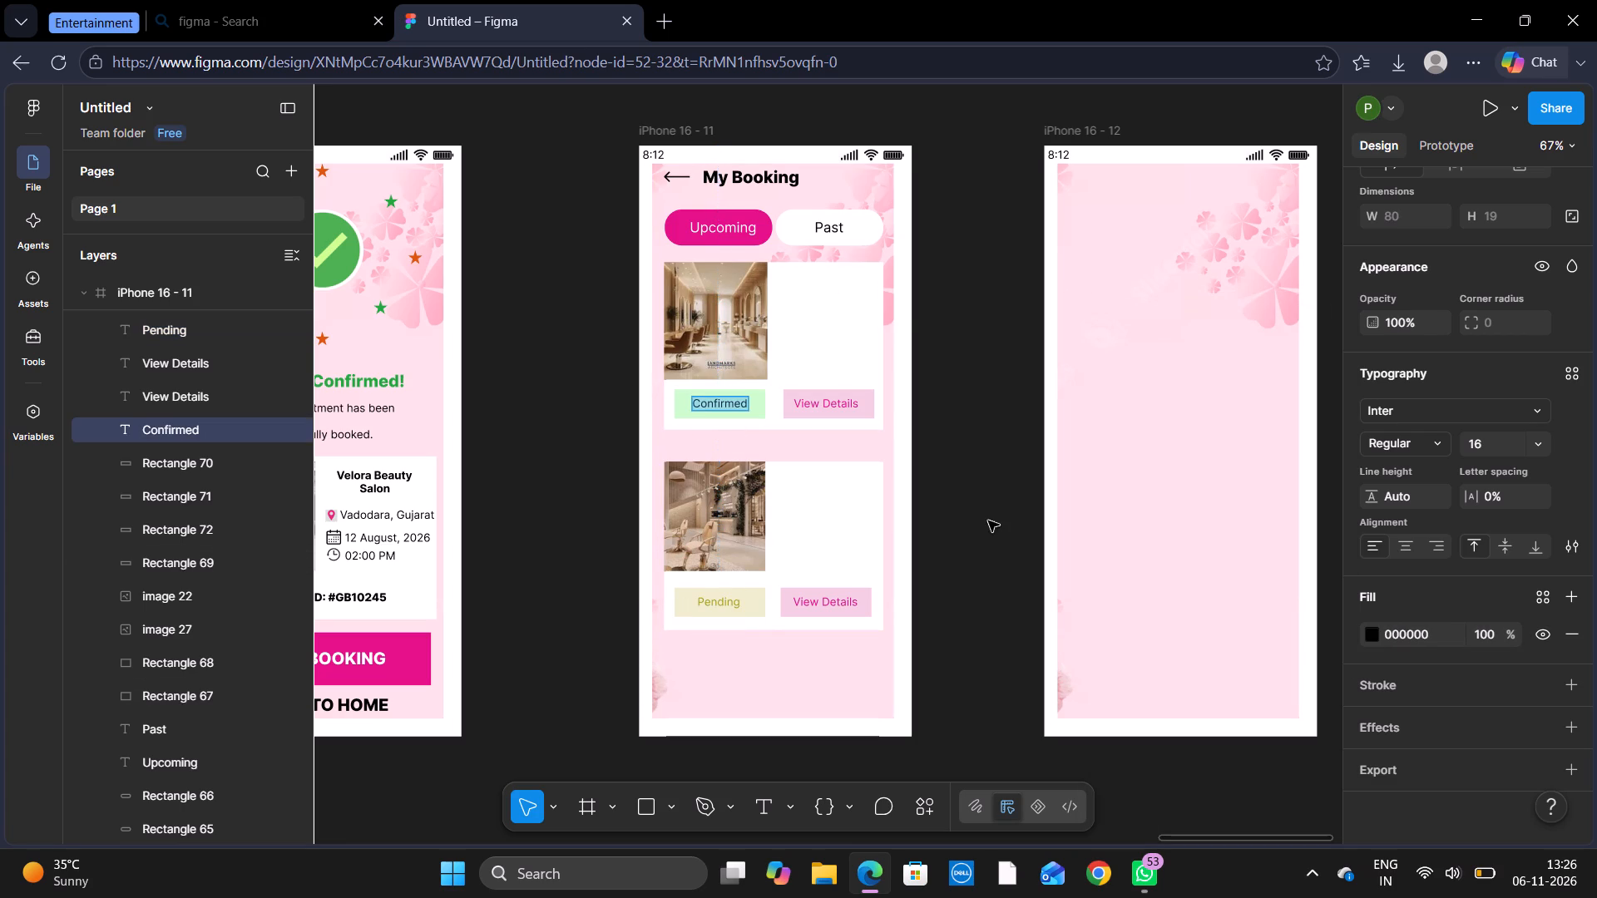
{"action": "left_click", "coordinate": [1377, 632]}
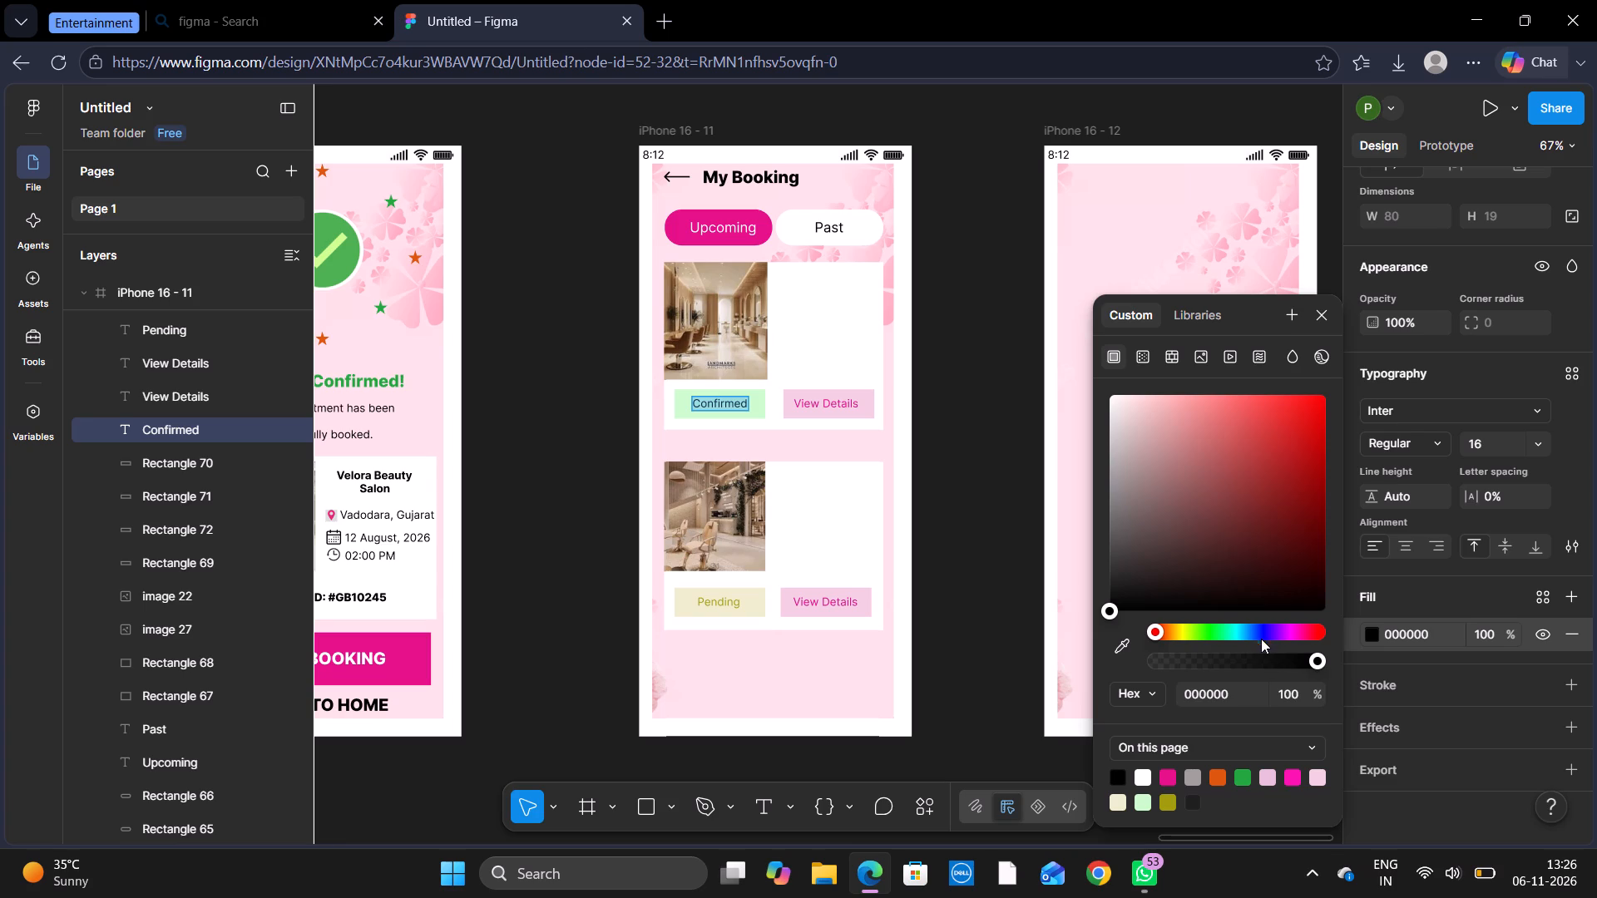
{"action": "left_click", "coordinate": [1209, 634]}
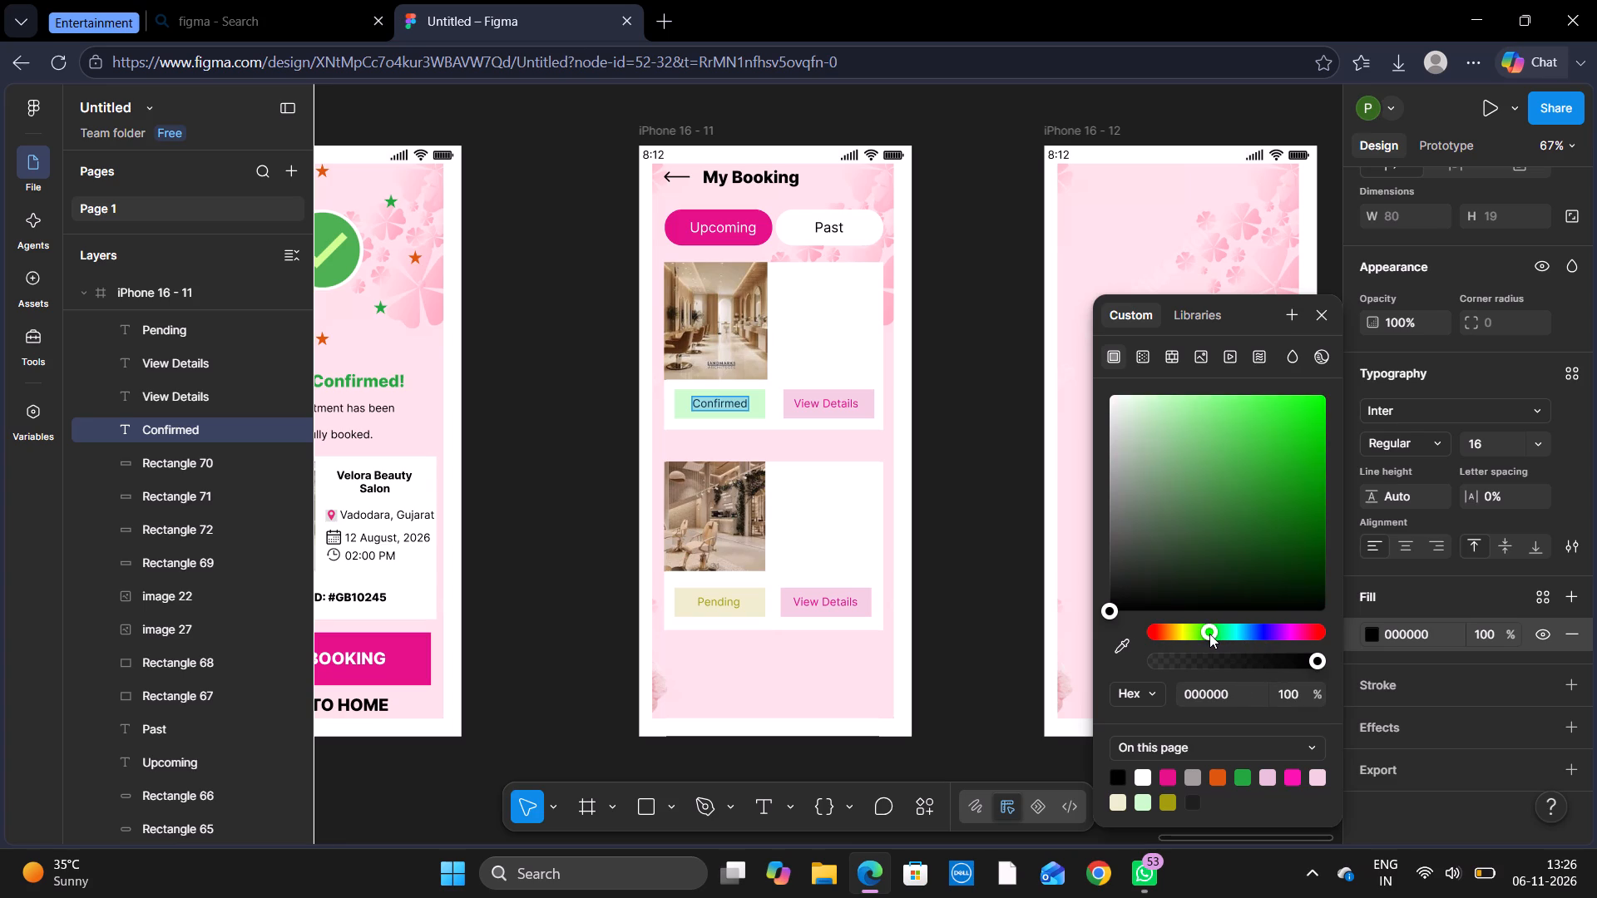
{"action": "left_click", "coordinate": [1286, 467]}
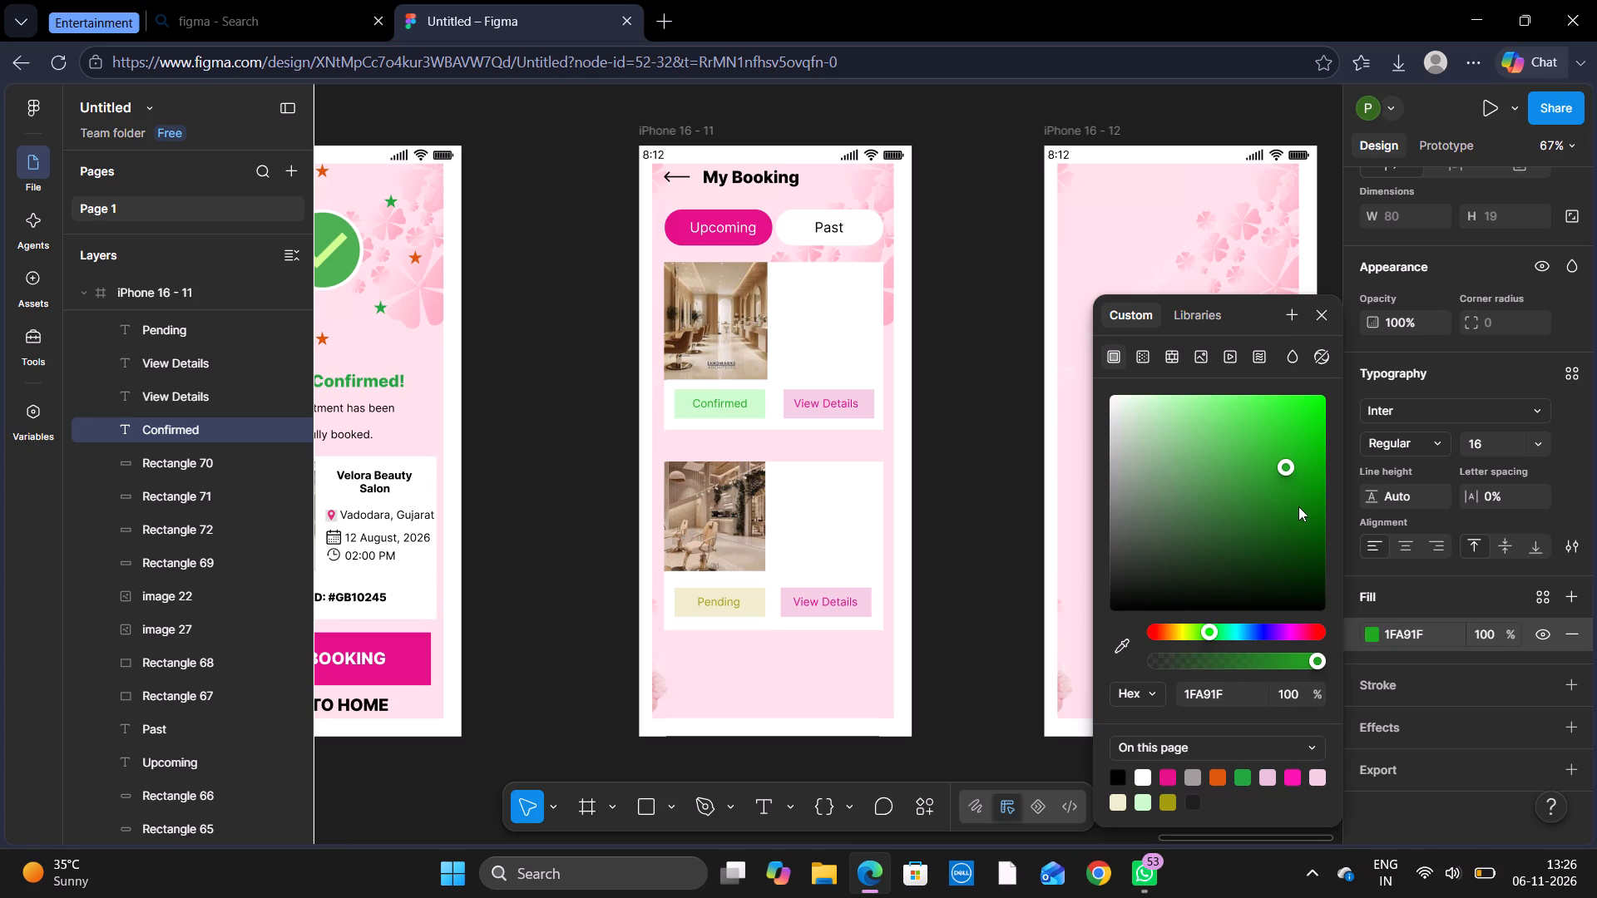
{"action": "left_click", "coordinate": [1298, 506]}
{"action": "left_click", "coordinate": [1319, 314]}
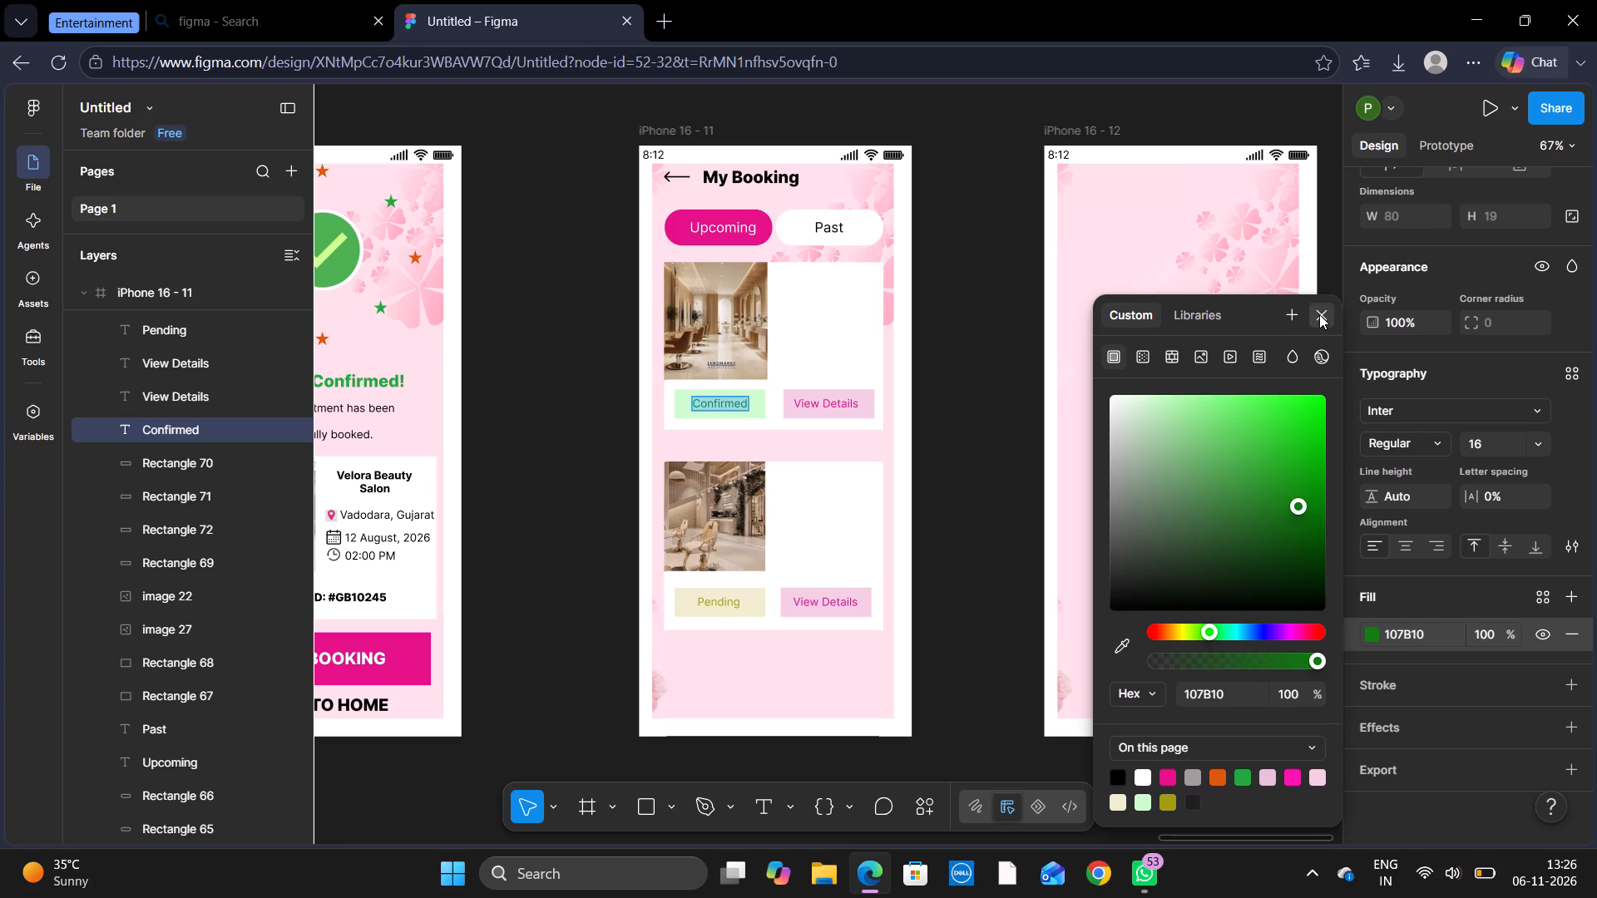
{"action": "left_click", "coordinate": [981, 517]}
{"action": "left_click", "coordinate": [981, 517]}
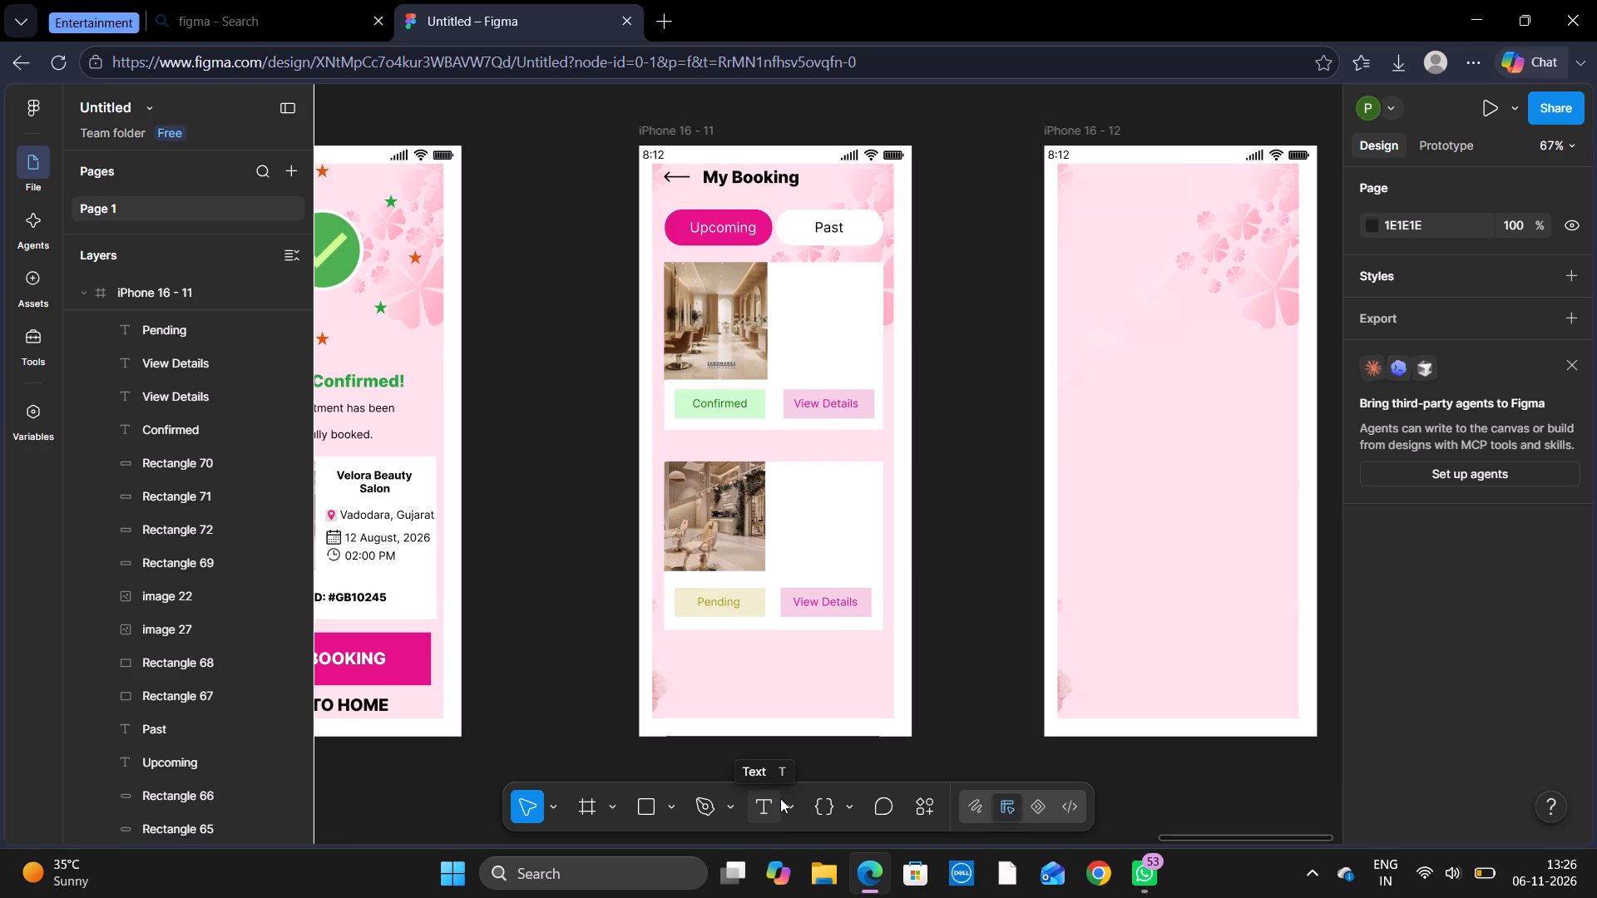
Add the bold size 20 text "Velora Beauty Salon" on two lines beside the upper card's photo, at about X 203, Y 190.
{"action": "left_click", "coordinate": [758, 796]}
{"action": "left_click", "coordinate": [796, 284]}
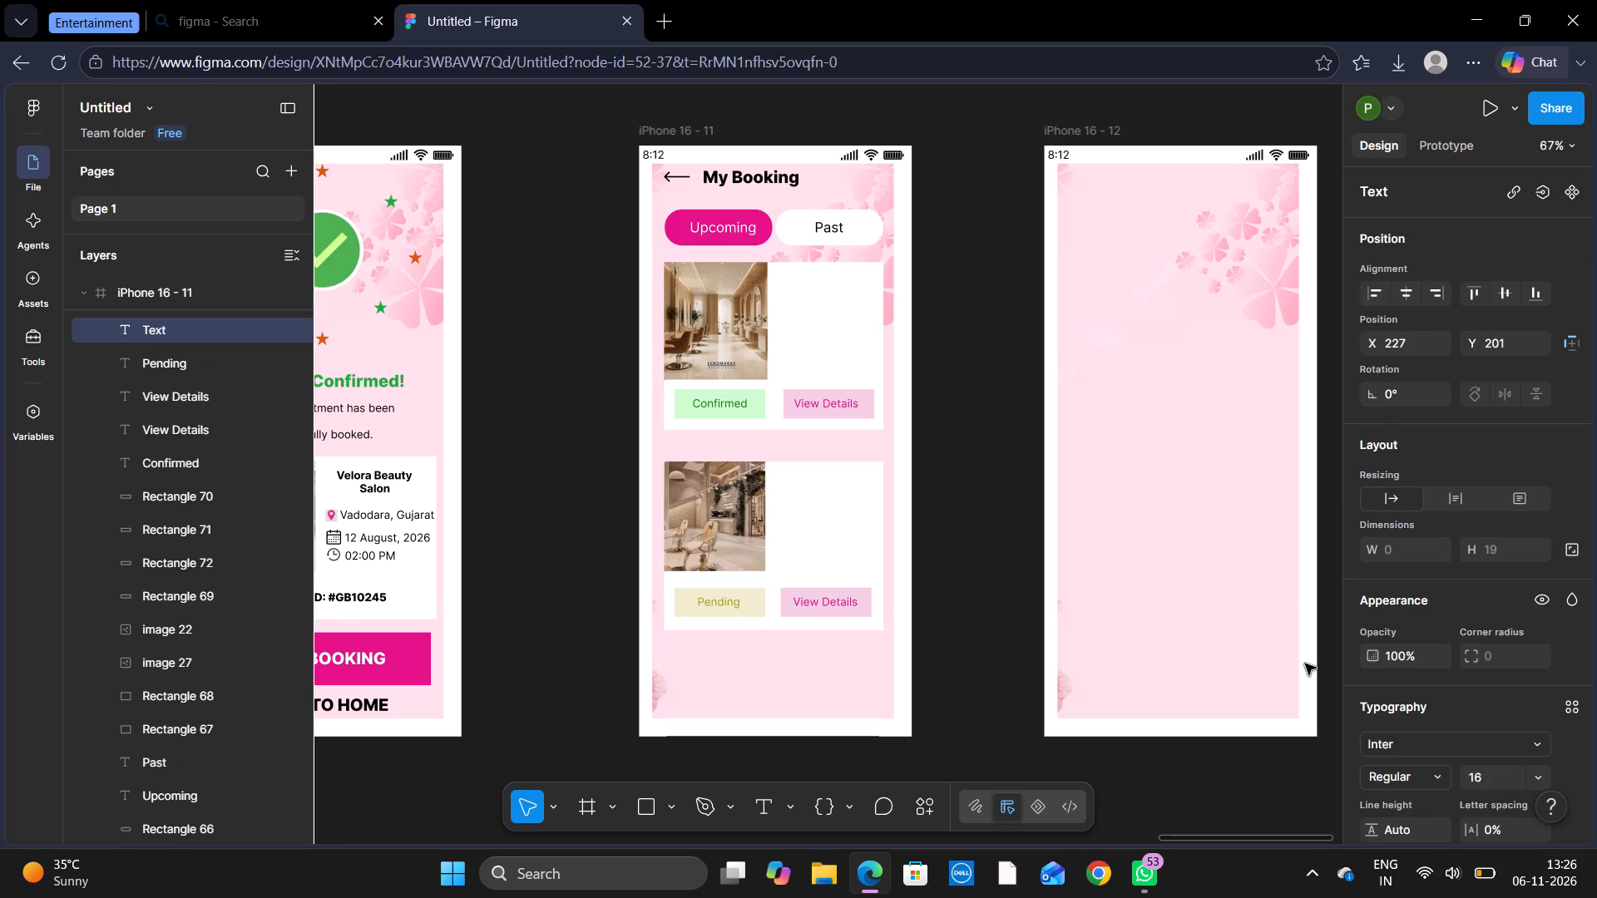
{"action": "left_click", "coordinate": [1543, 768]}
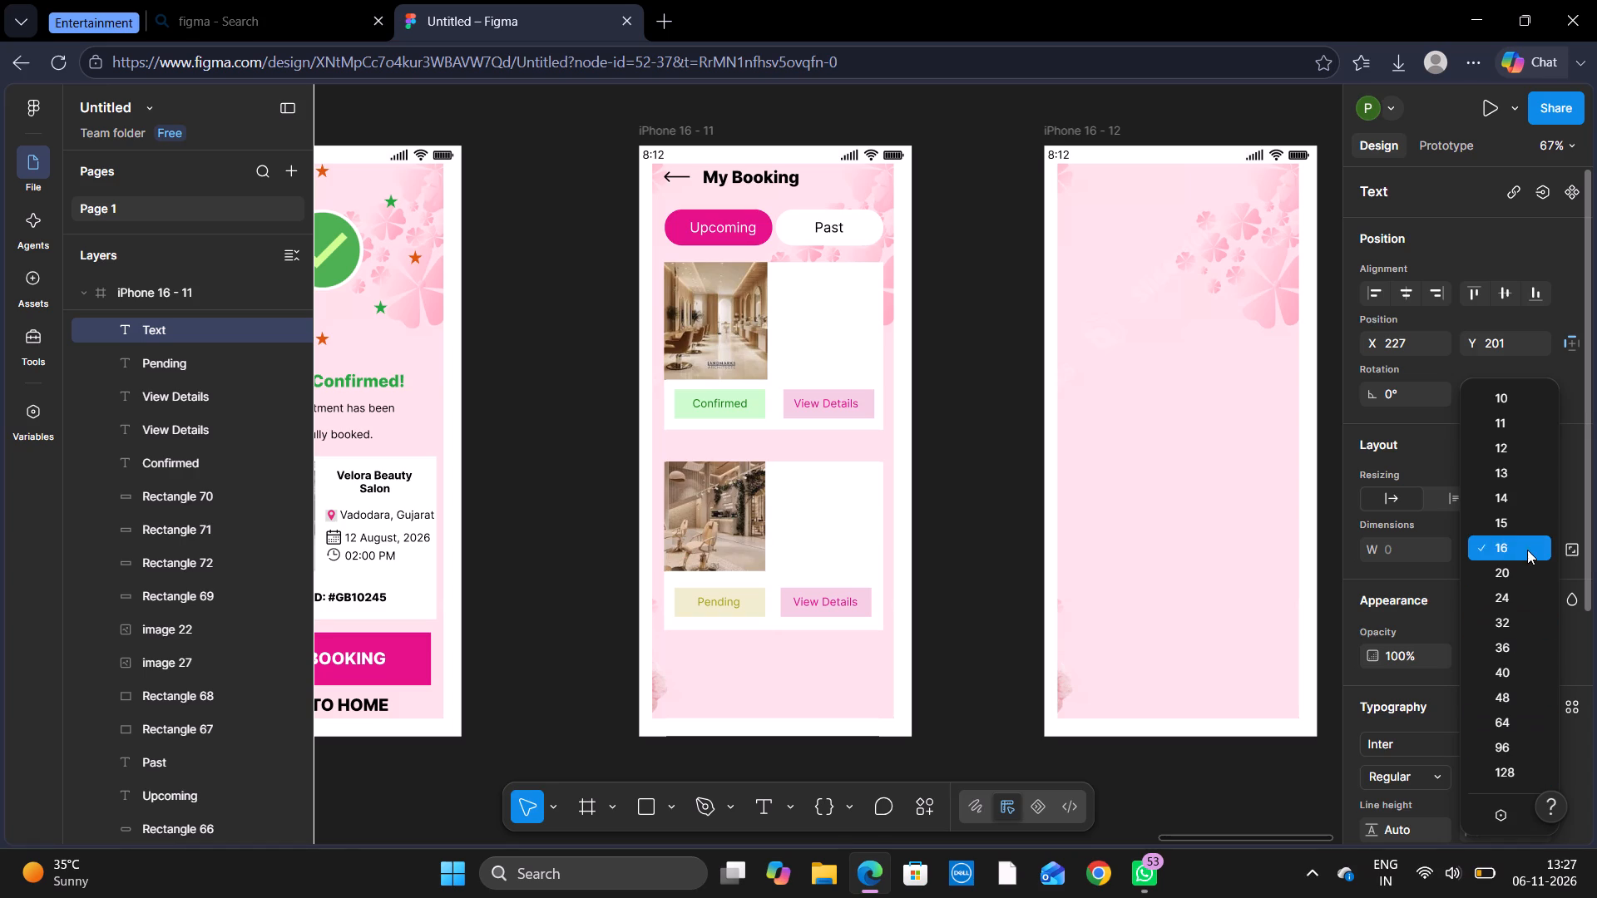
{"action": "left_click", "coordinate": [1522, 565]}
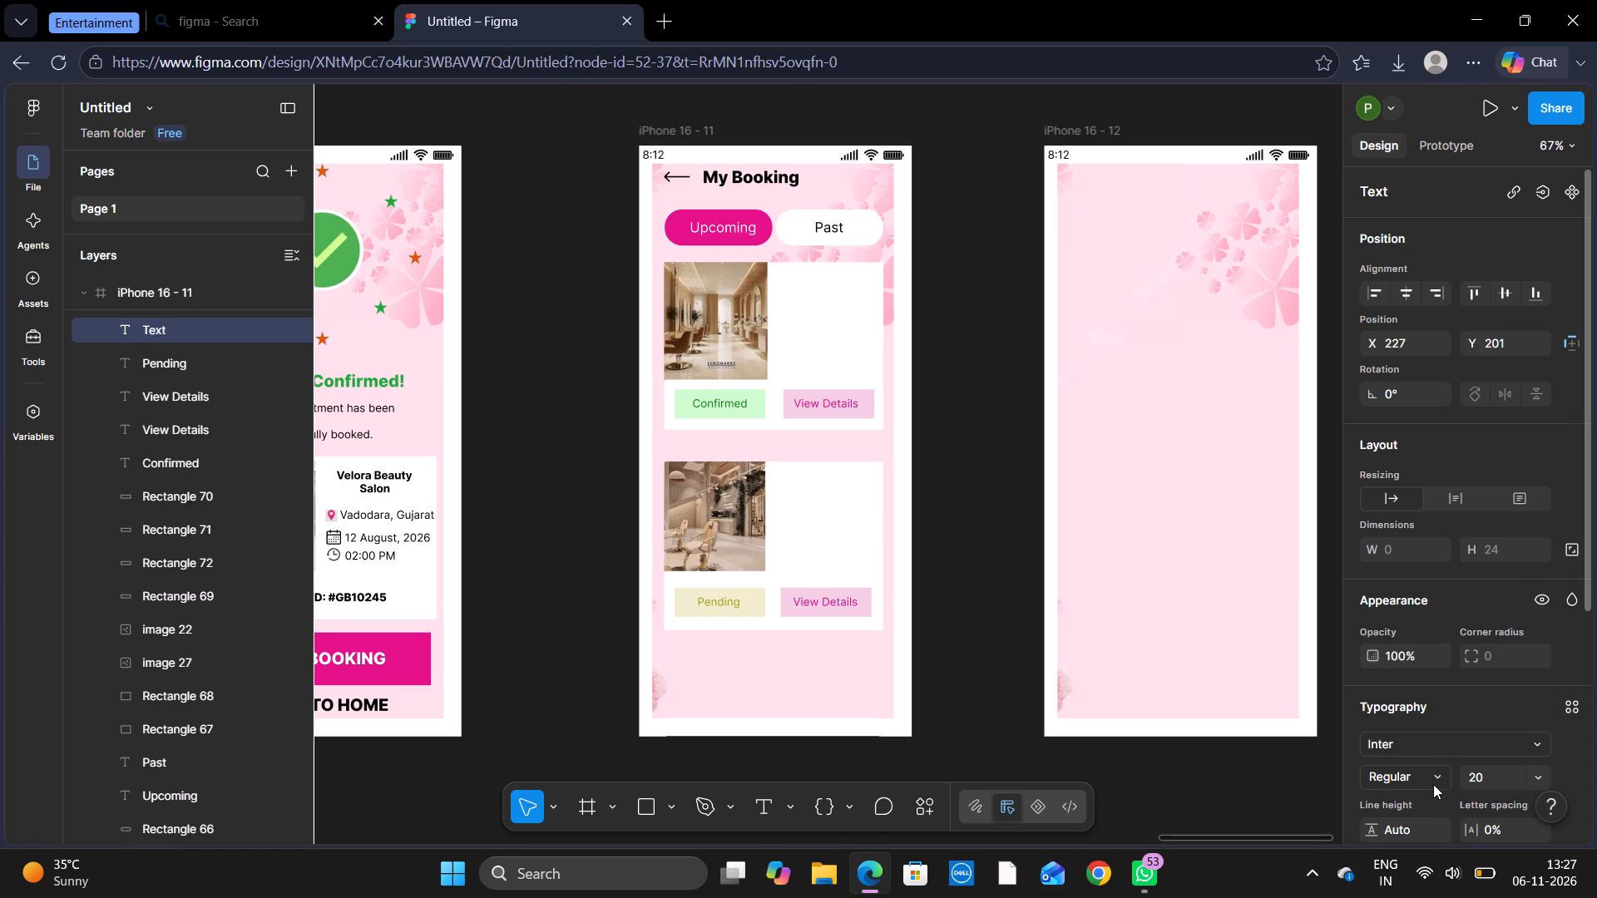
{"action": "left_click", "coordinate": [1433, 782]}
{"action": "left_click", "coordinate": [1440, 382]}
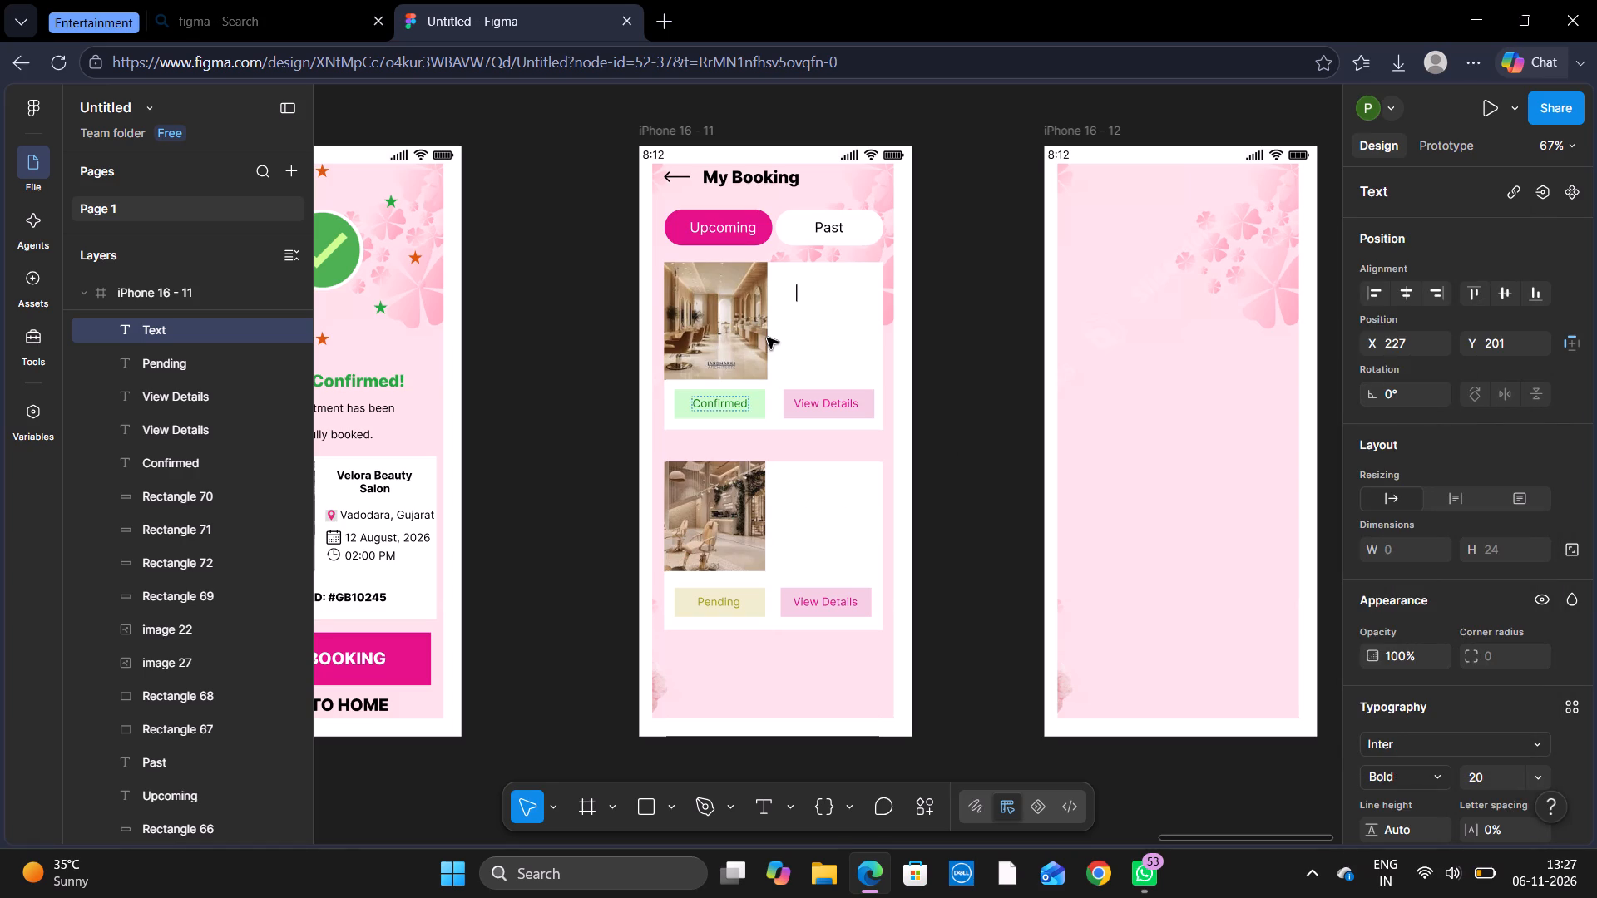
{"action": "type", "text": "Velora Beauty"}
{"action": "key", "text": "space"}
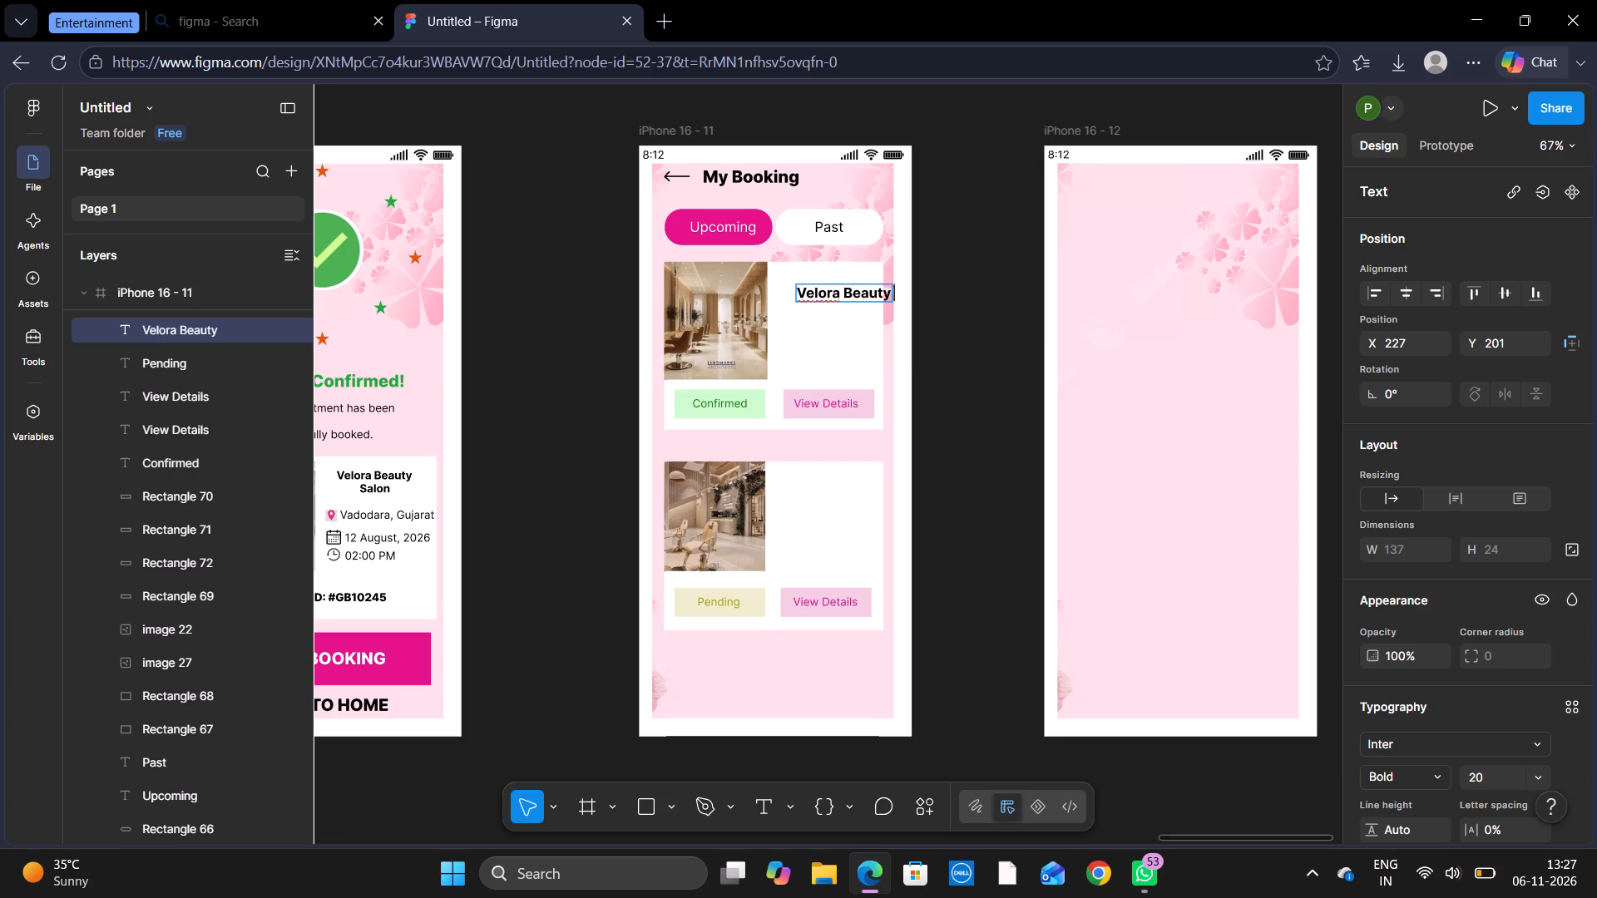
{"action": "key", "text": "Return"}
{"action": "key", "text": "space"}
{"action": "key", "text": "space"}
{"action": "key", "text": "space"}
{"action": "key", "text": "space"}
{"action": "key", "text": "space"}
{"action": "key", "text": "space"}
{"action": "key", "text": "space"}
{"action": "type", "text": "Salon"}
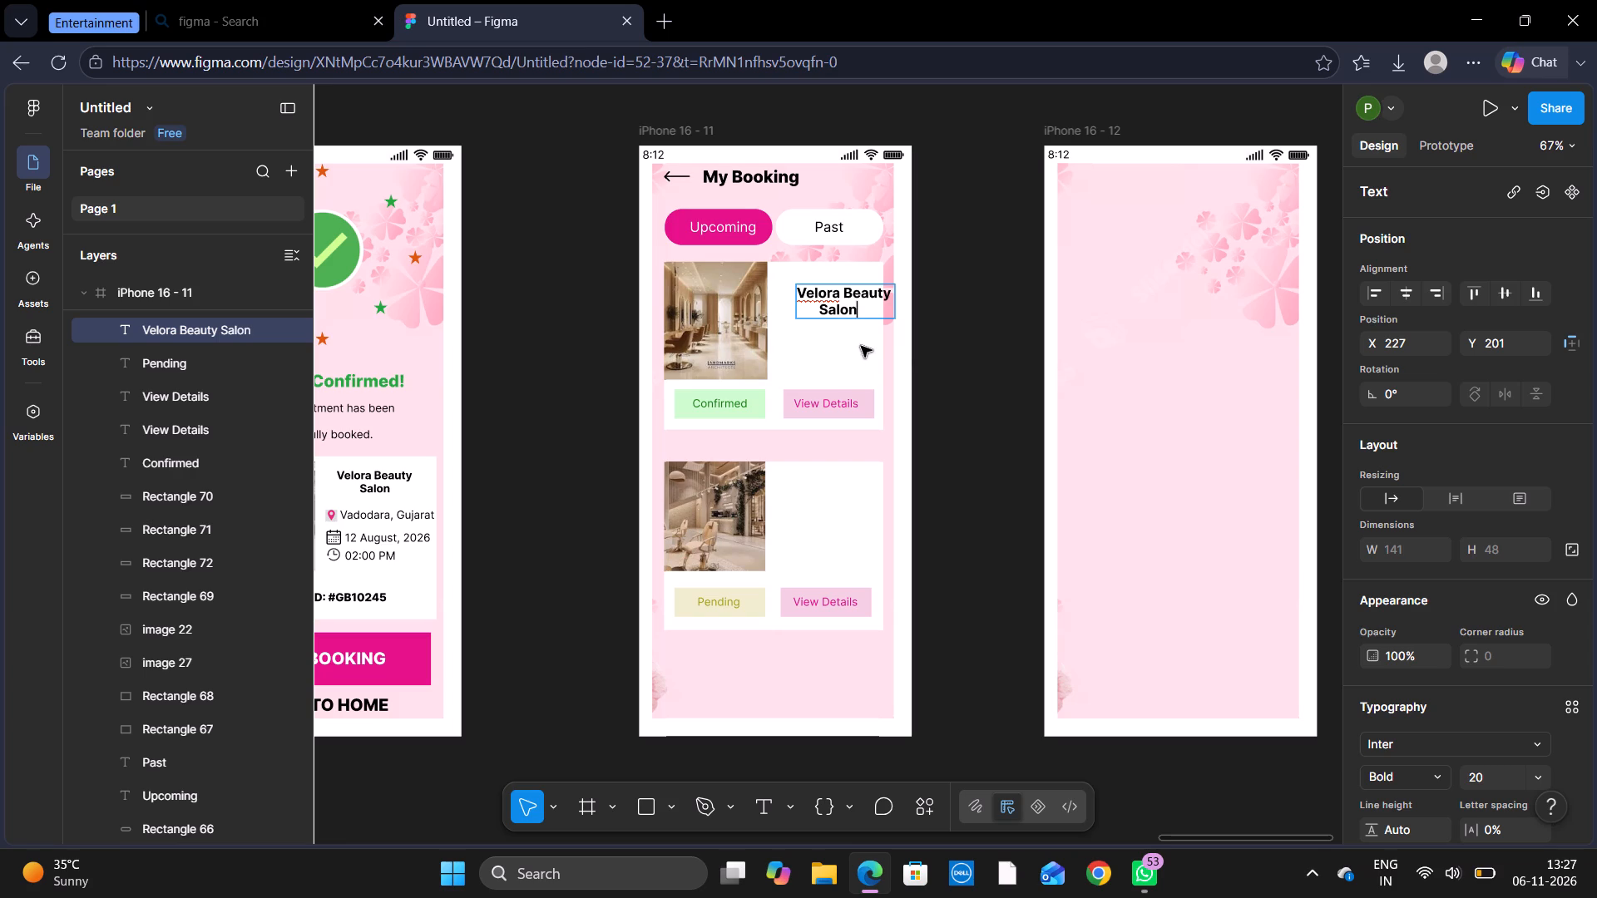
{"action": "left_click", "coordinate": [861, 346]}
{"action": "left_click_drag", "start_coordinate": [868, 304], "coordinate": [854, 302]}
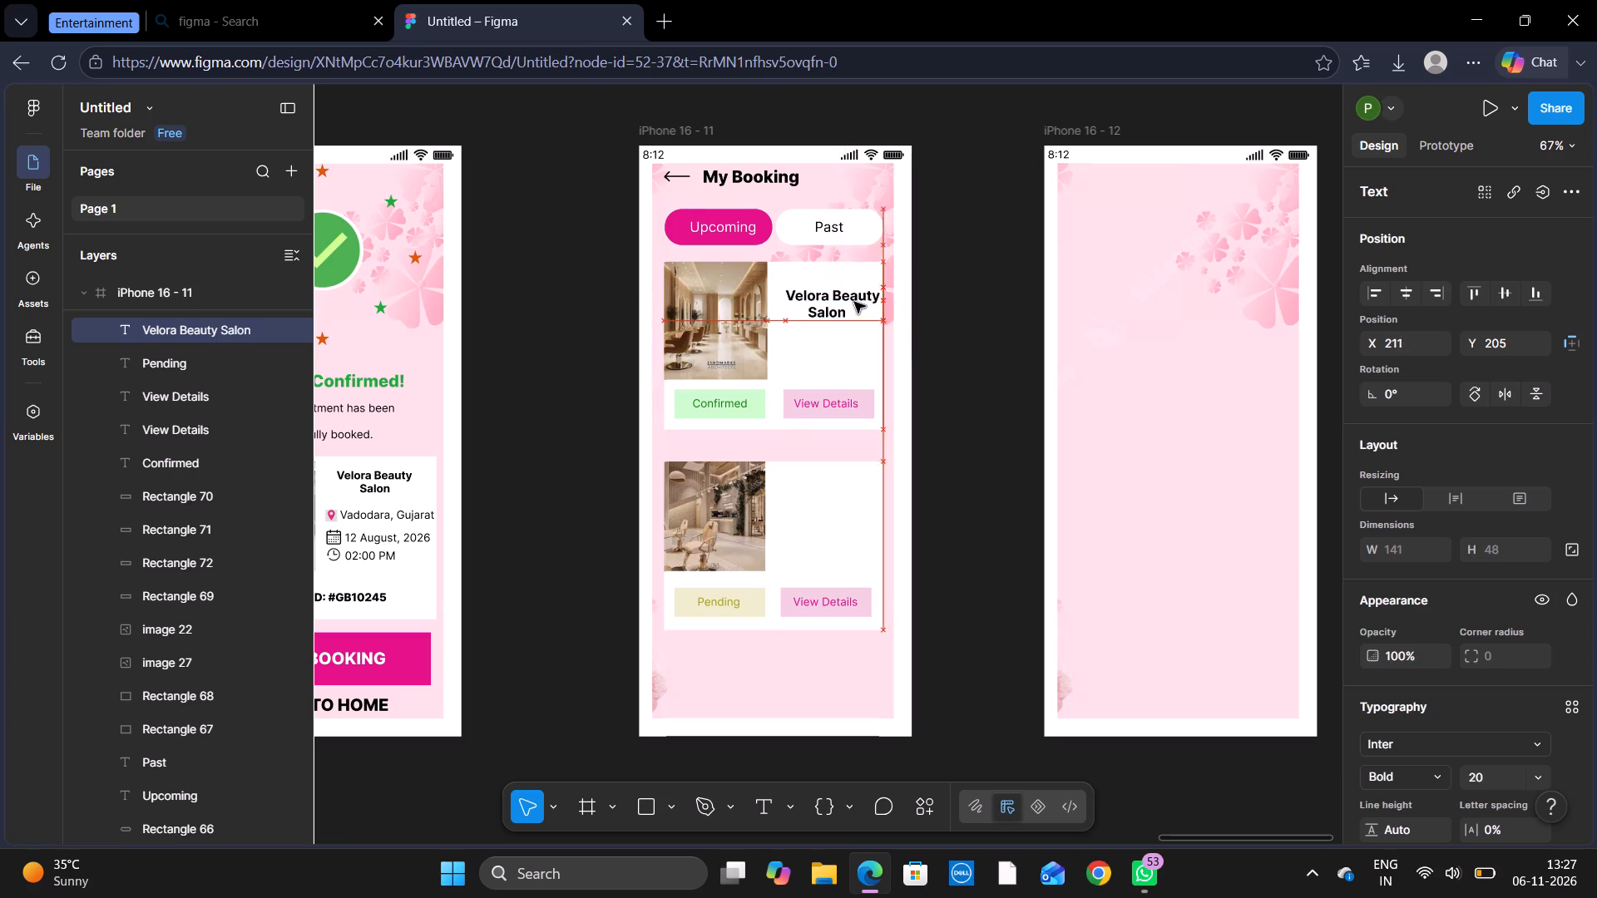
{"action": "left_click_drag", "start_coordinate": [854, 302], "coordinate": [852, 300]}
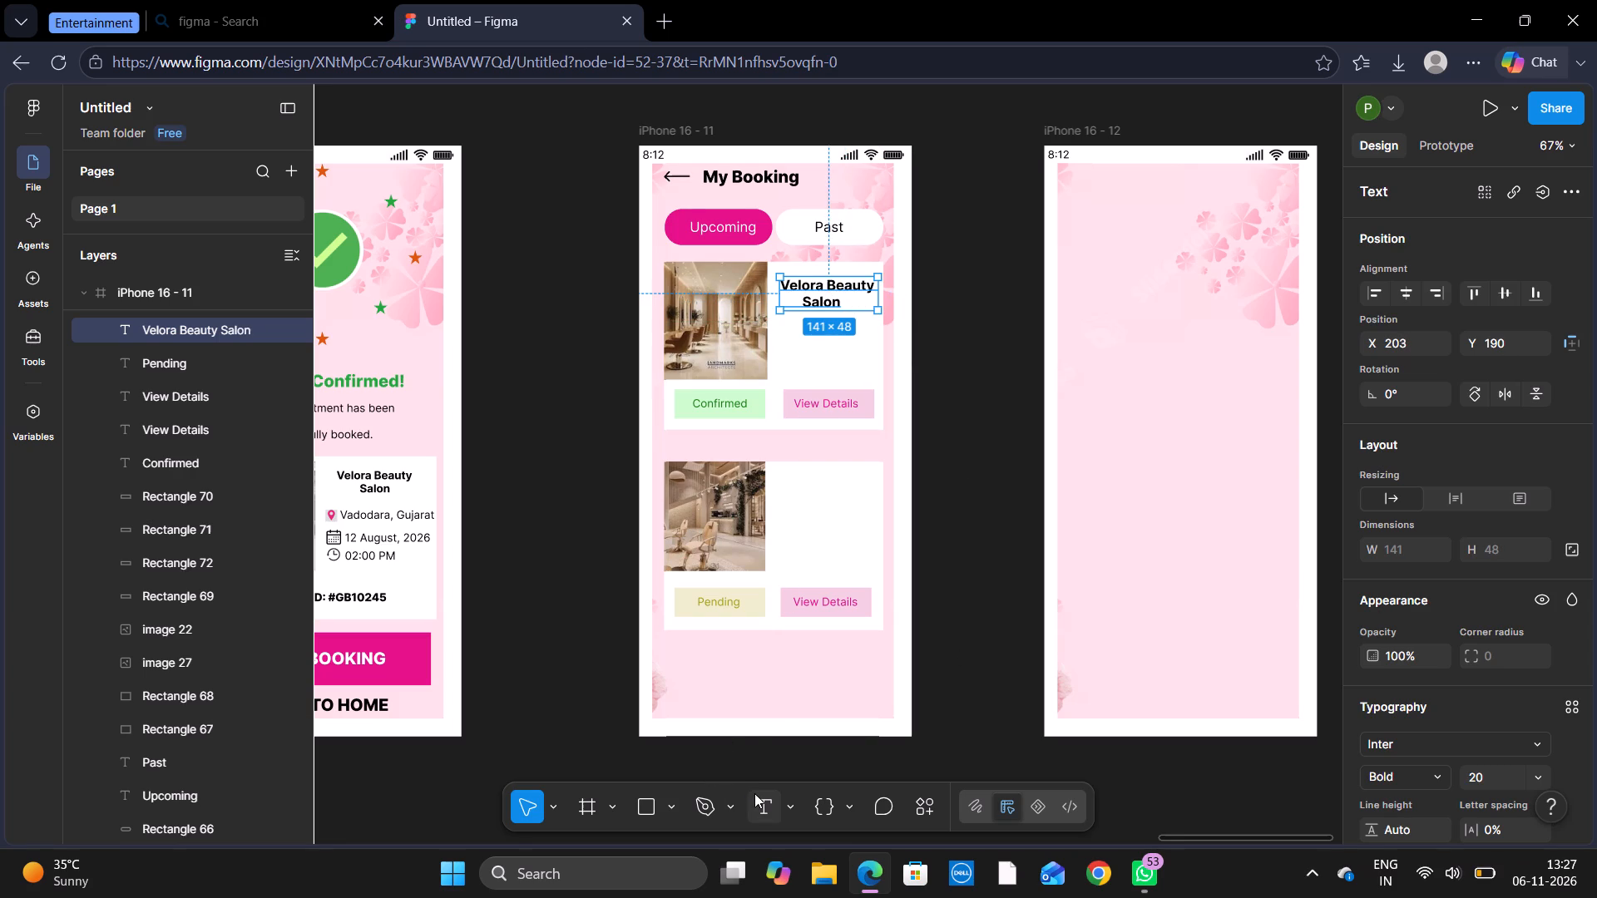
Add the bold size 20 heading "Rediance salon" at the top of the lower card, beside its photo and within the card's width.
{"action": "left_click", "coordinate": [754, 793]}
{"action": "left_click", "coordinate": [790, 475]}
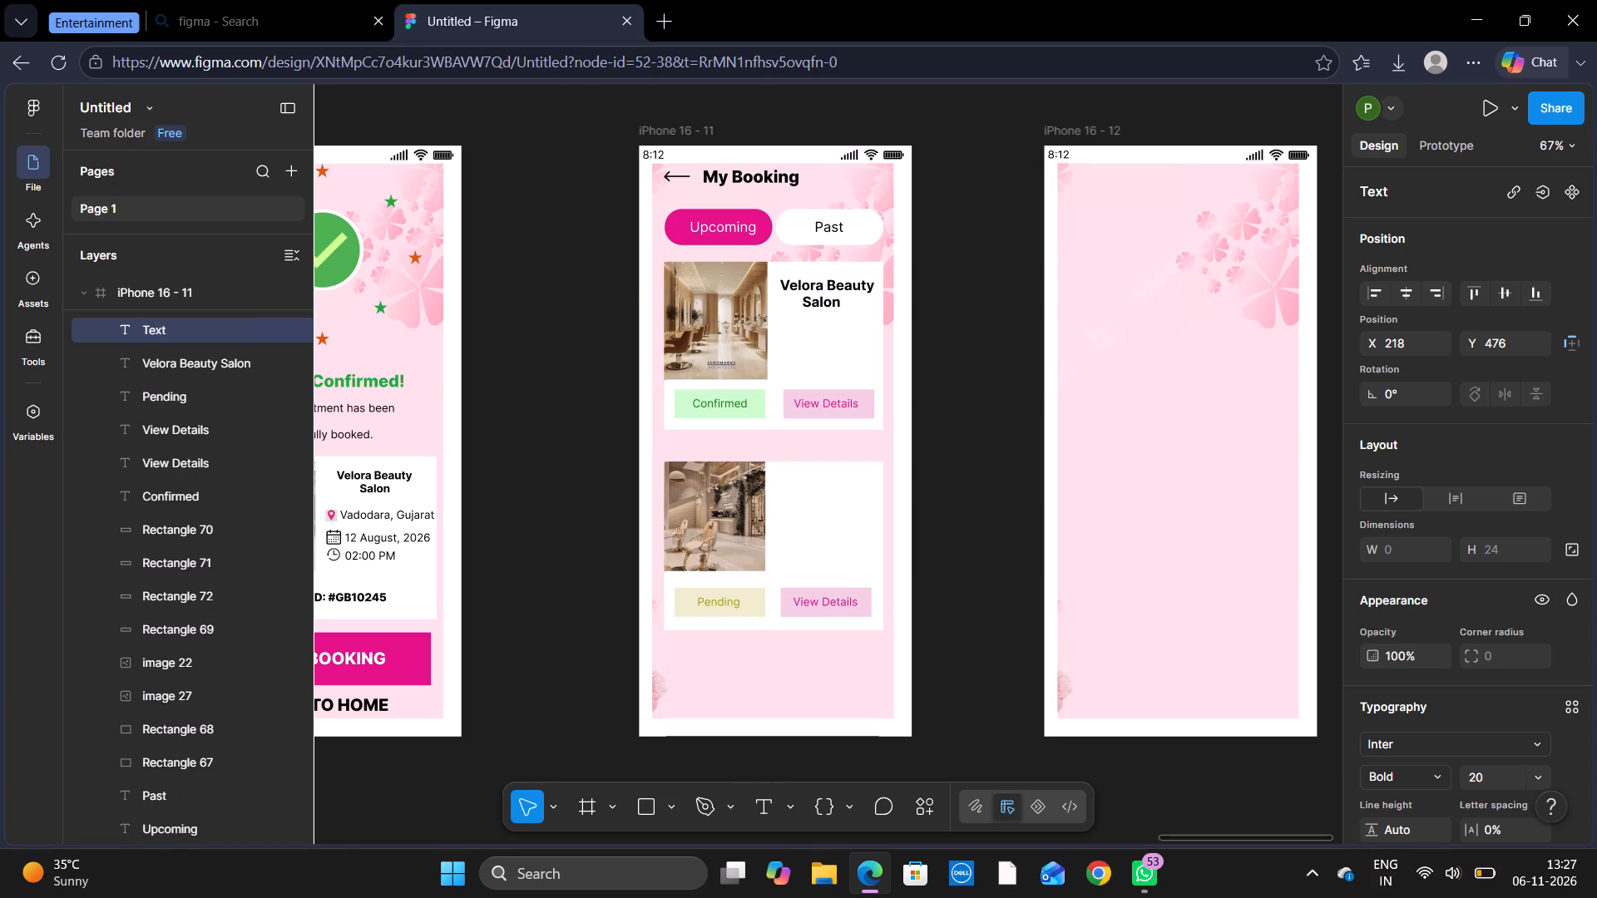
{"action": "key", "text": "shift+r"}
{"action": "type", "text": "ediance"}
{"action": "key", "text": "space"}
{"action": "type", "text": "salon"}
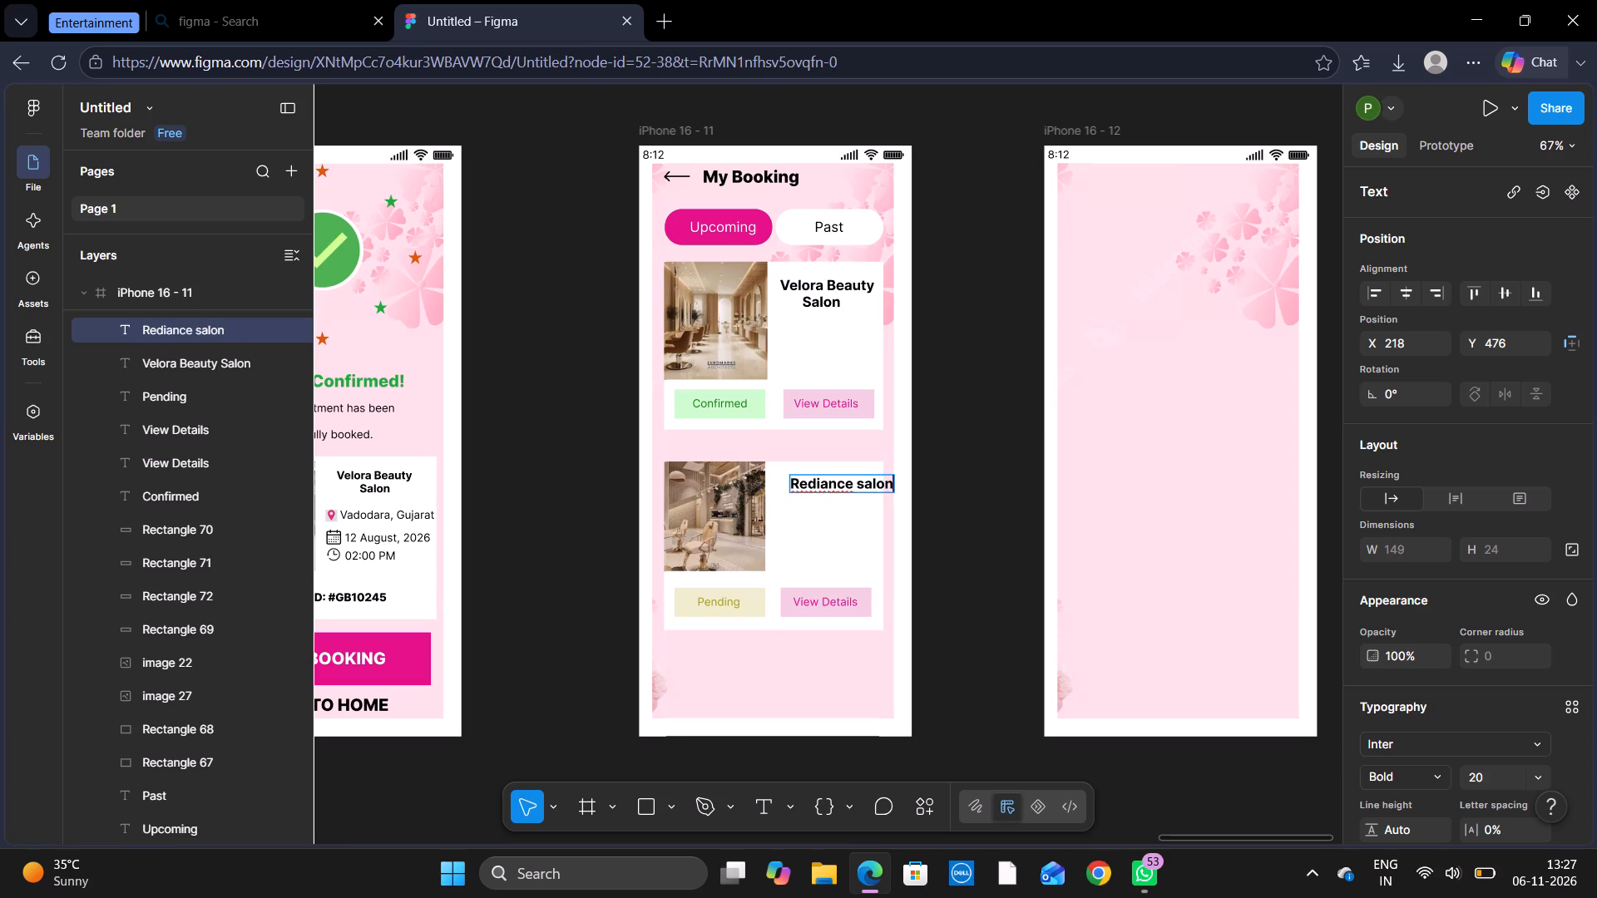
{"action": "left_click", "coordinate": [853, 525]}
{"action": "left_click", "coordinate": [961, 501]}
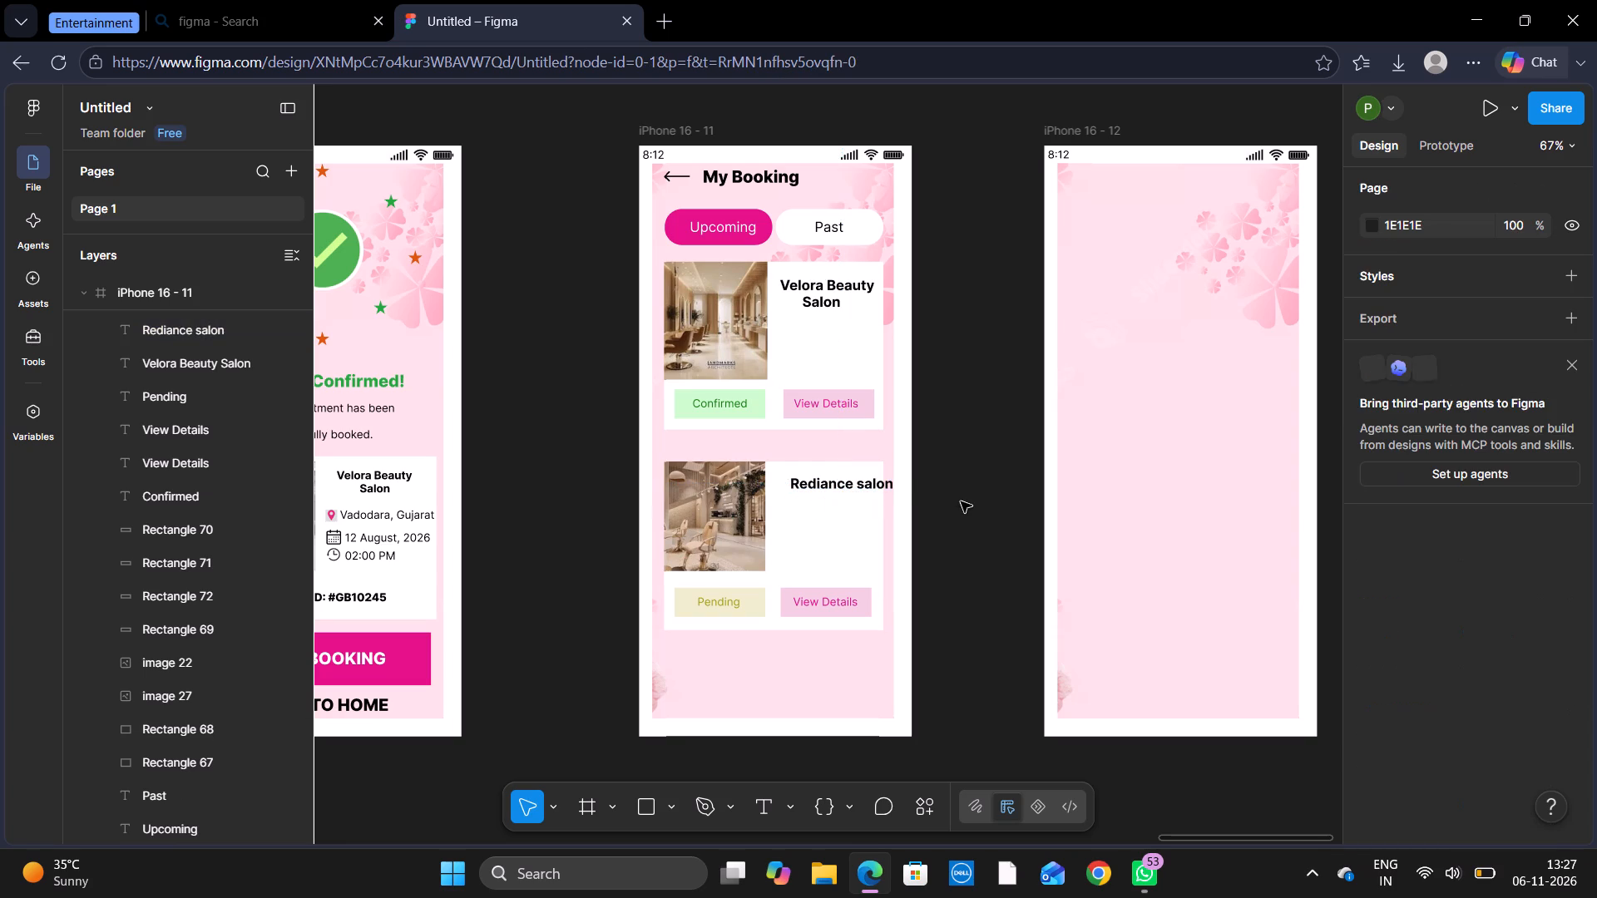
{"action": "left_click", "coordinate": [866, 487]}
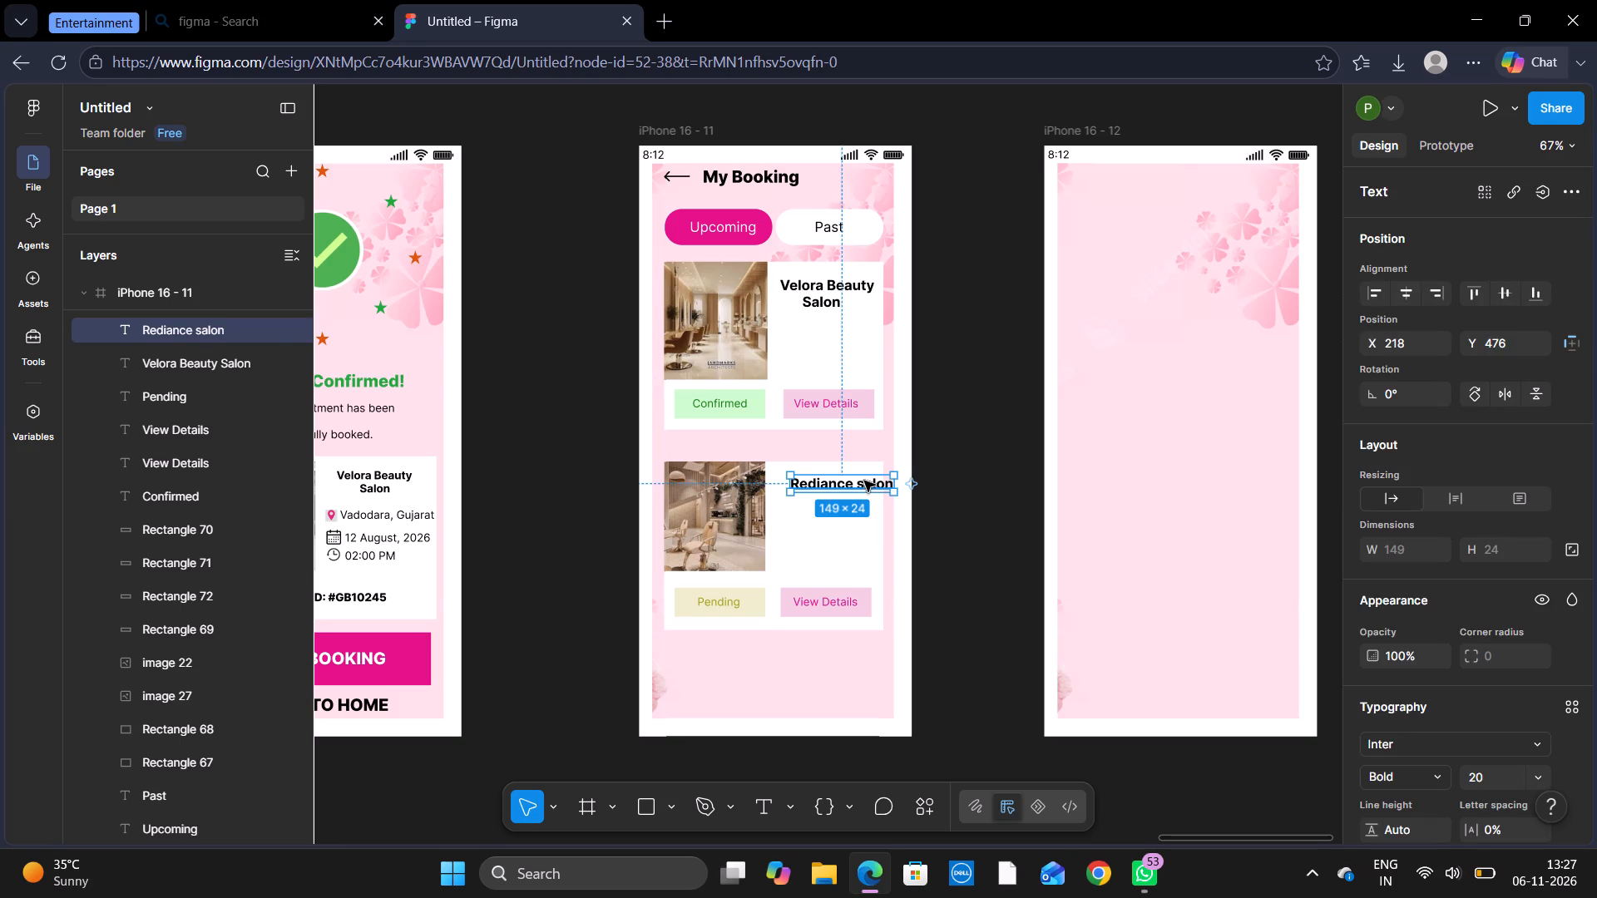
{"action": "left_click_drag", "start_coordinate": [864, 481], "coordinate": [848, 481]}
{"action": "left_click", "coordinate": [974, 503]}
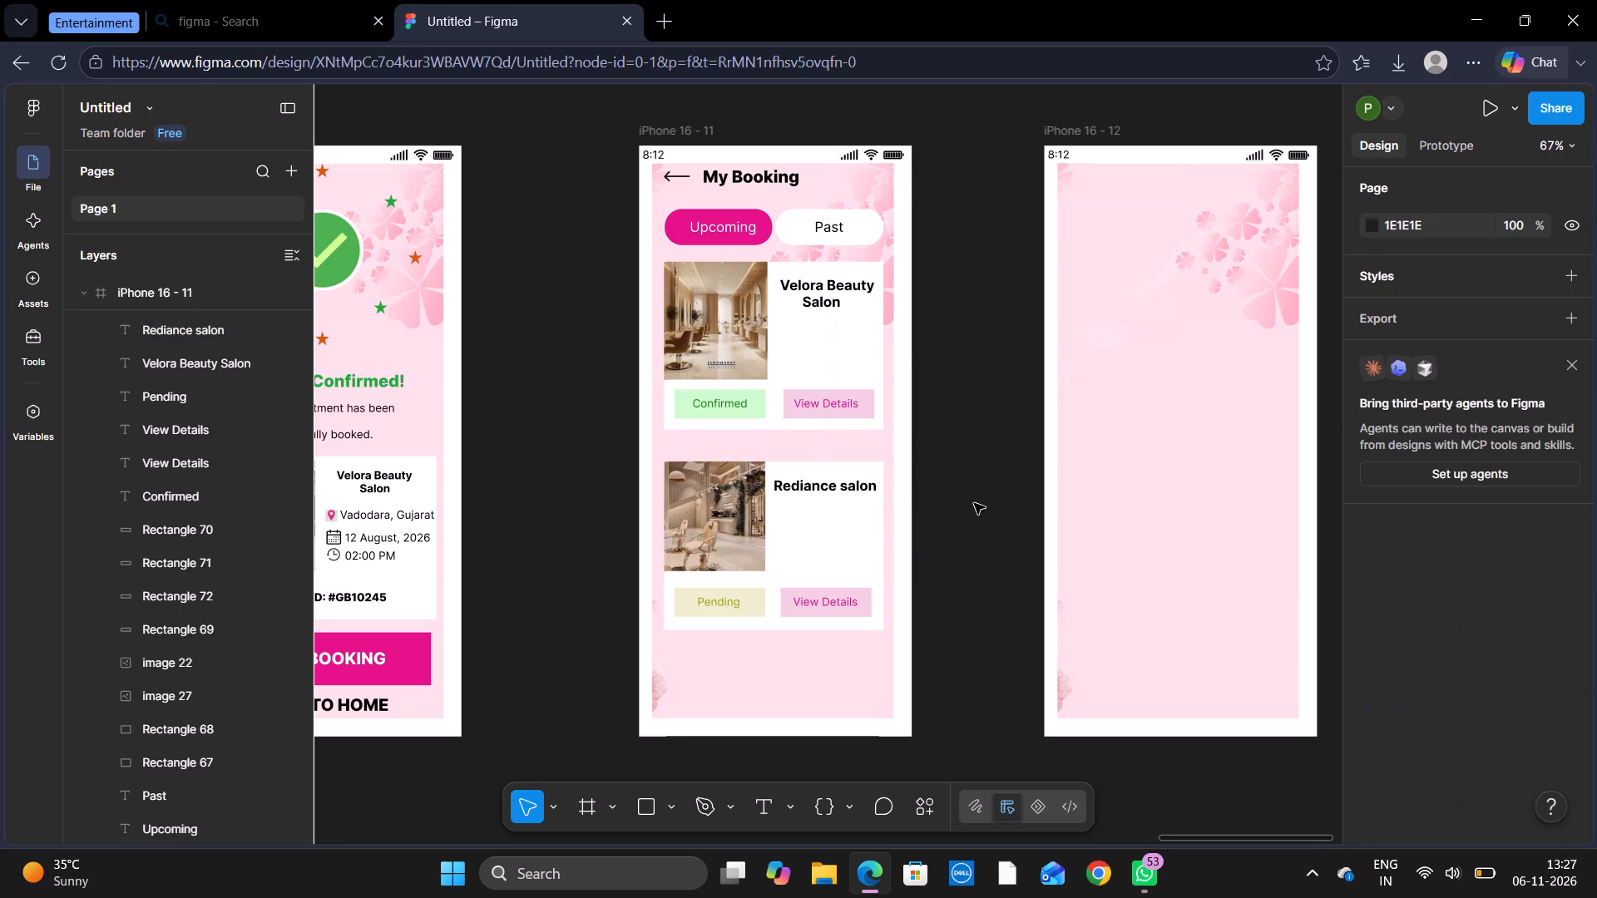
Add the text "Hair . Spa . Facial" in Inter Regular, size 15, just below the "Velora Beauty Salon" heading, aligned with its left edge.
{"action": "left_click", "coordinate": [763, 797]}
{"action": "left_click", "coordinate": [789, 329]}
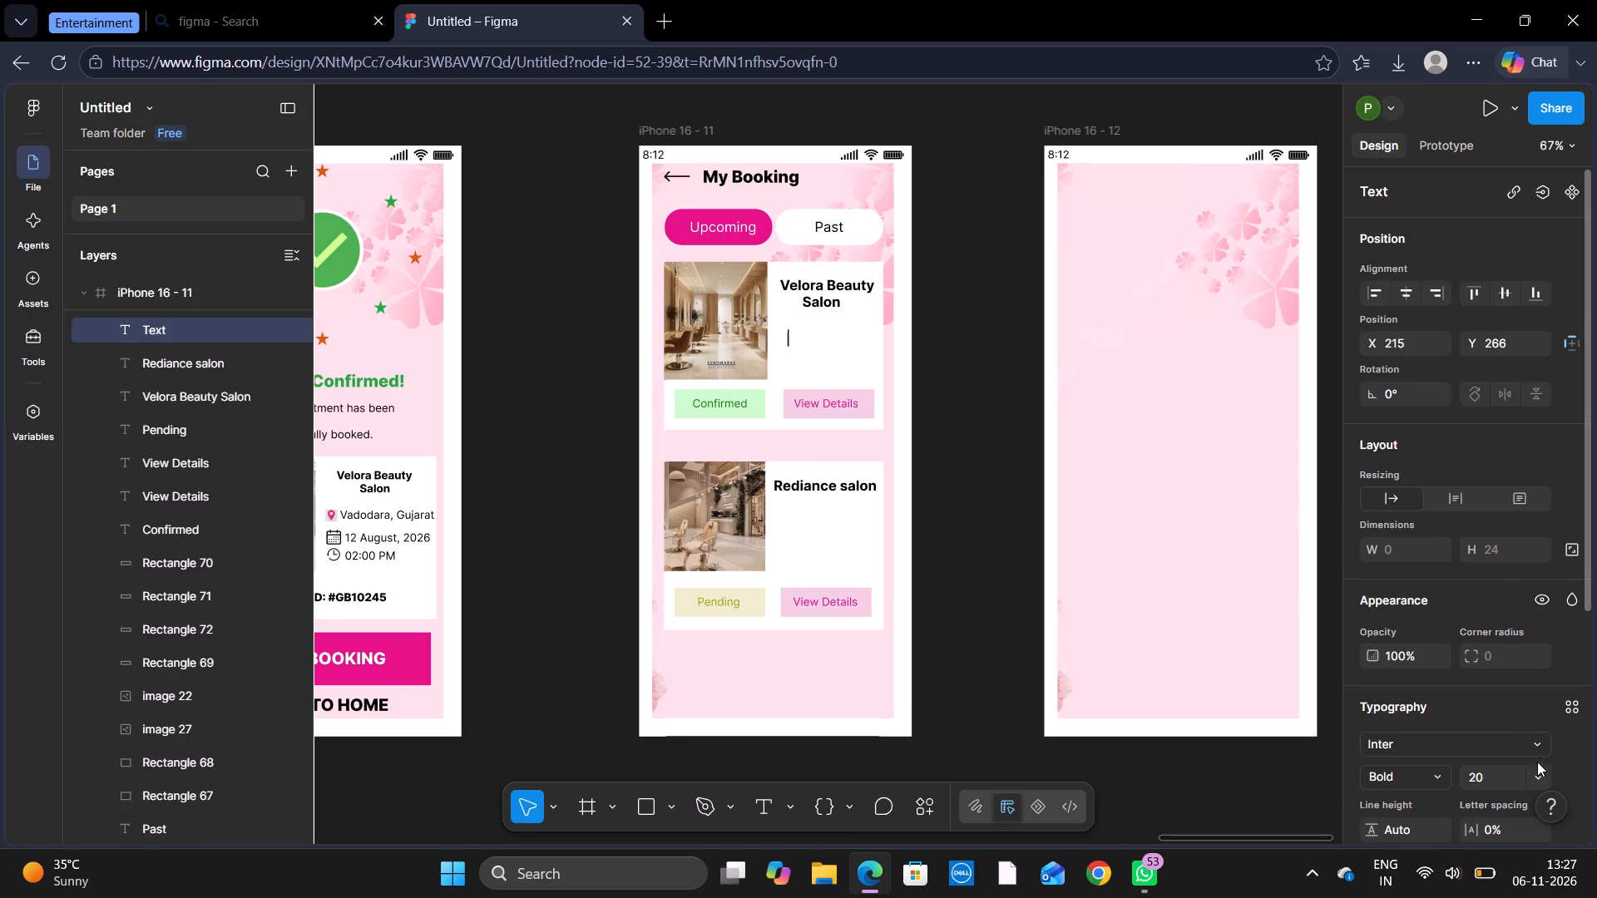
{"action": "left_click", "coordinate": [1536, 768]}
{"action": "left_click", "coordinate": [1543, 543]}
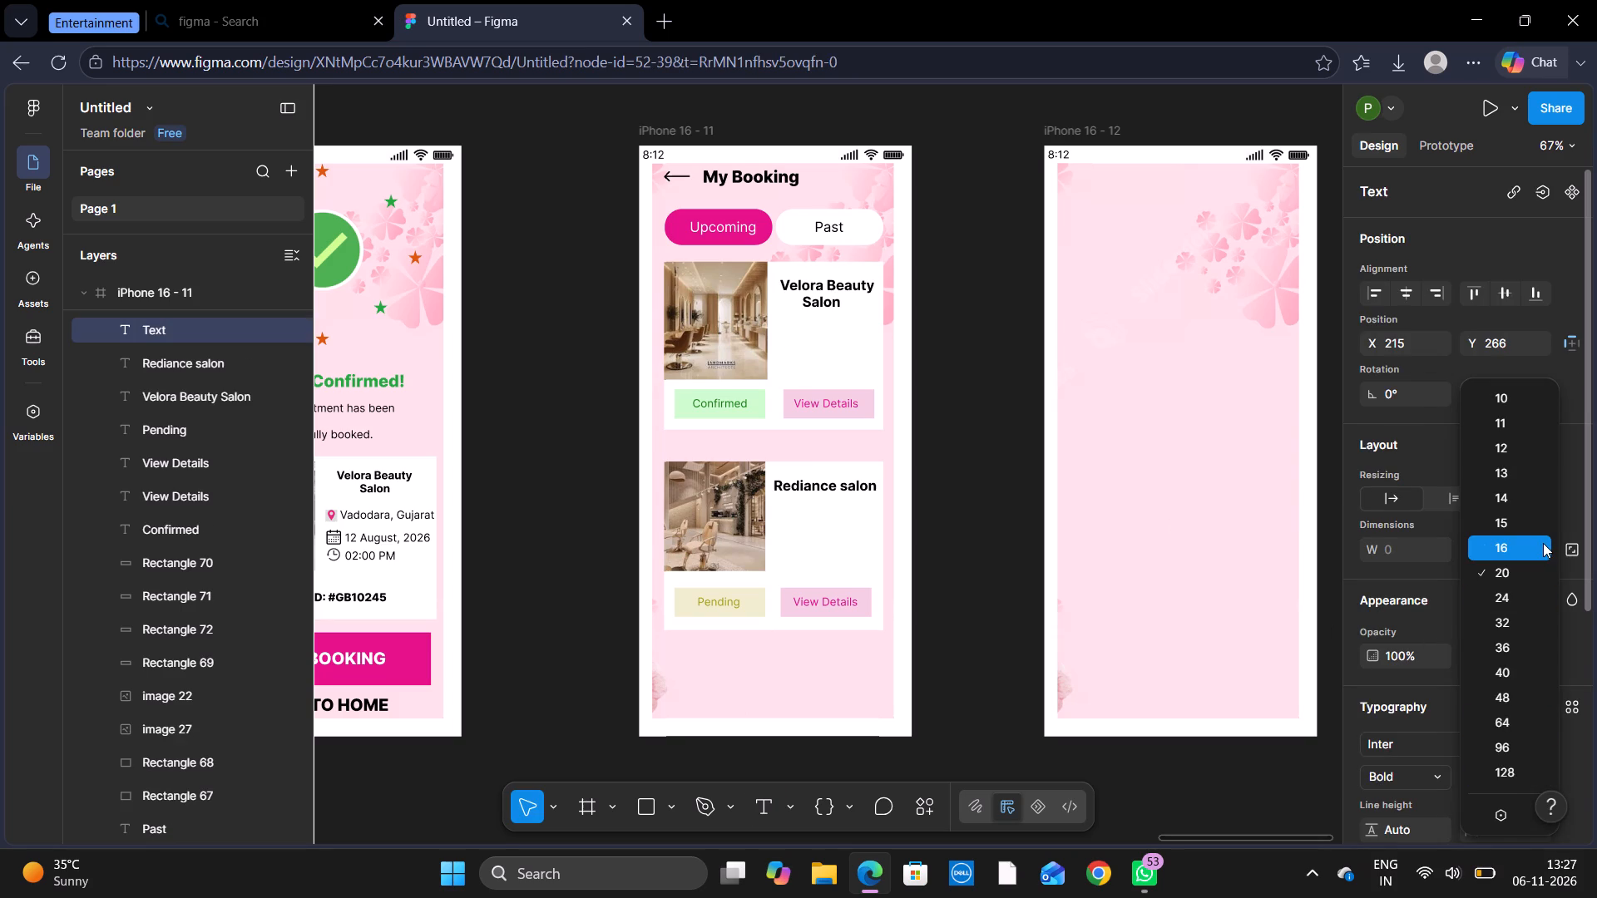
{"action": "left_click", "coordinate": [1543, 543]}
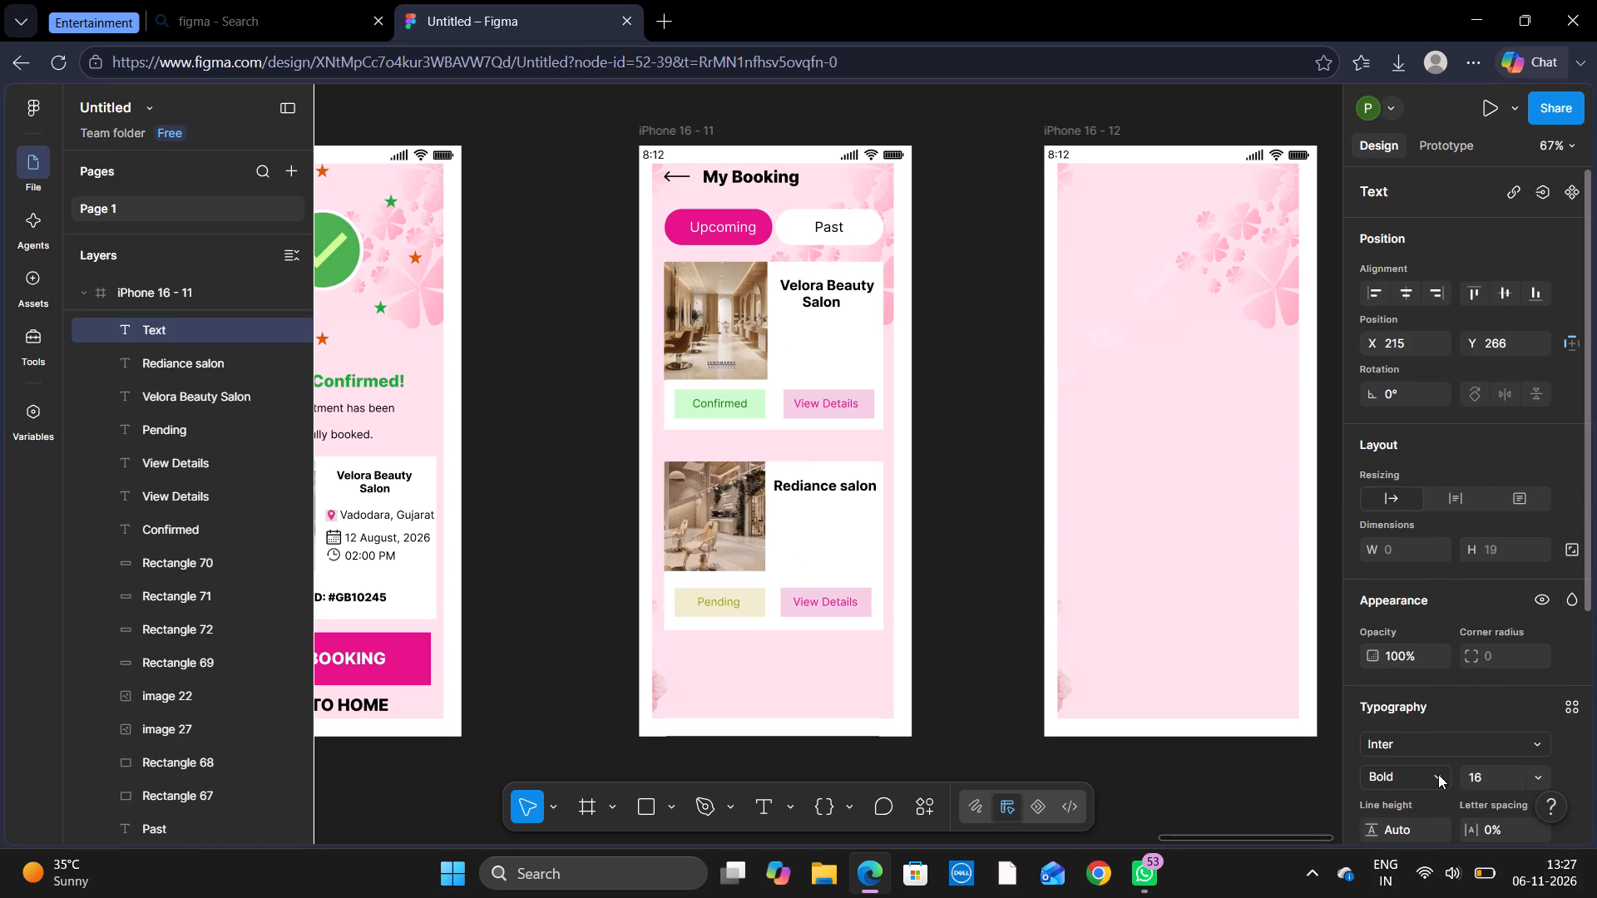
{"action": "left_click", "coordinate": [1438, 774]}
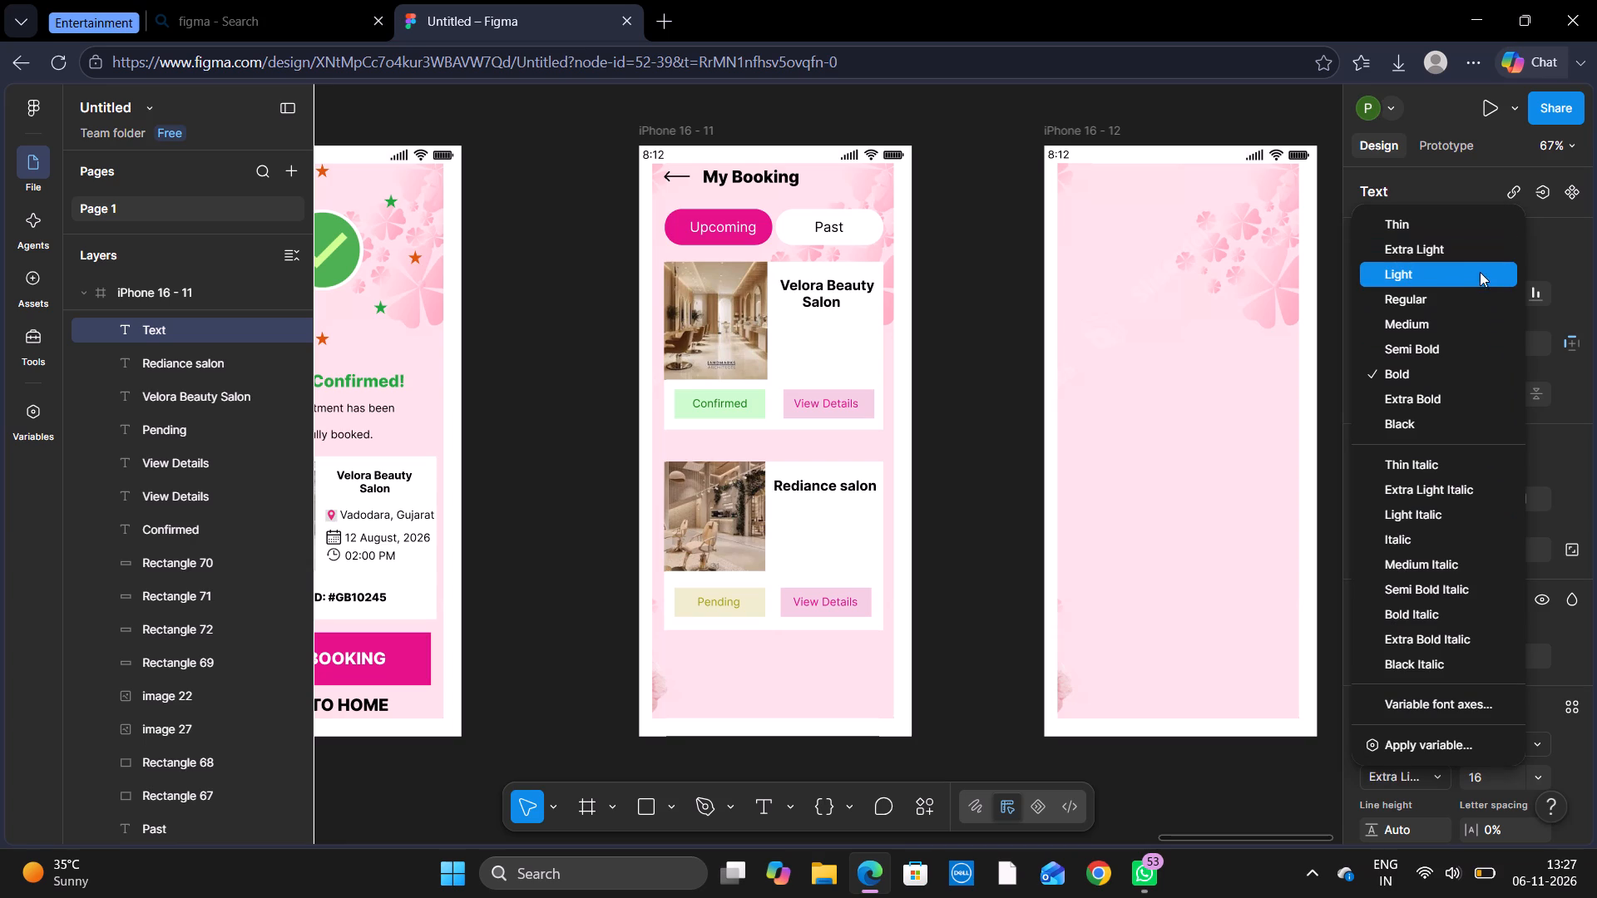
{"action": "left_click", "coordinate": [1469, 300]}
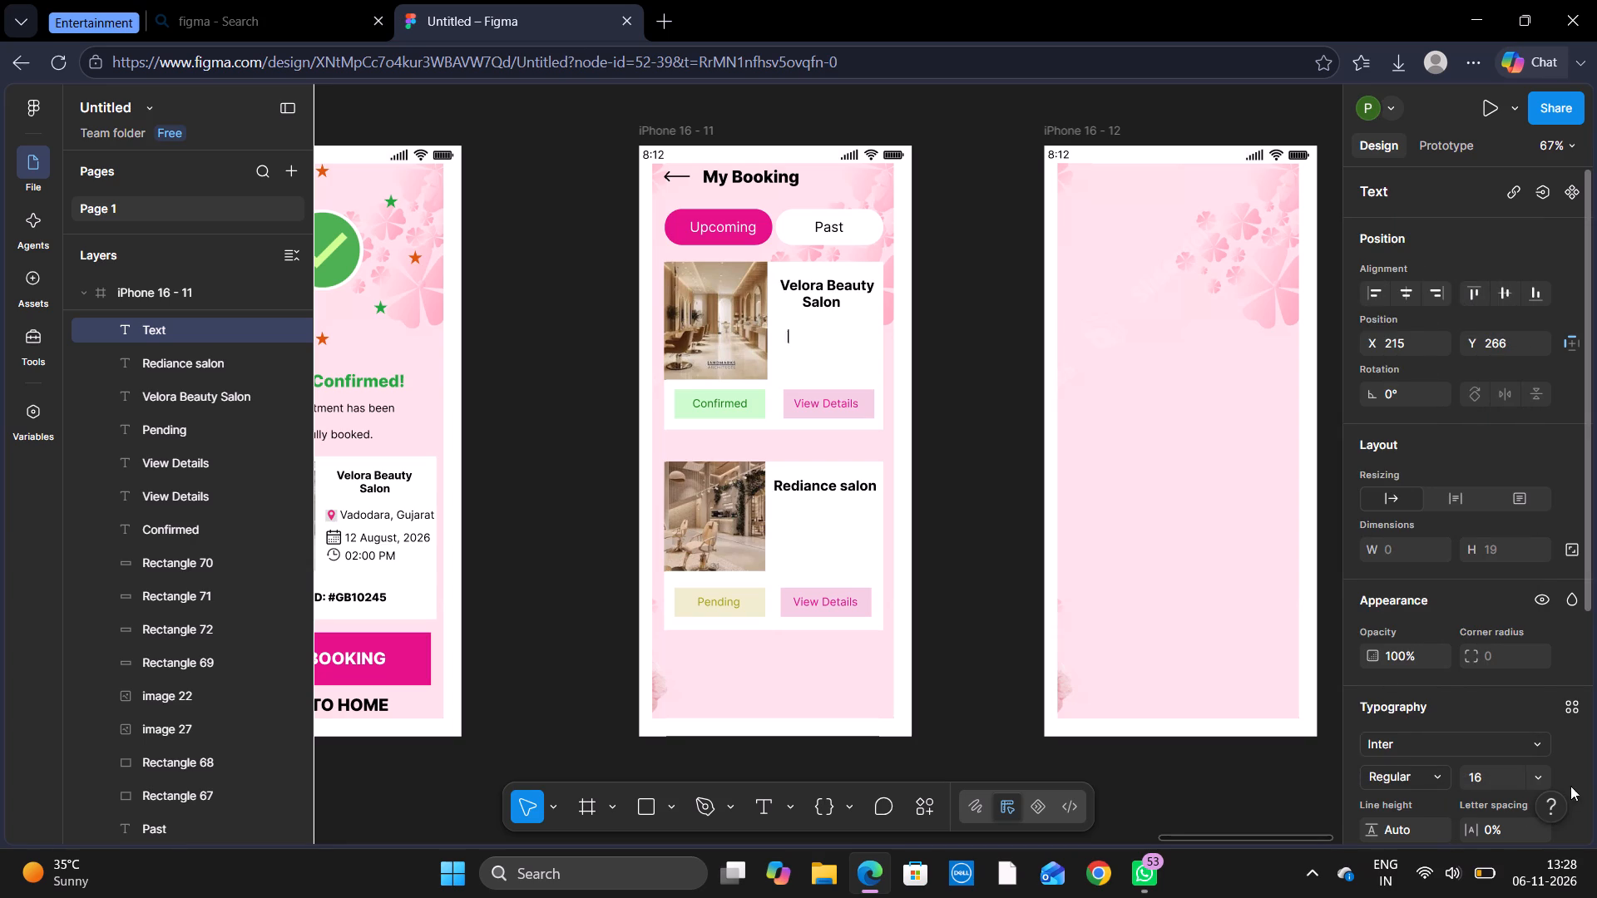
{"action": "left_click", "coordinate": [1532, 770]}
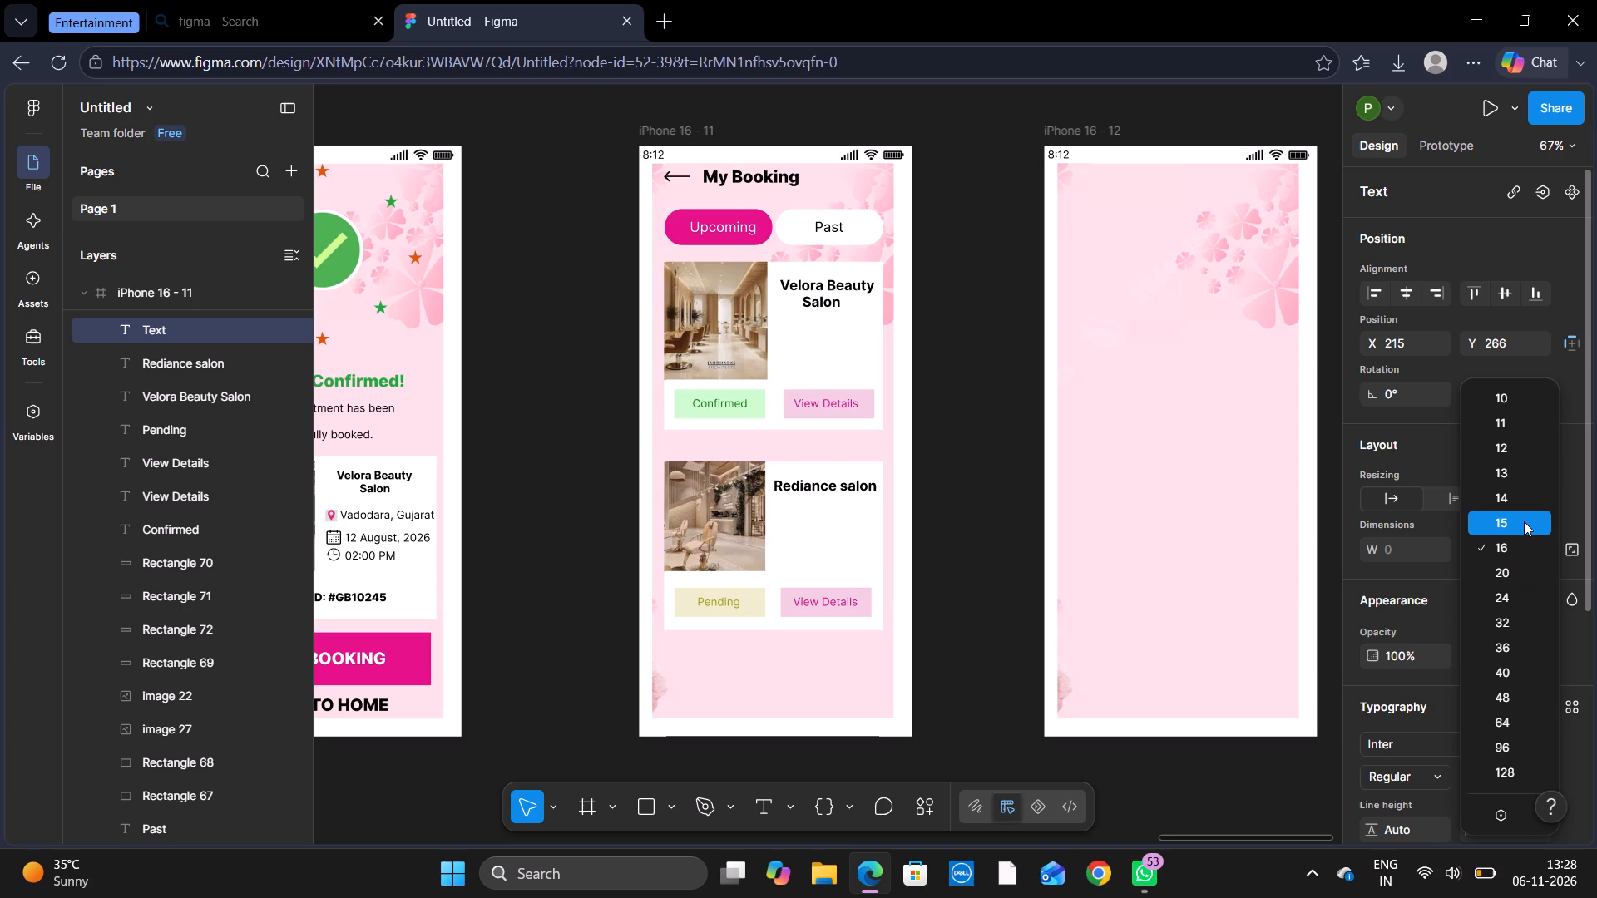
{"action": "left_click", "coordinate": [1523, 521]}
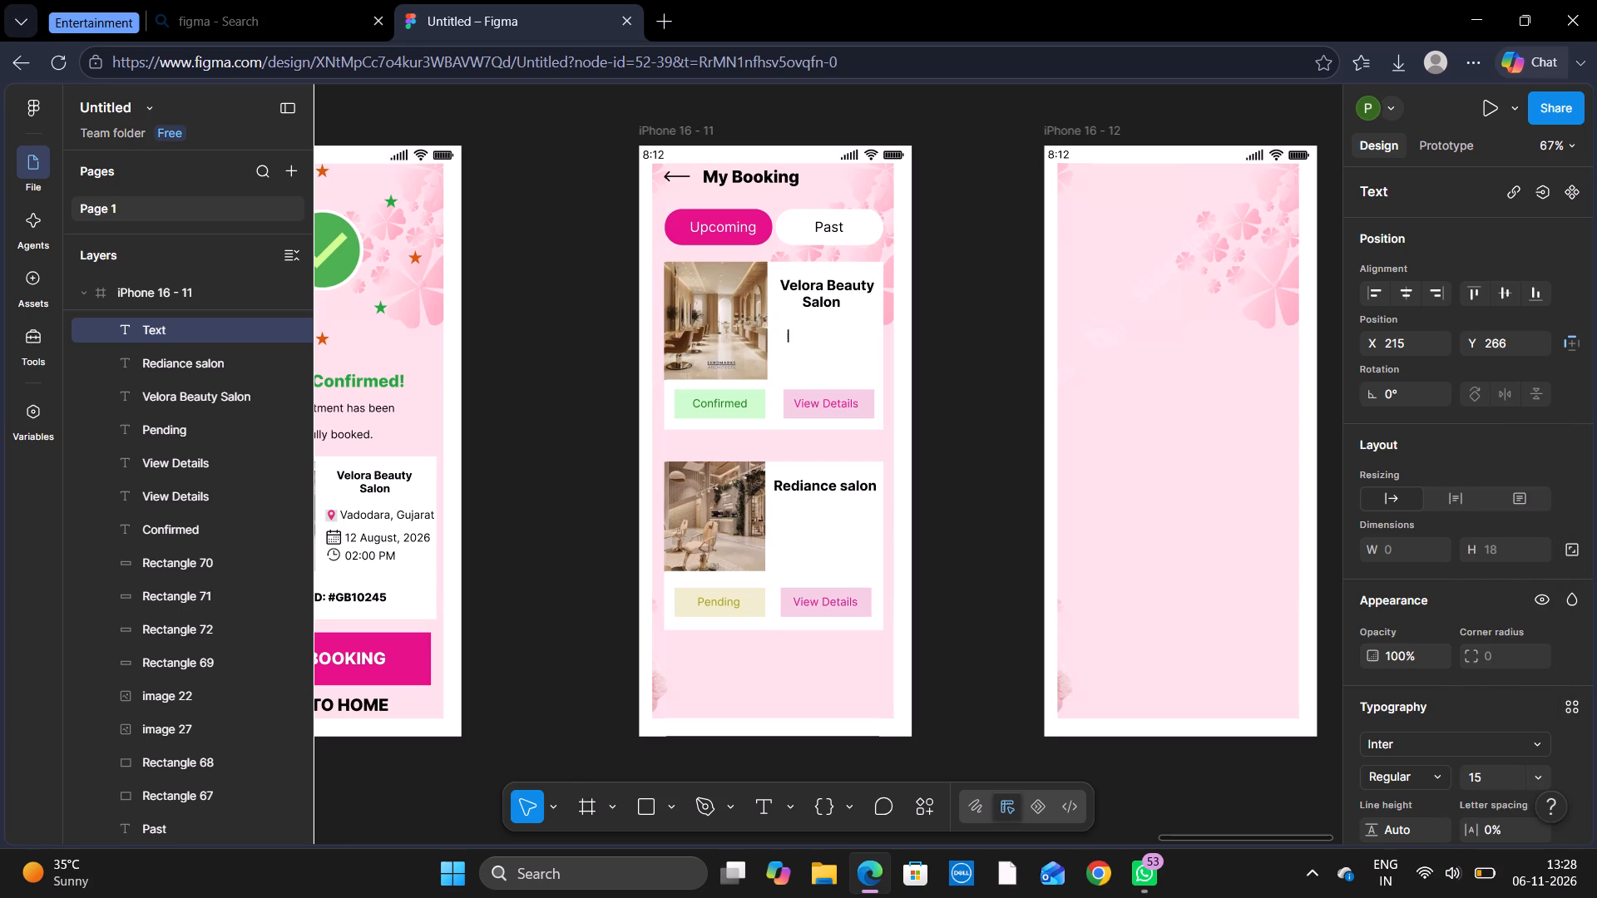
{"action": "type", "text": "Hair ."}
{"action": "key", "text": "space"}
{"action": "type", "text": "Spa ."}
{"action": "key", "text": "space"}
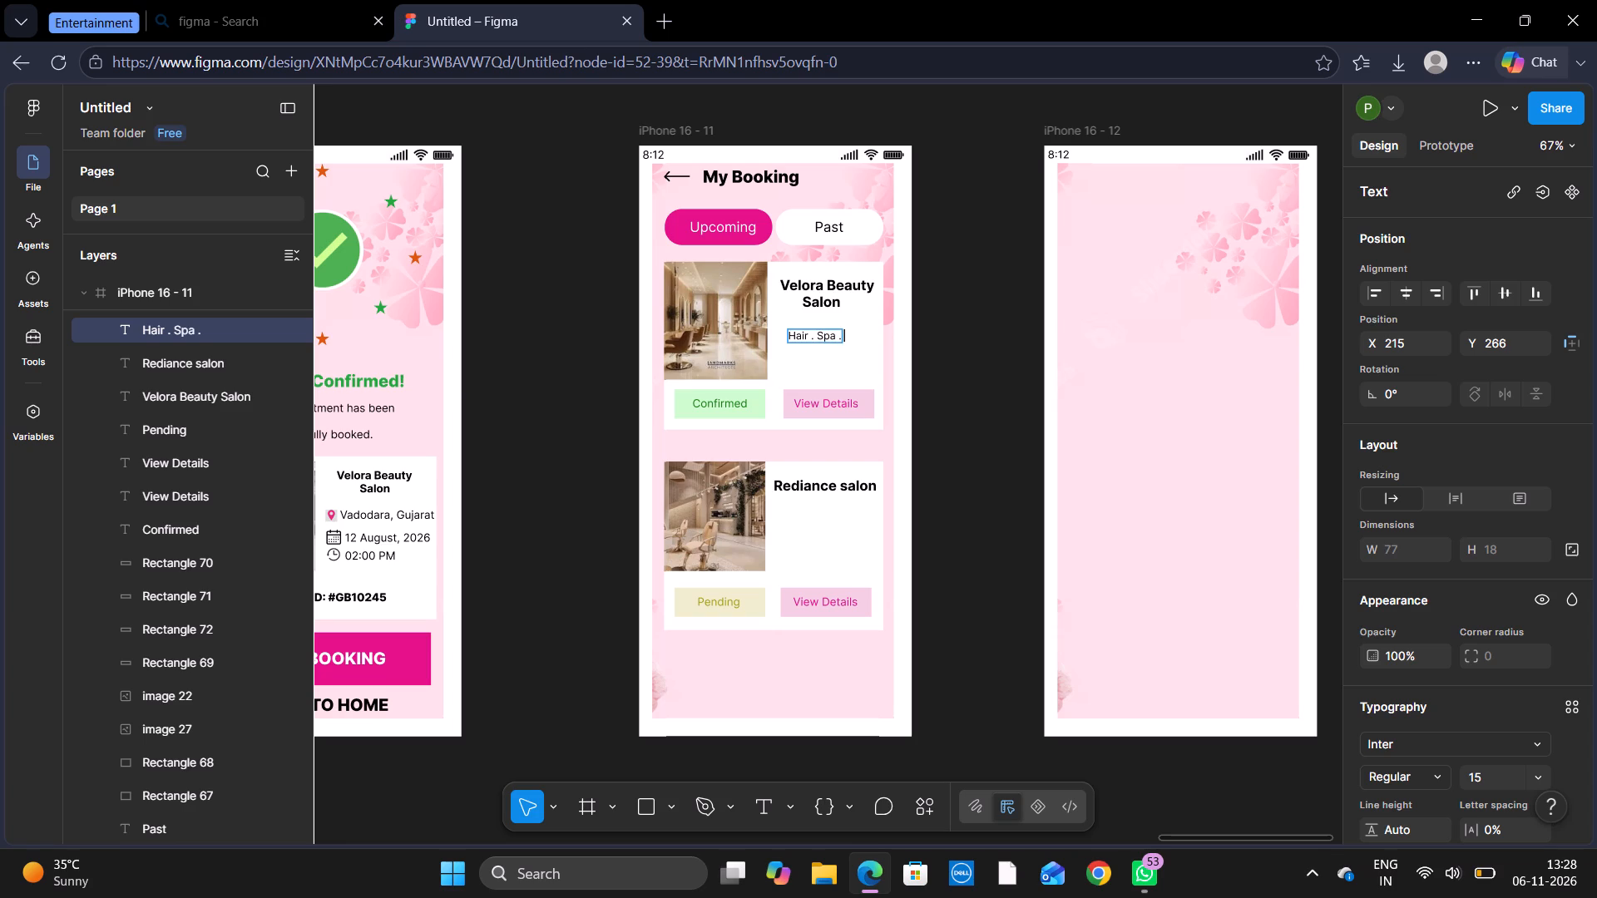
{"action": "type", "text": "Facial"}
{"action": "left_click", "coordinate": [908, 379]}
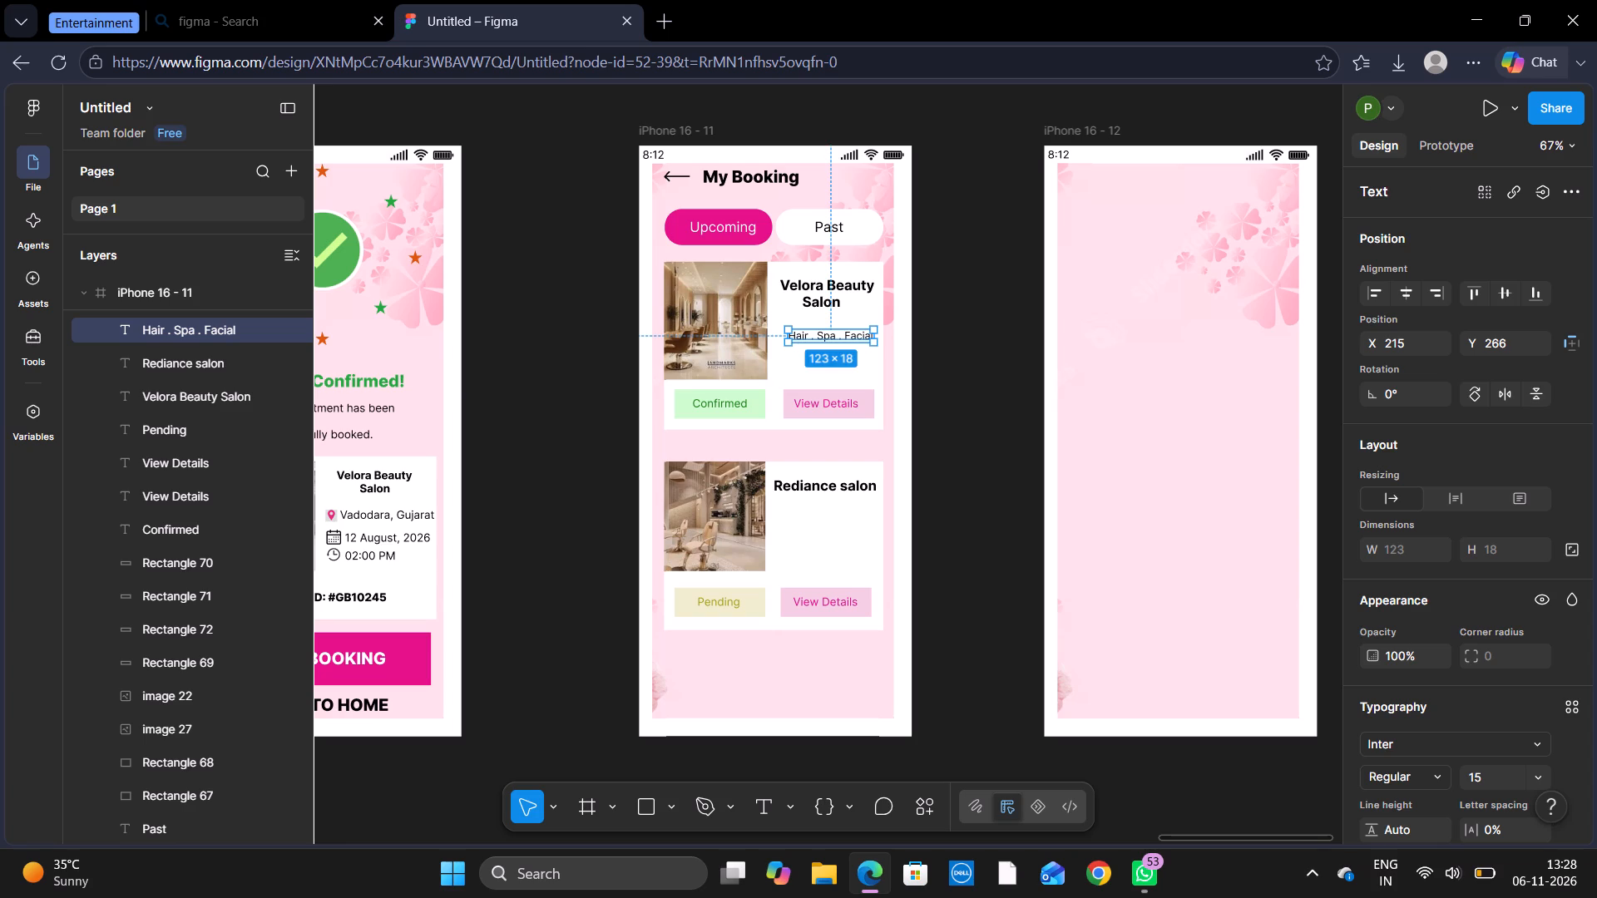
{"action": "left_click_drag", "start_coordinate": [848, 337], "coordinate": [835, 332]}
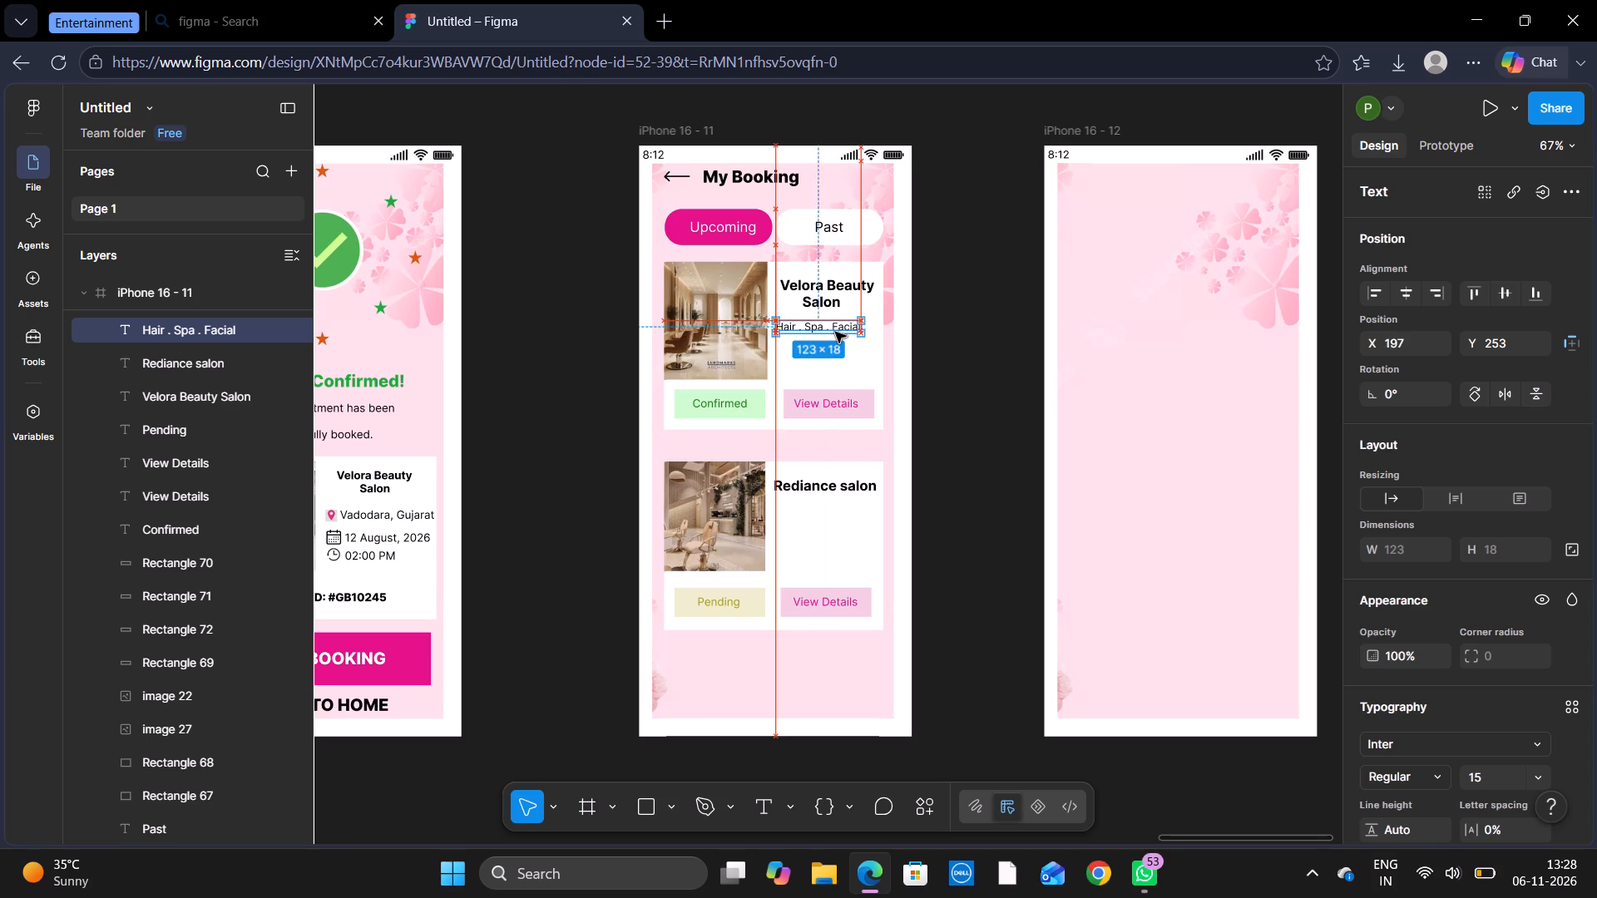
{"action": "left_click_drag", "start_coordinate": [835, 332], "coordinate": [839, 328]}
{"action": "left_click", "coordinate": [997, 373]}
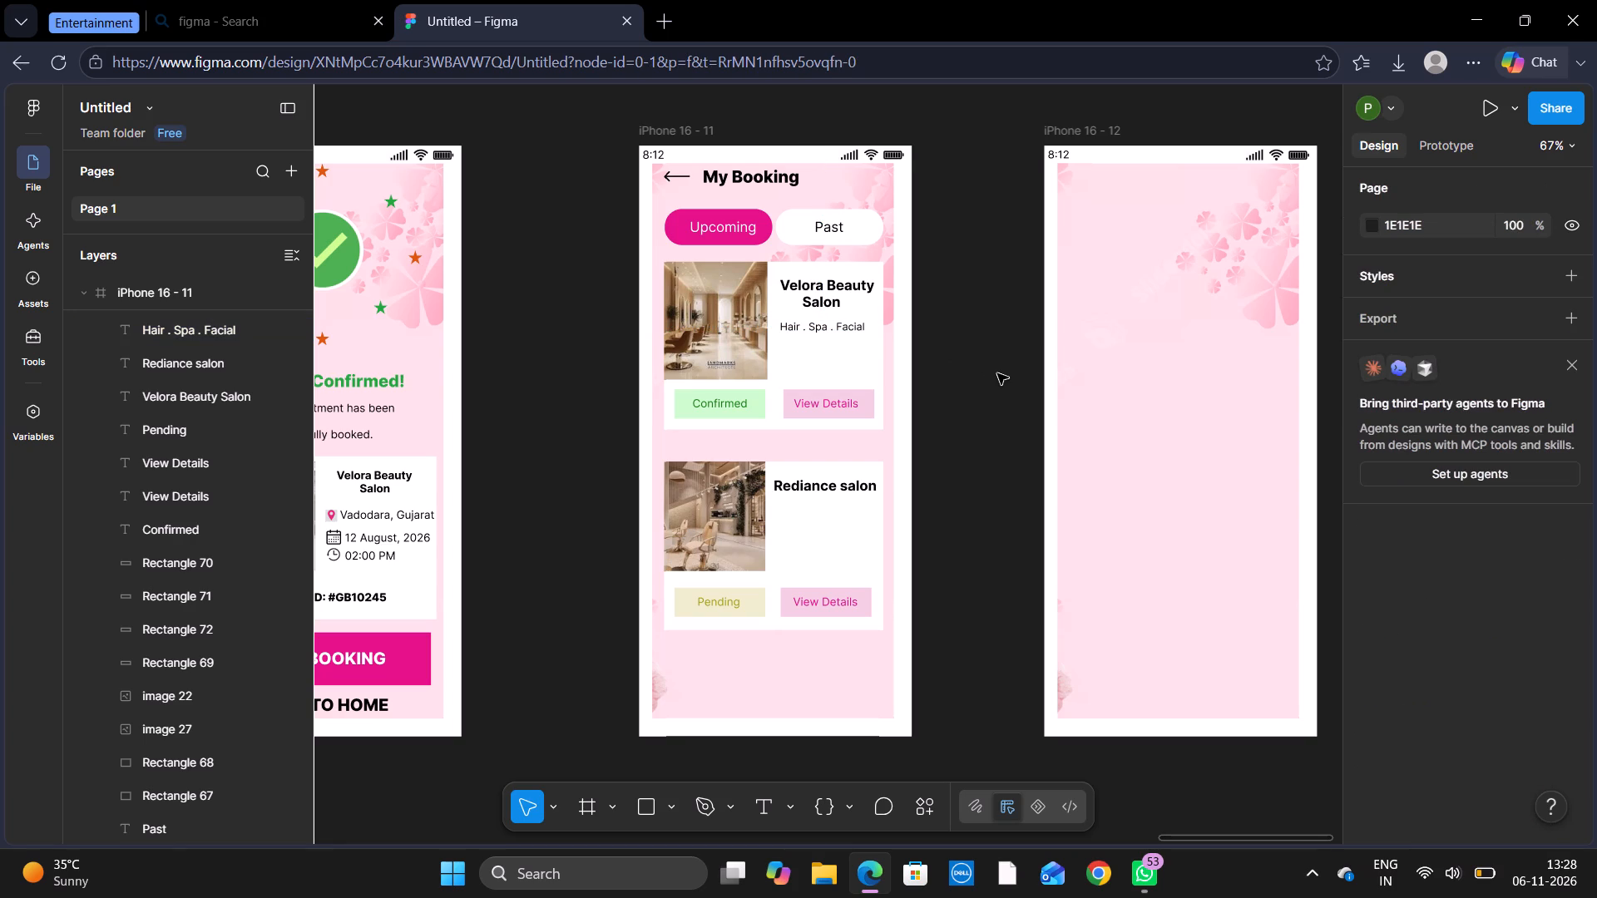
Add the text "Hair Cut" in Inter Regular, size 15, below the "Rediance salon" heading on the lower card.
{"action": "left_click", "coordinate": [779, 810]}
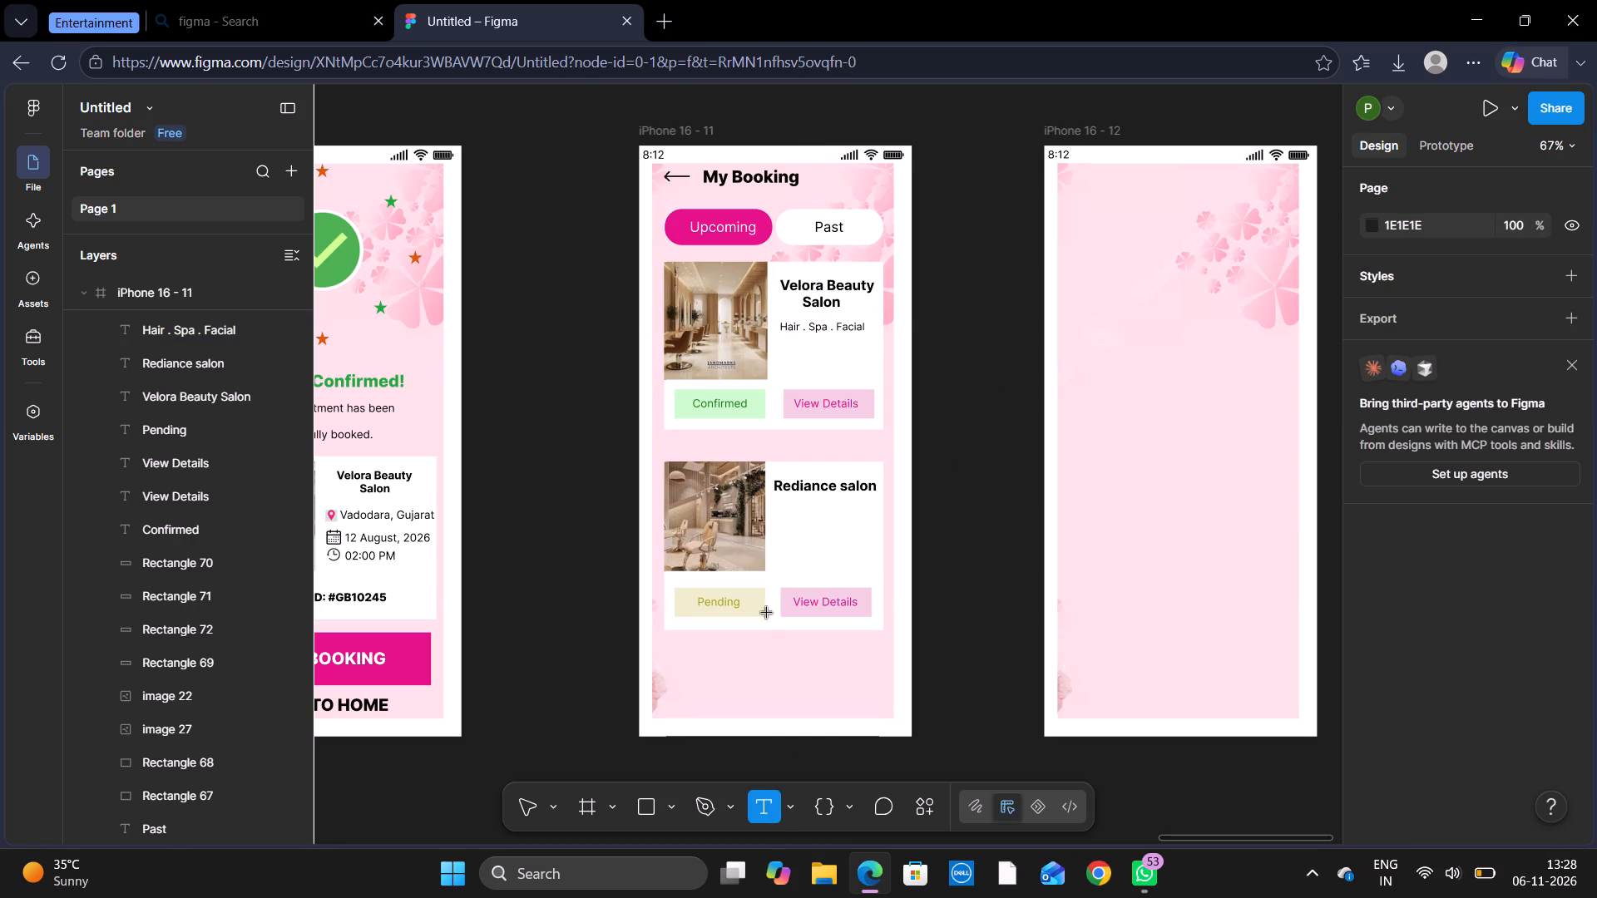
{"action": "left_click", "coordinate": [779, 516]}
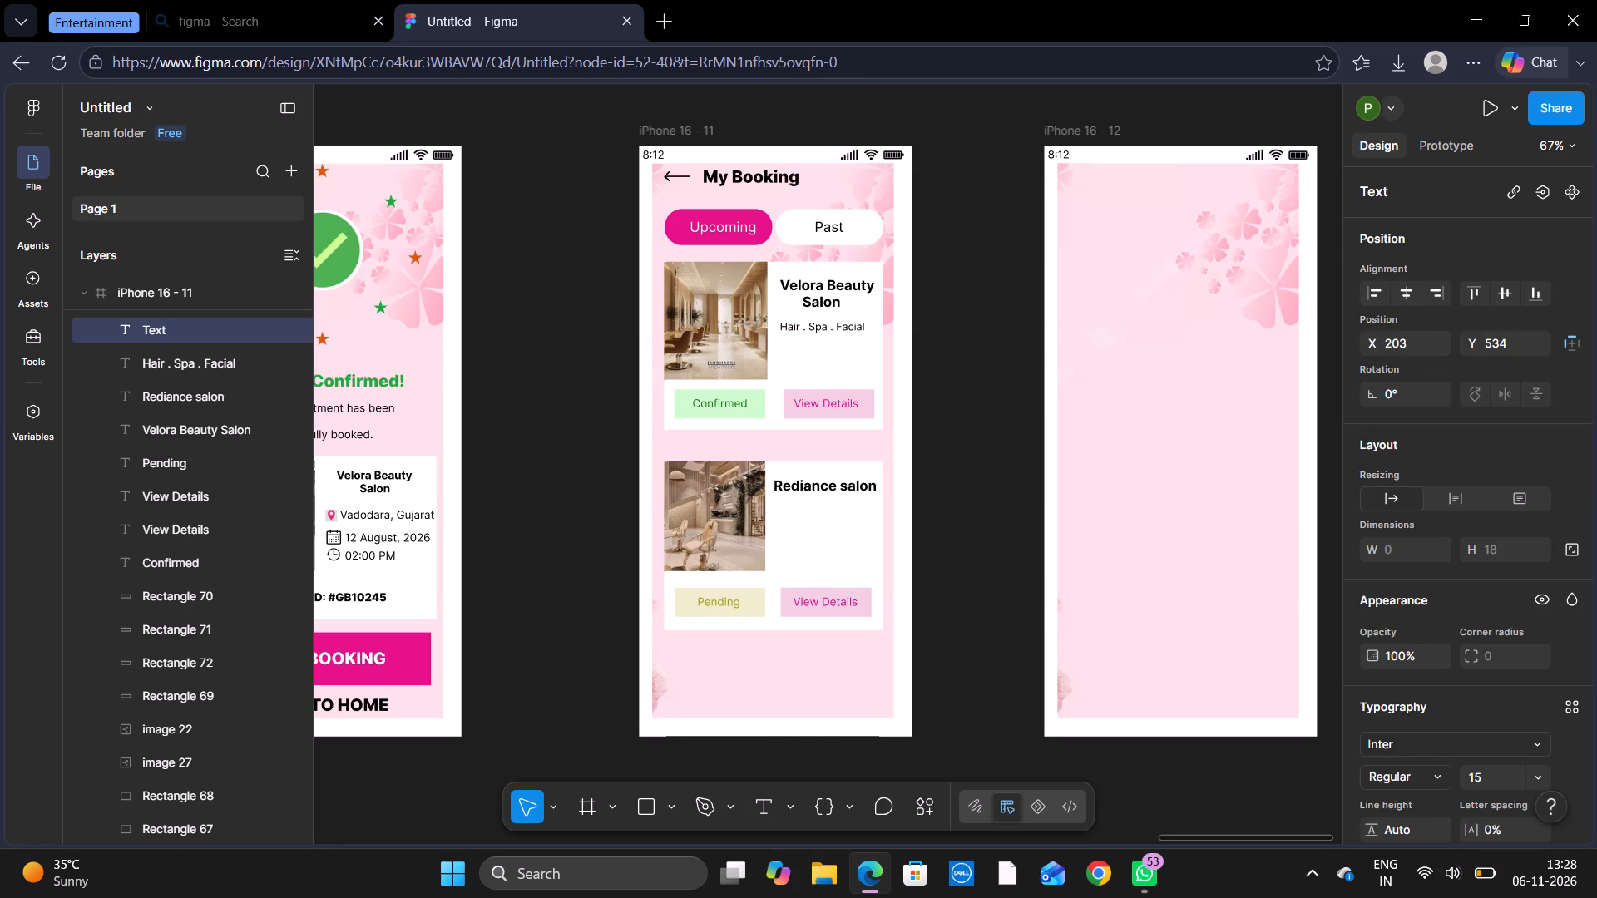
{"action": "key", "text": "shift+g"}
{"action": "key", "text": "BackSpace"}
{"action": "key", "text": "h"}
{"action": "key", "text": "BackSpace"}
{"action": "type", "text": "Hair"}
{"action": "key", "text": "space"}
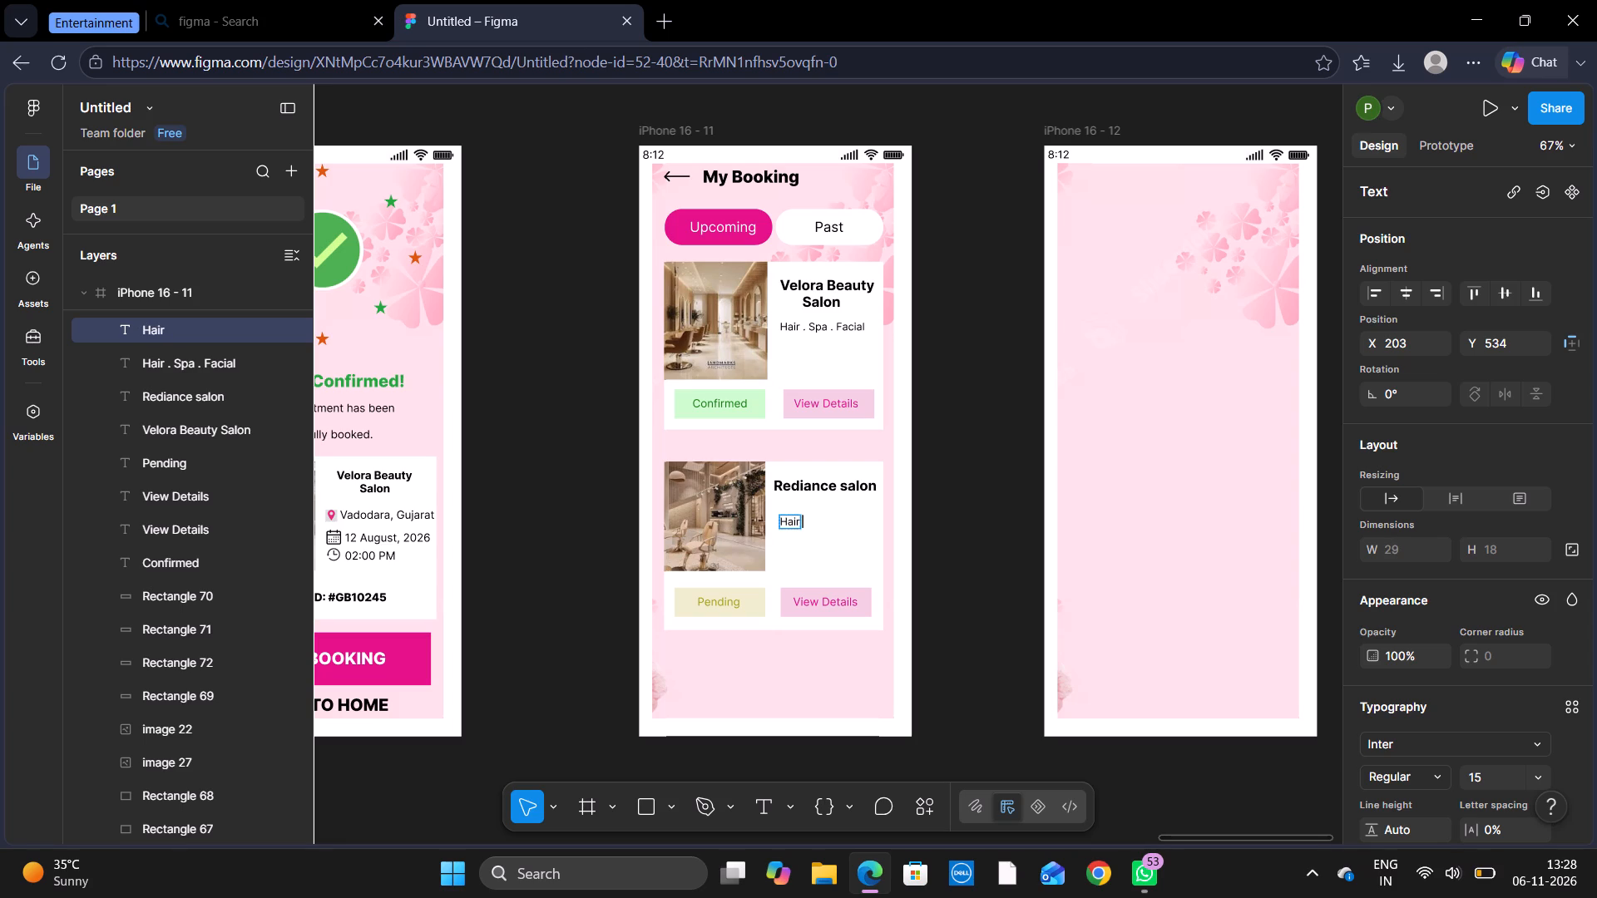
{"action": "key", "text": "shift+c"}
{"action": "type", "text": "ut"}
{"action": "left_click", "coordinate": [802, 564]}
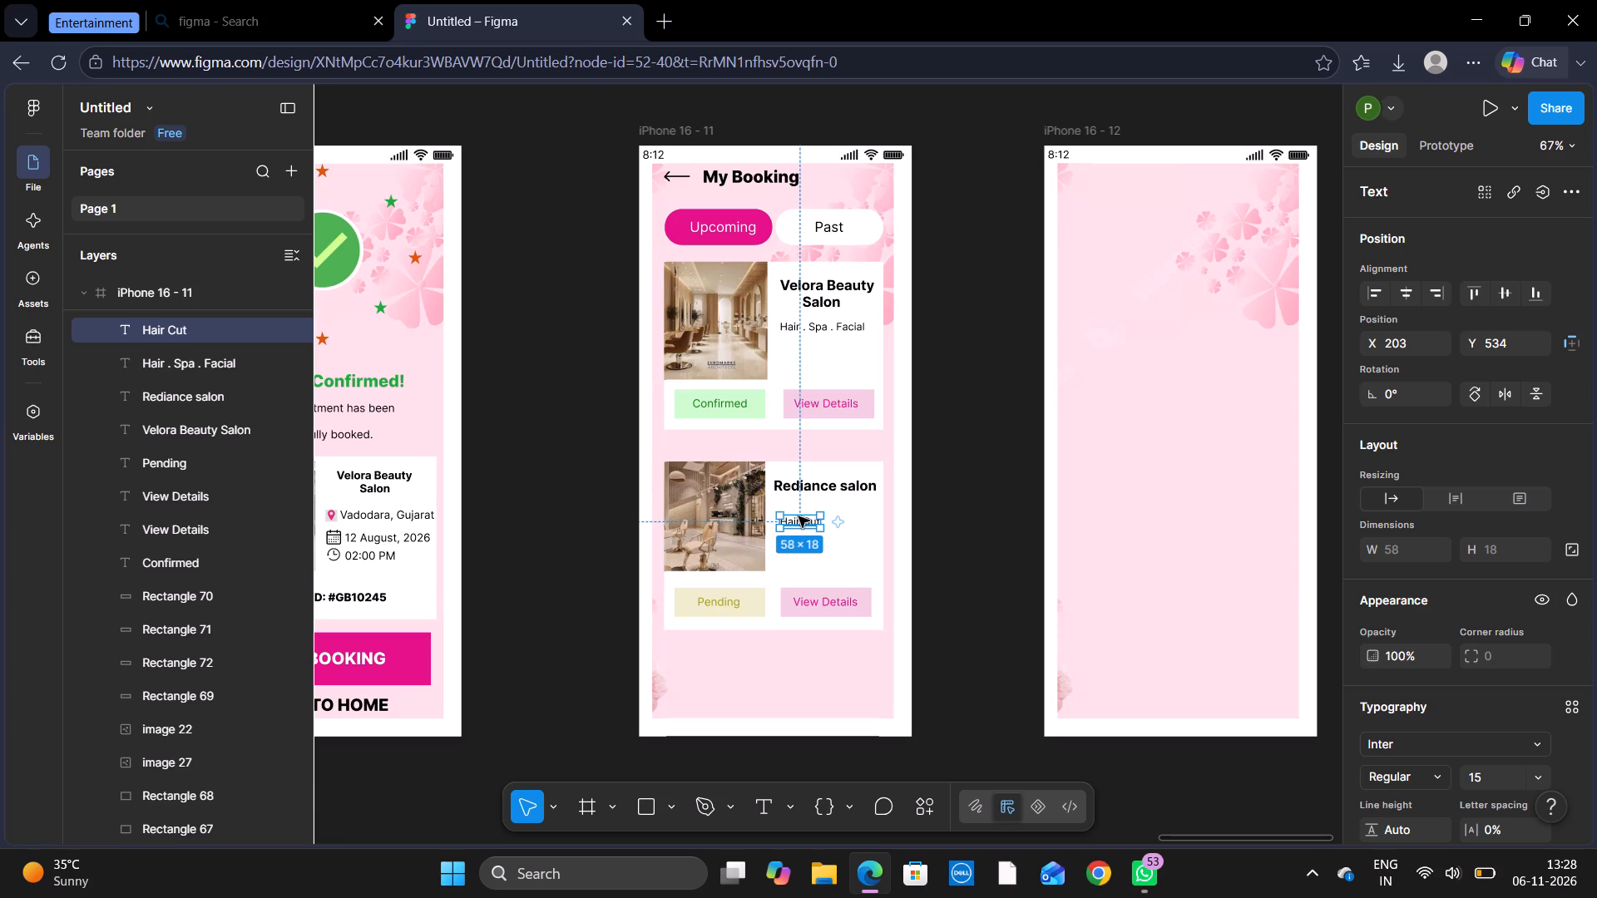
Move the "Hair Cut" text up close beneath the "Rediance salon" heading, slightly indented from the heading's left edge.
{"action": "left_click_drag", "start_coordinate": [798, 516], "coordinate": [802, 513]}
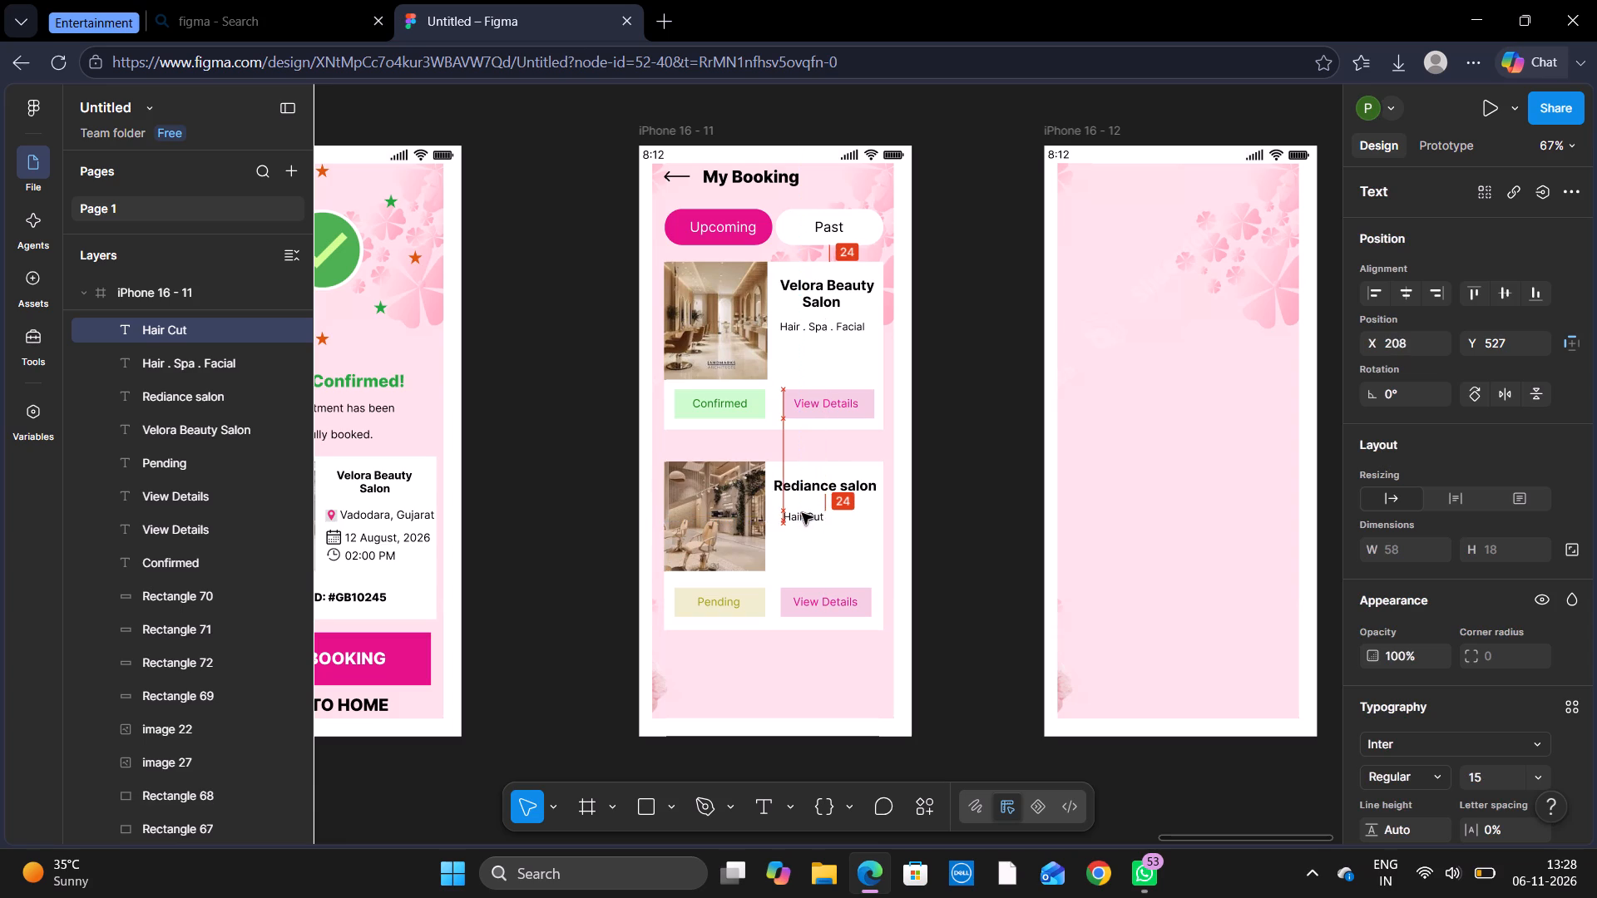
{"action": "left_click_drag", "start_coordinate": [802, 513], "coordinate": [798, 512]}
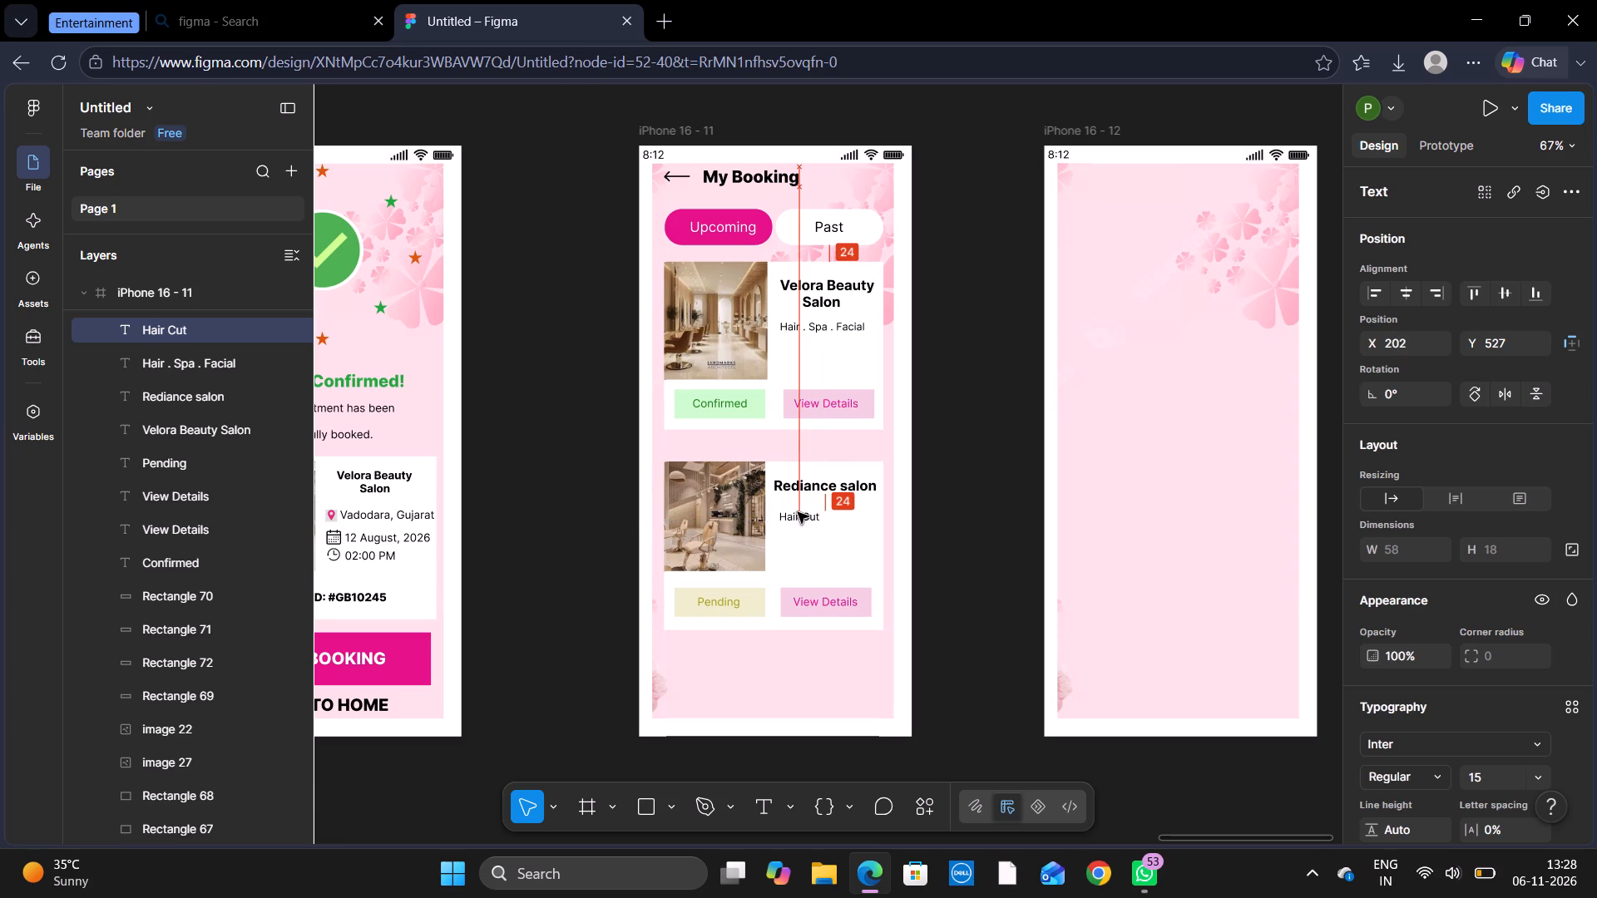
{"action": "left_click_drag", "start_coordinate": [798, 512], "coordinate": [794, 505]}
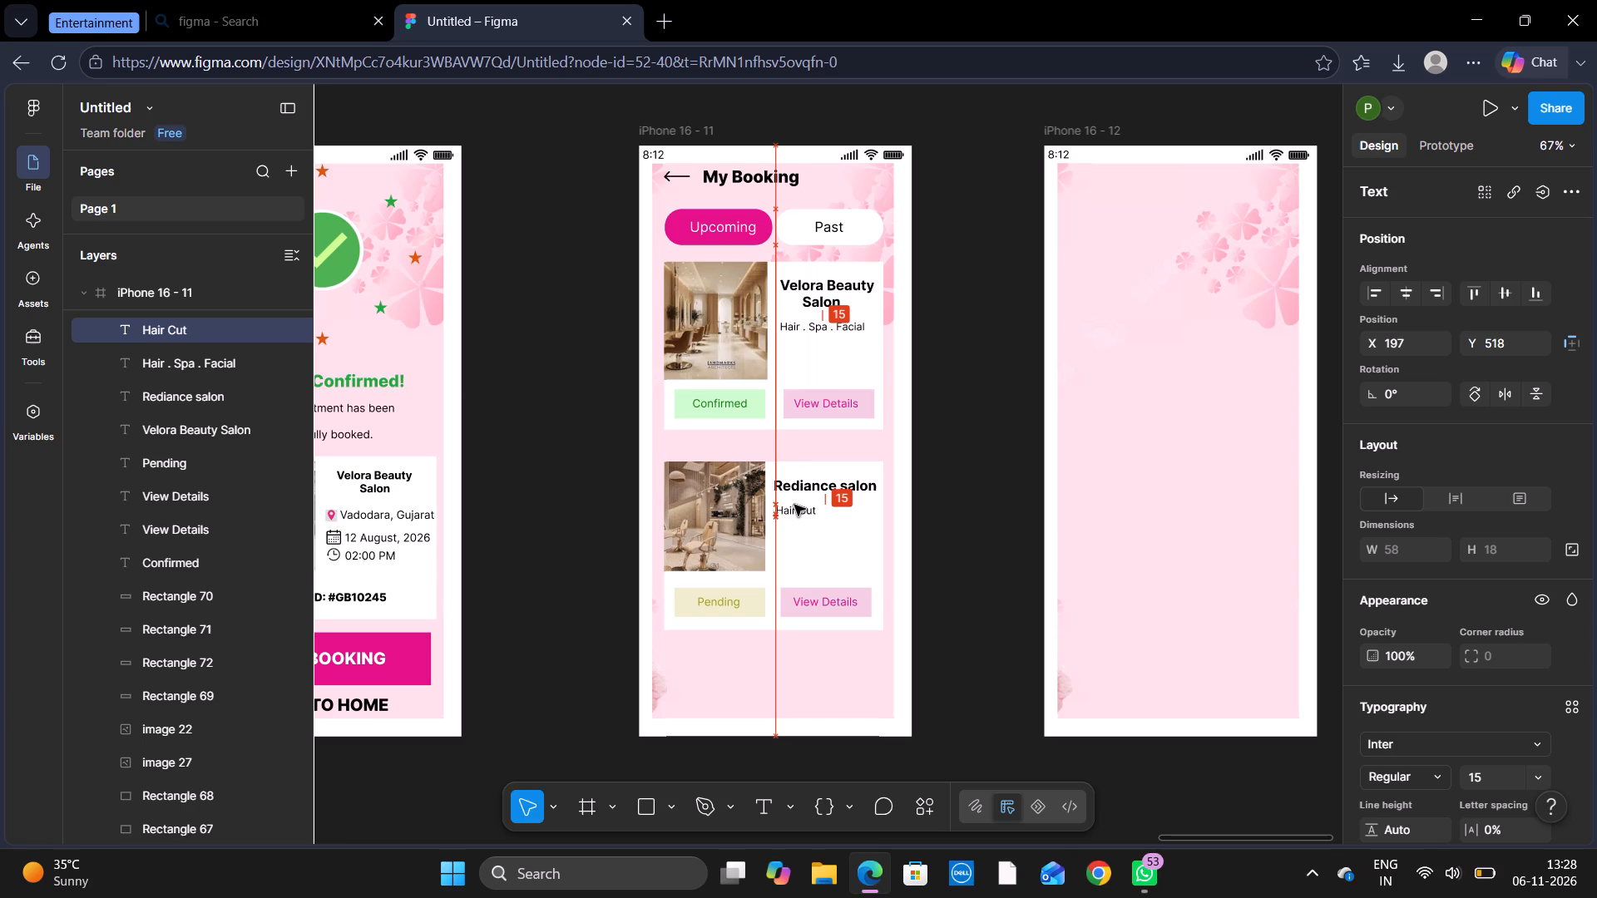
{"action": "left_click_drag", "start_coordinate": [794, 505], "coordinate": [798, 507]}
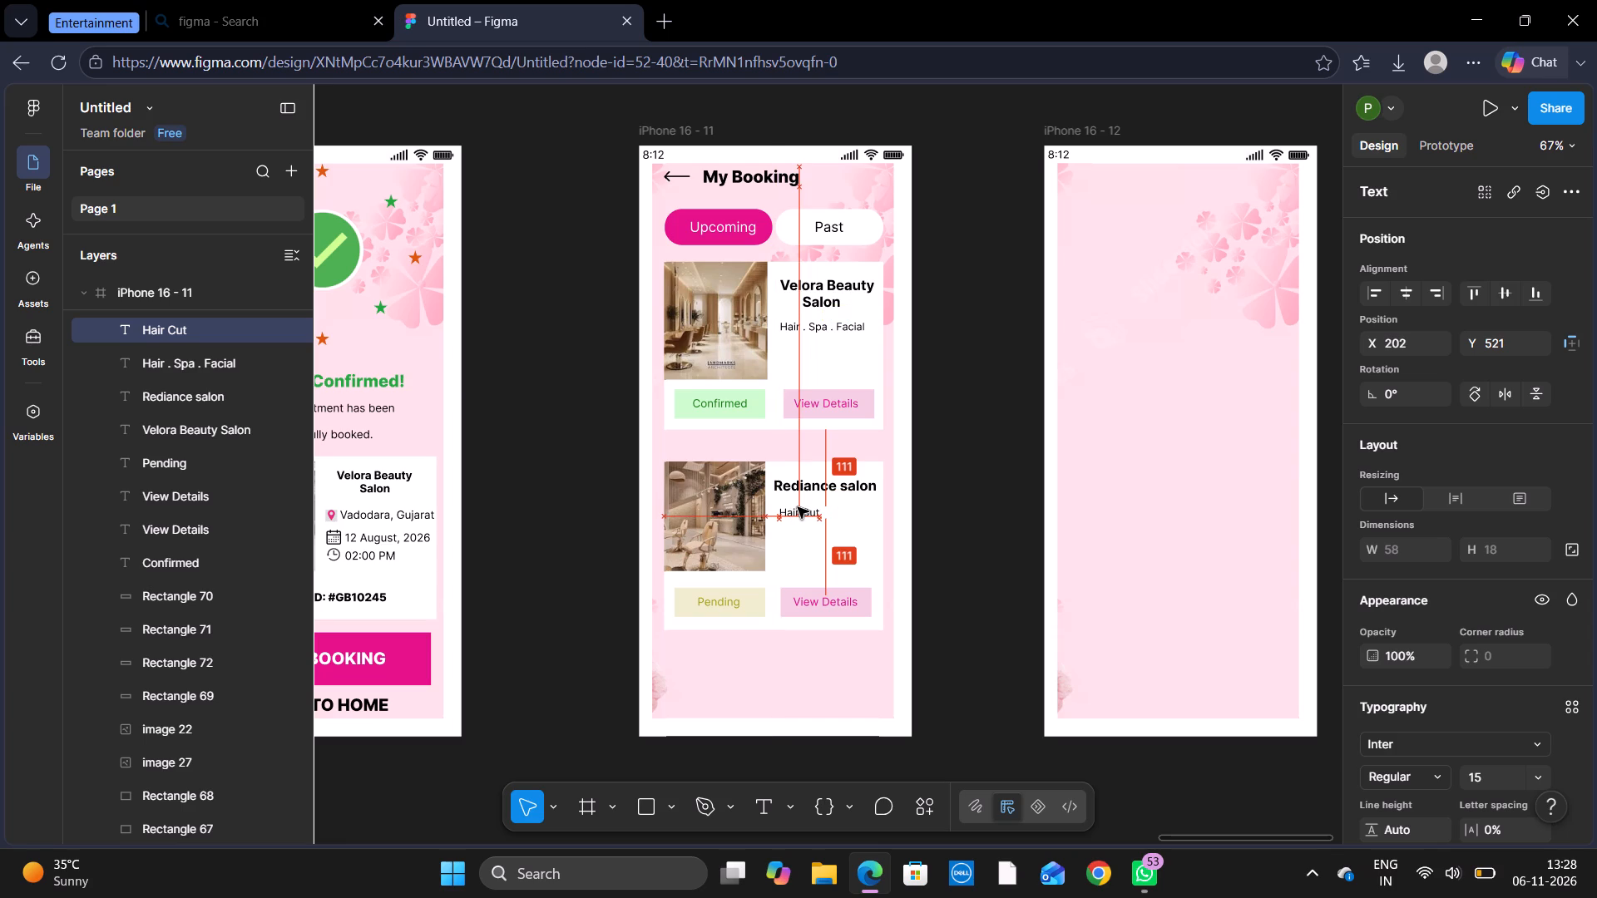
{"action": "left_click_drag", "start_coordinate": [798, 507], "coordinate": [799, 505]}
{"action": "left_click", "coordinate": [982, 581]}
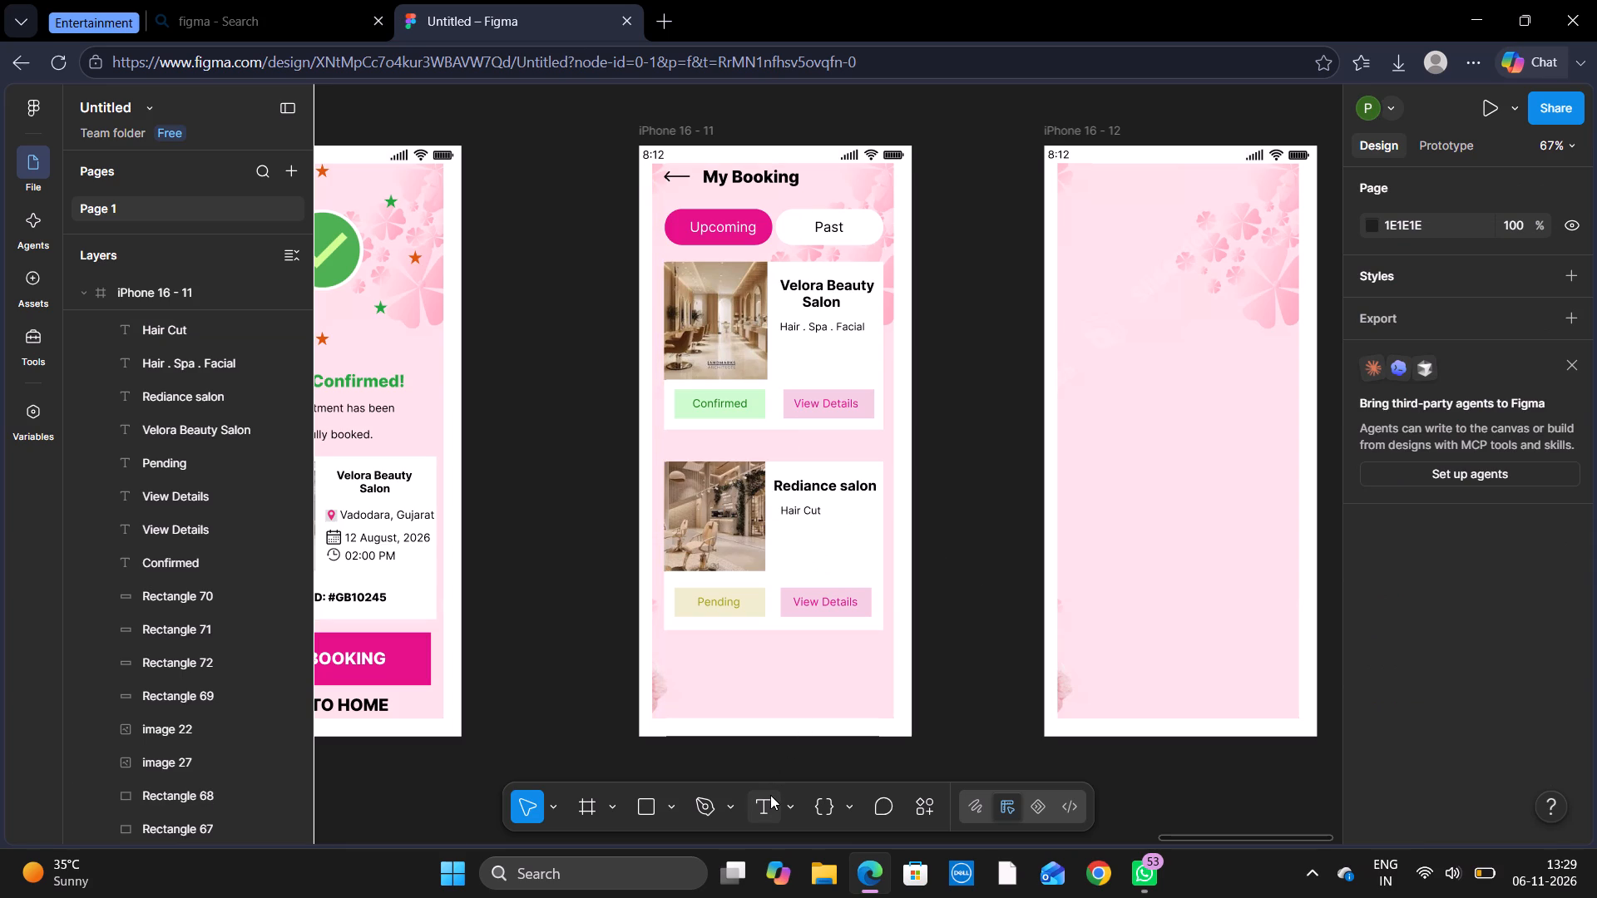
Duplicate the calendar icon from the Booking Confirmed card and place the copy below "Hair . Spa . Facial" on the upper booking card.
{"action": "scroll", "coordinate": [897, 485], "scroll_direction": "right", "scroll_amount": 3}
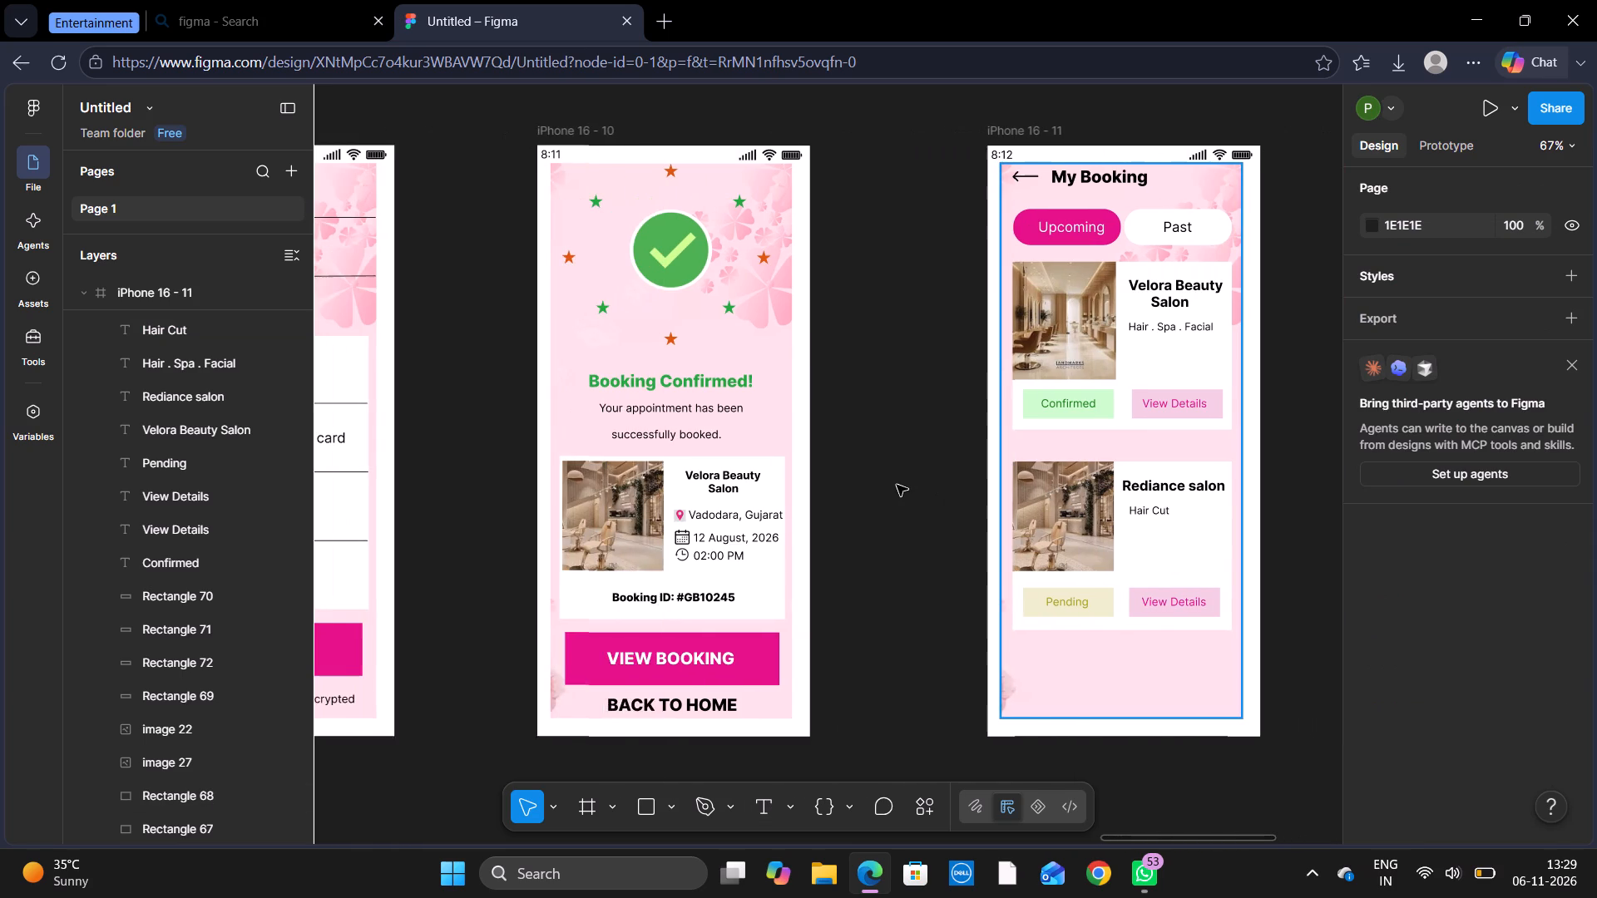
{"action": "scroll", "coordinate": [897, 485], "scroll_direction": "right", "scroll_amount": 3}
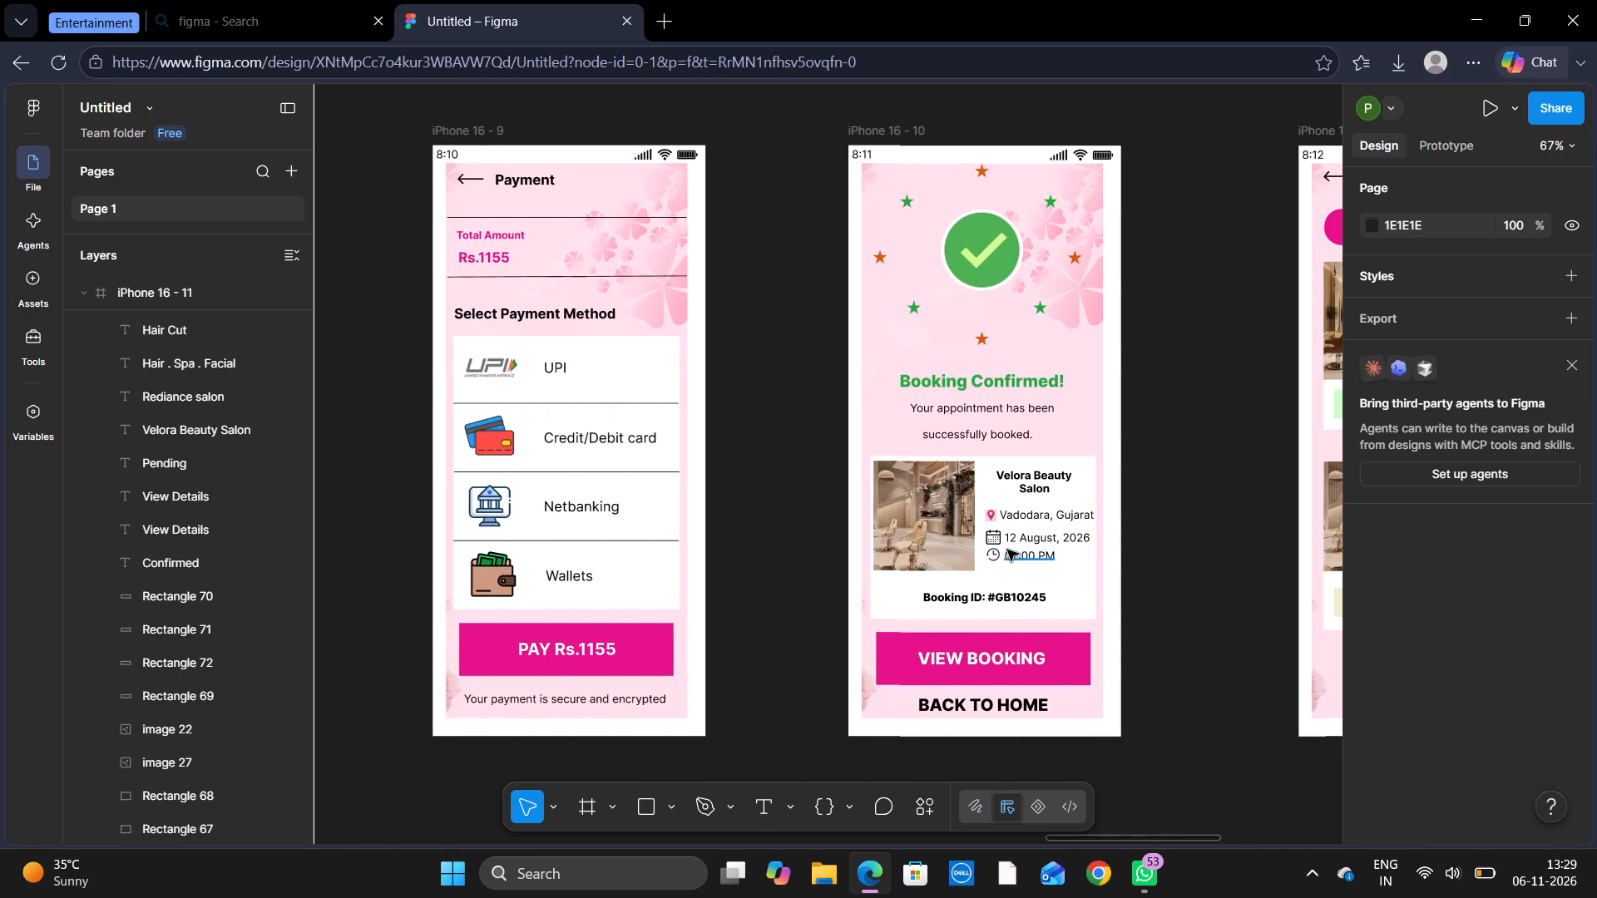
{"action": "left_click", "coordinate": [999, 535]}
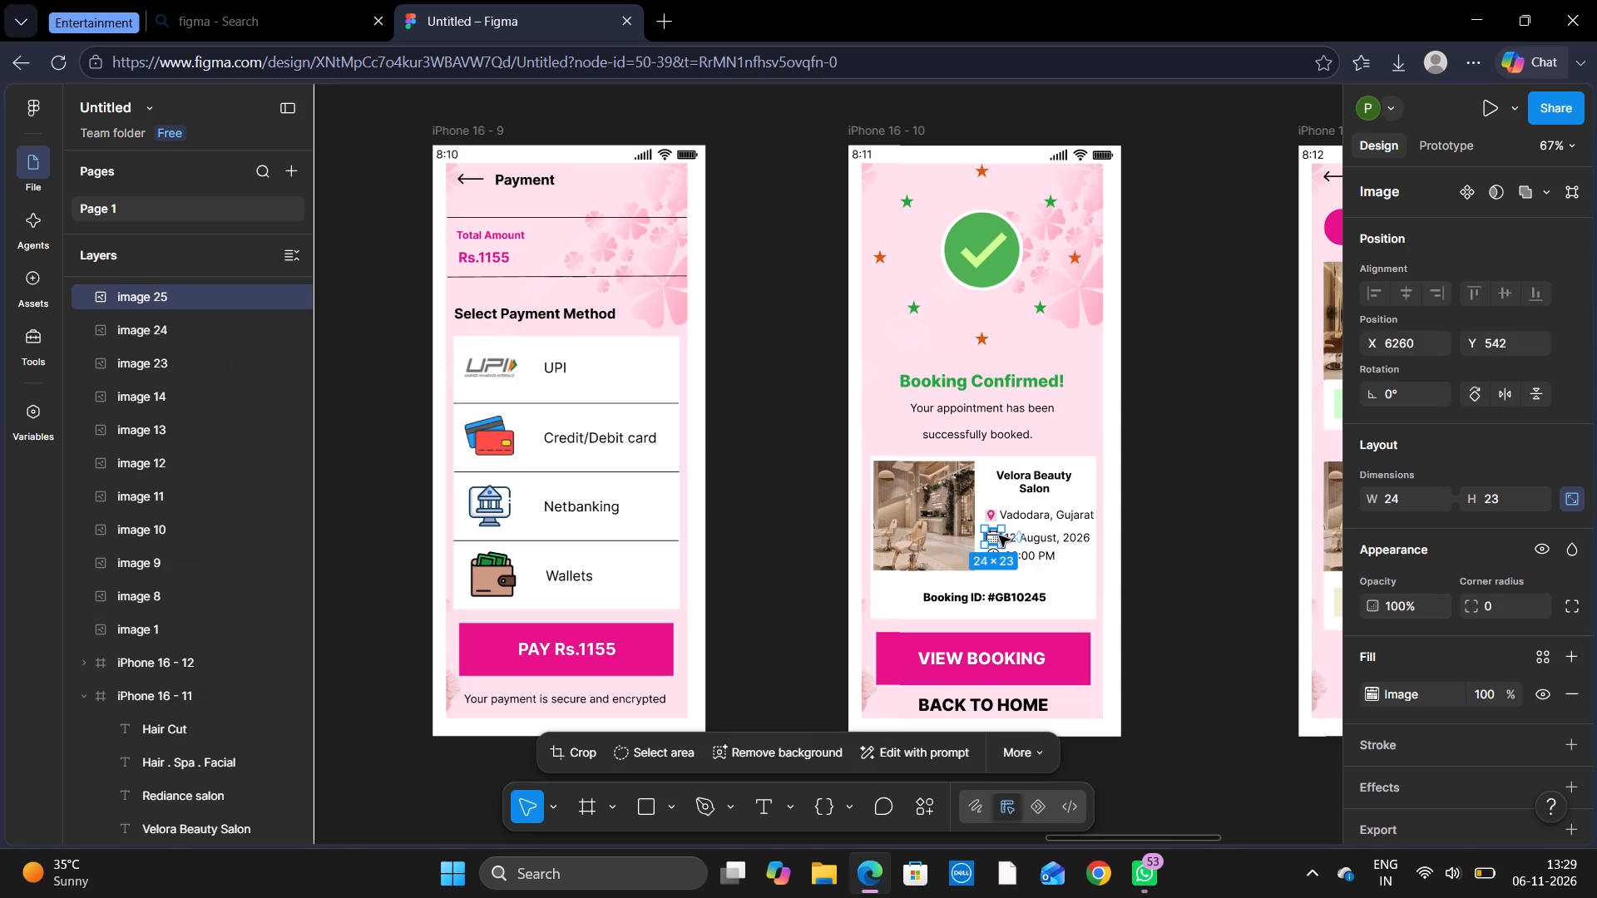
{"action": "key", "text": "ctrl+c"}
{"action": "key", "text": "v"}
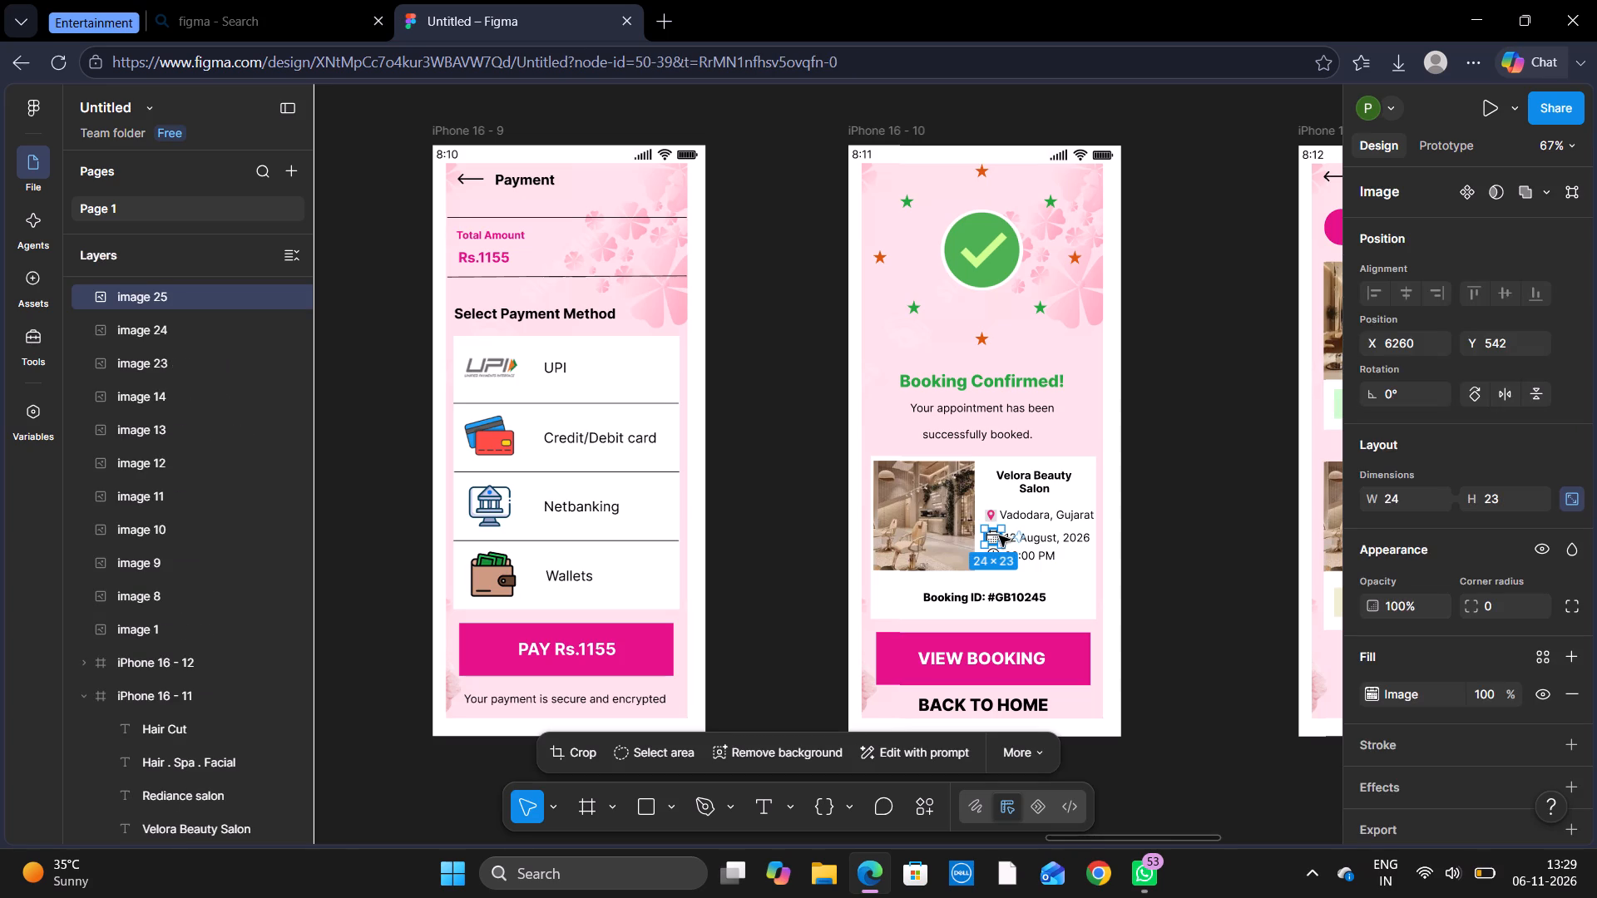
{"action": "left_click", "coordinate": [992, 534]}
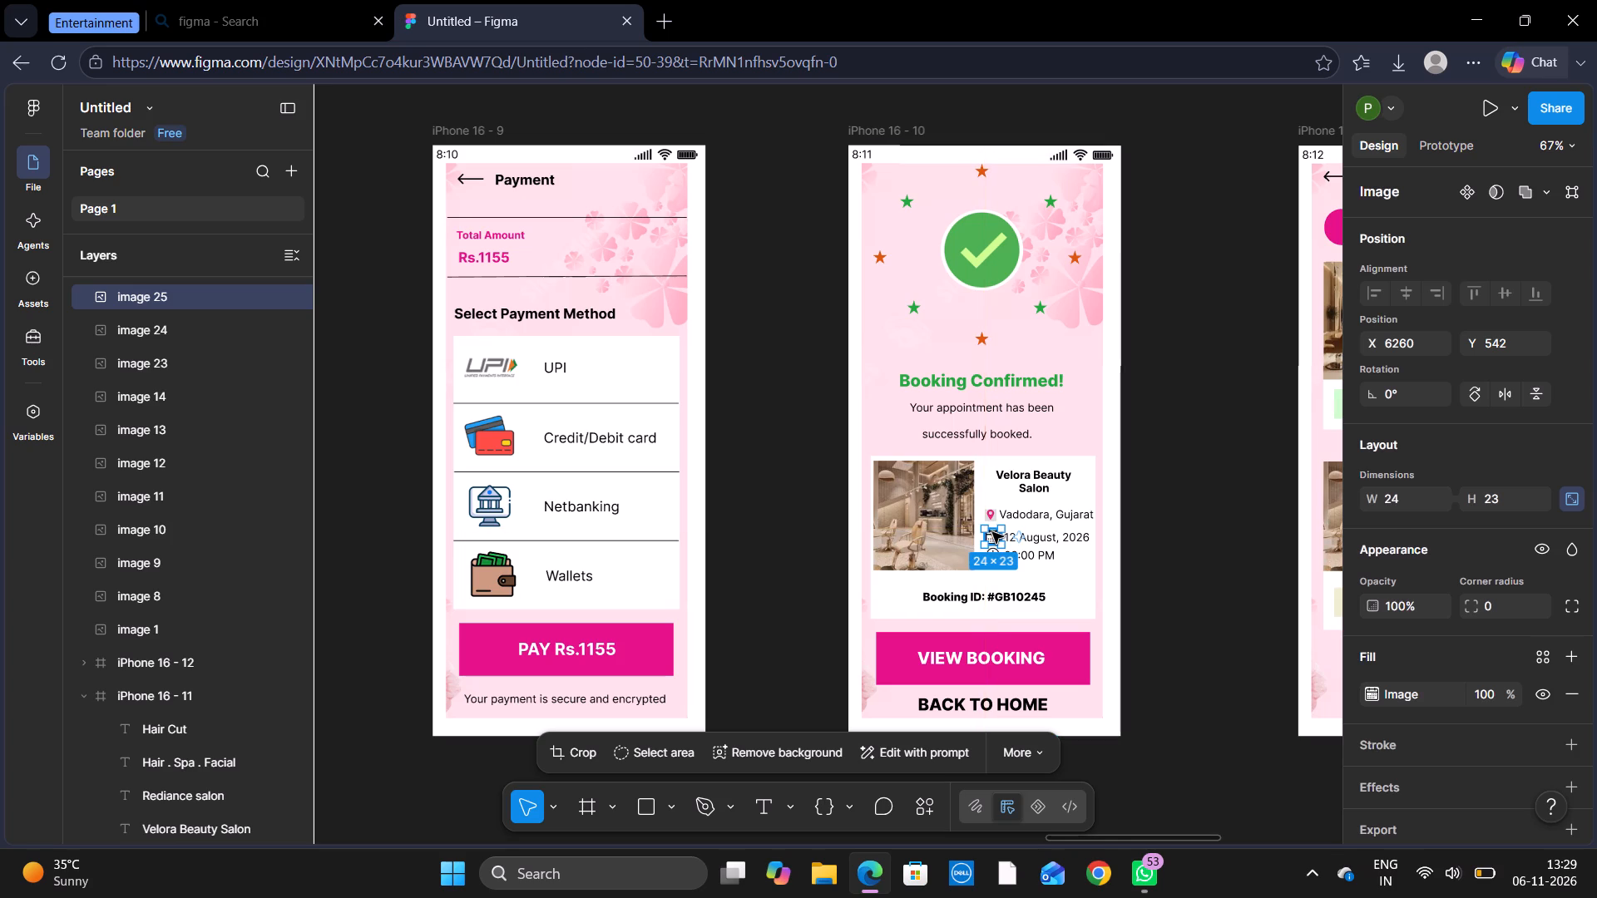
{"action": "key", "text": "ctrl+c"}
{"action": "key", "text": "ctrl+v"}
{"action": "left_click_drag", "start_coordinate": [992, 532], "coordinate": [1356, 580]}
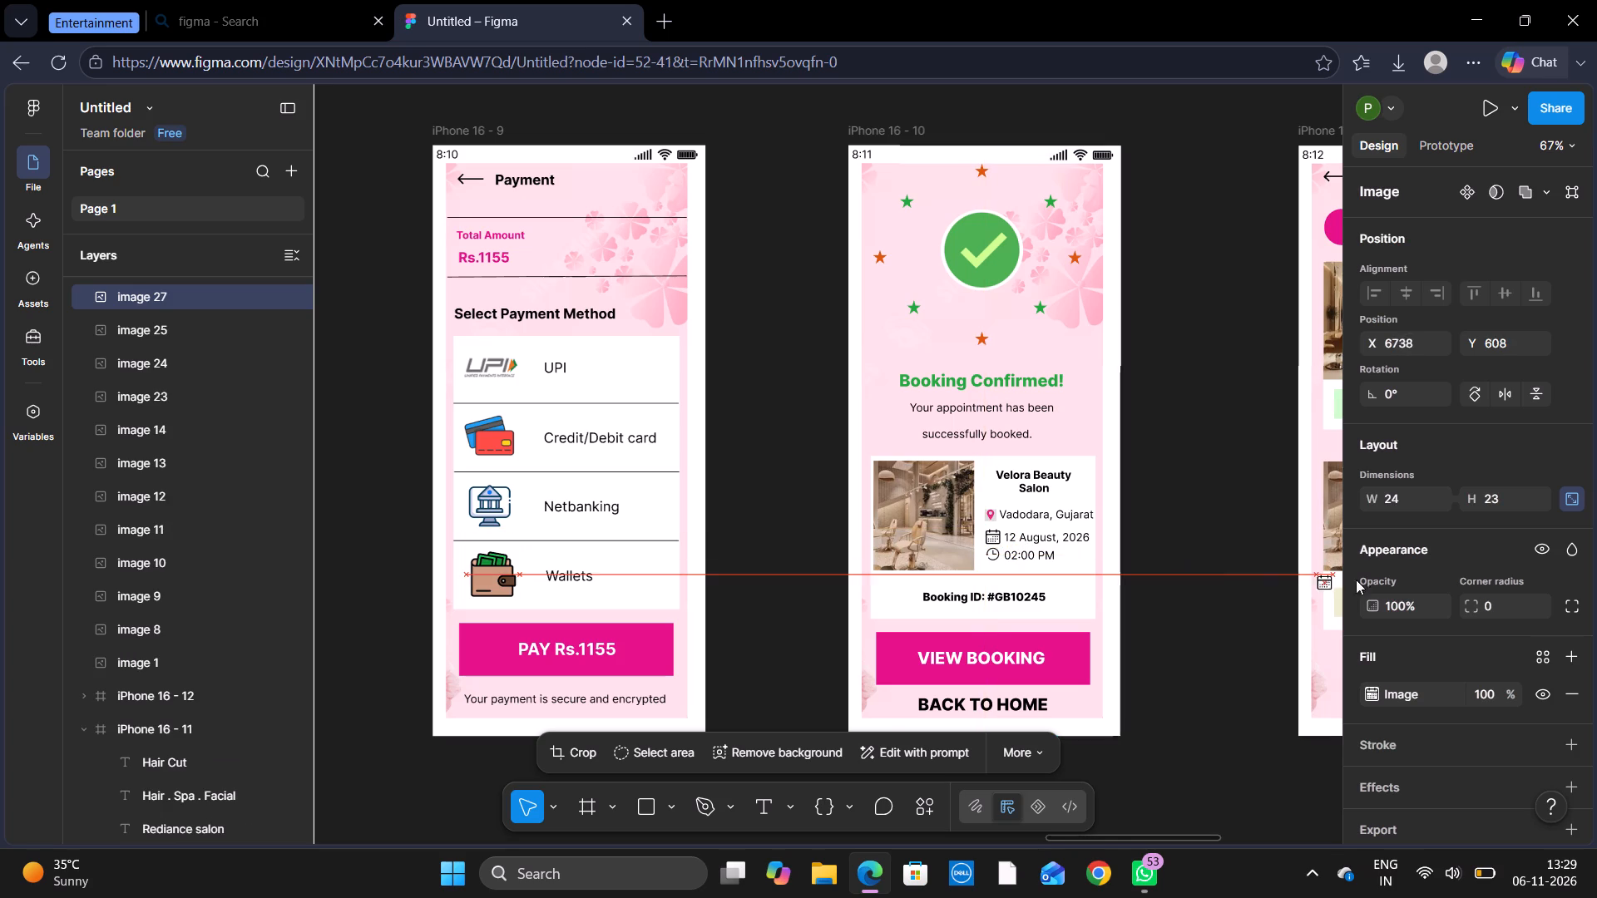
{"action": "left_click_drag", "start_coordinate": [1356, 580], "coordinate": [1215, 342]}
Paste another copy of the calendar icon onto the lower booking card of iPhone 16 - 11.
{"action": "key", "text": "ctrl+v"}
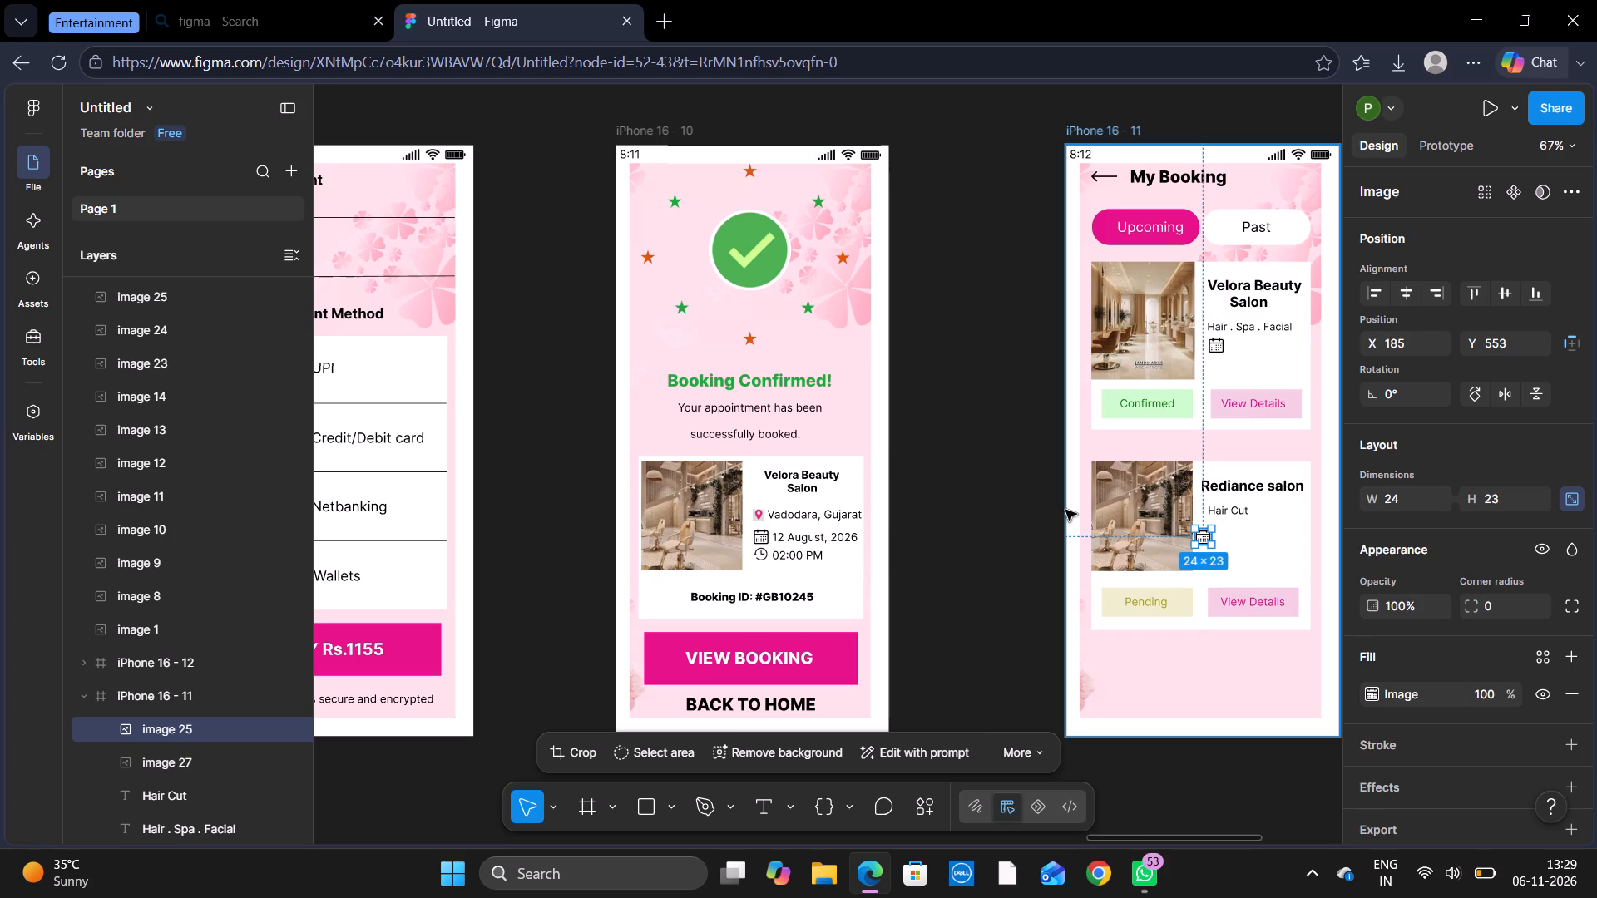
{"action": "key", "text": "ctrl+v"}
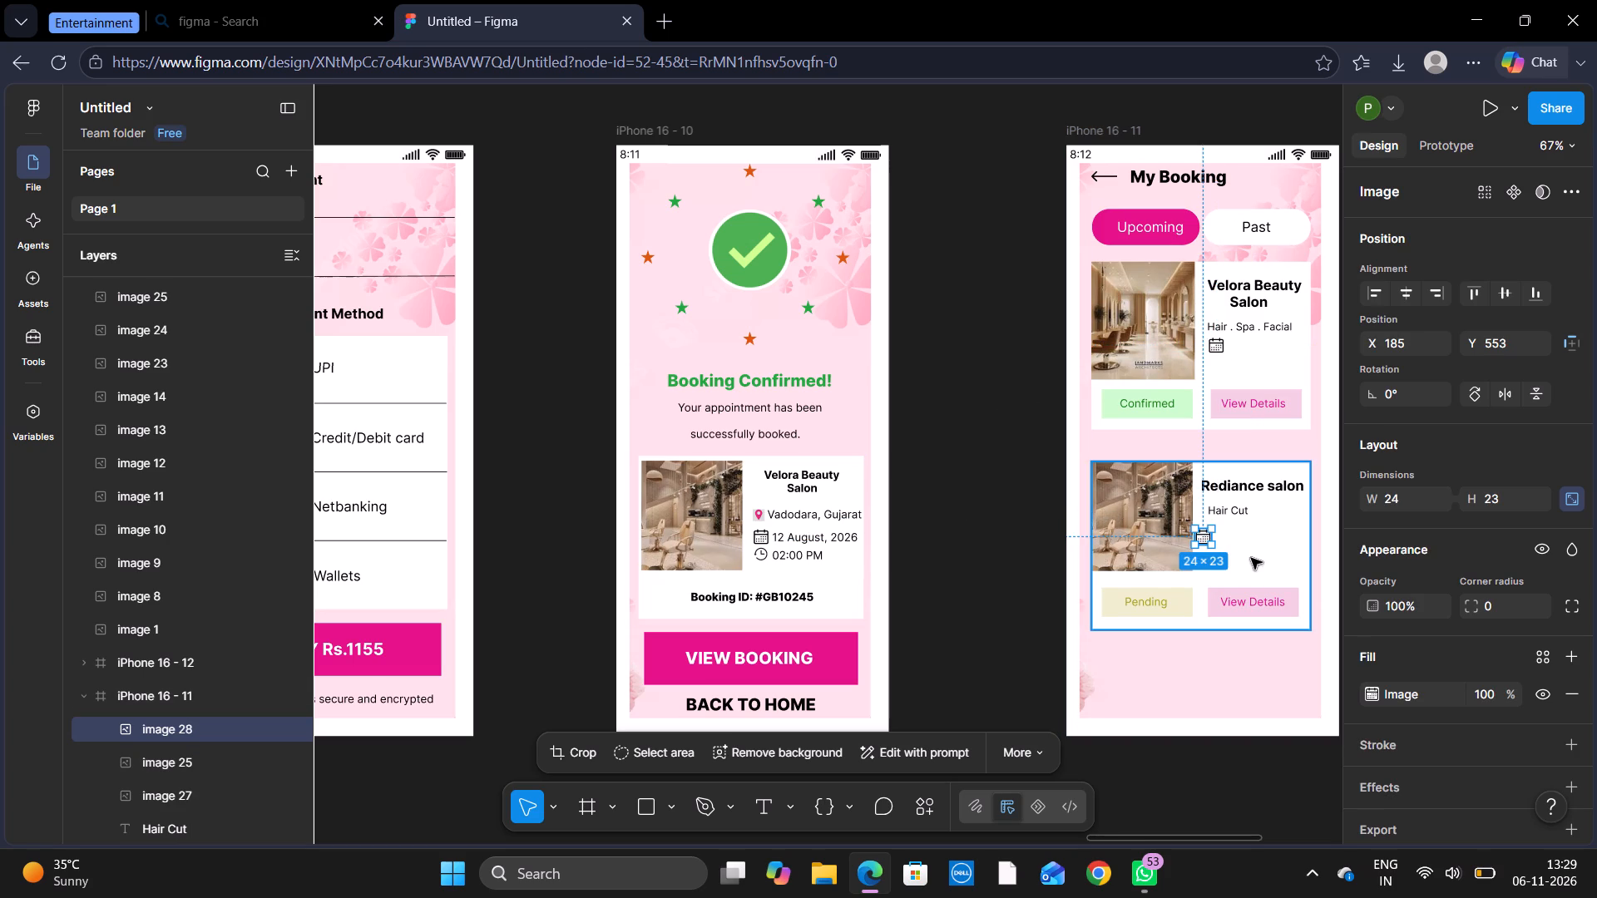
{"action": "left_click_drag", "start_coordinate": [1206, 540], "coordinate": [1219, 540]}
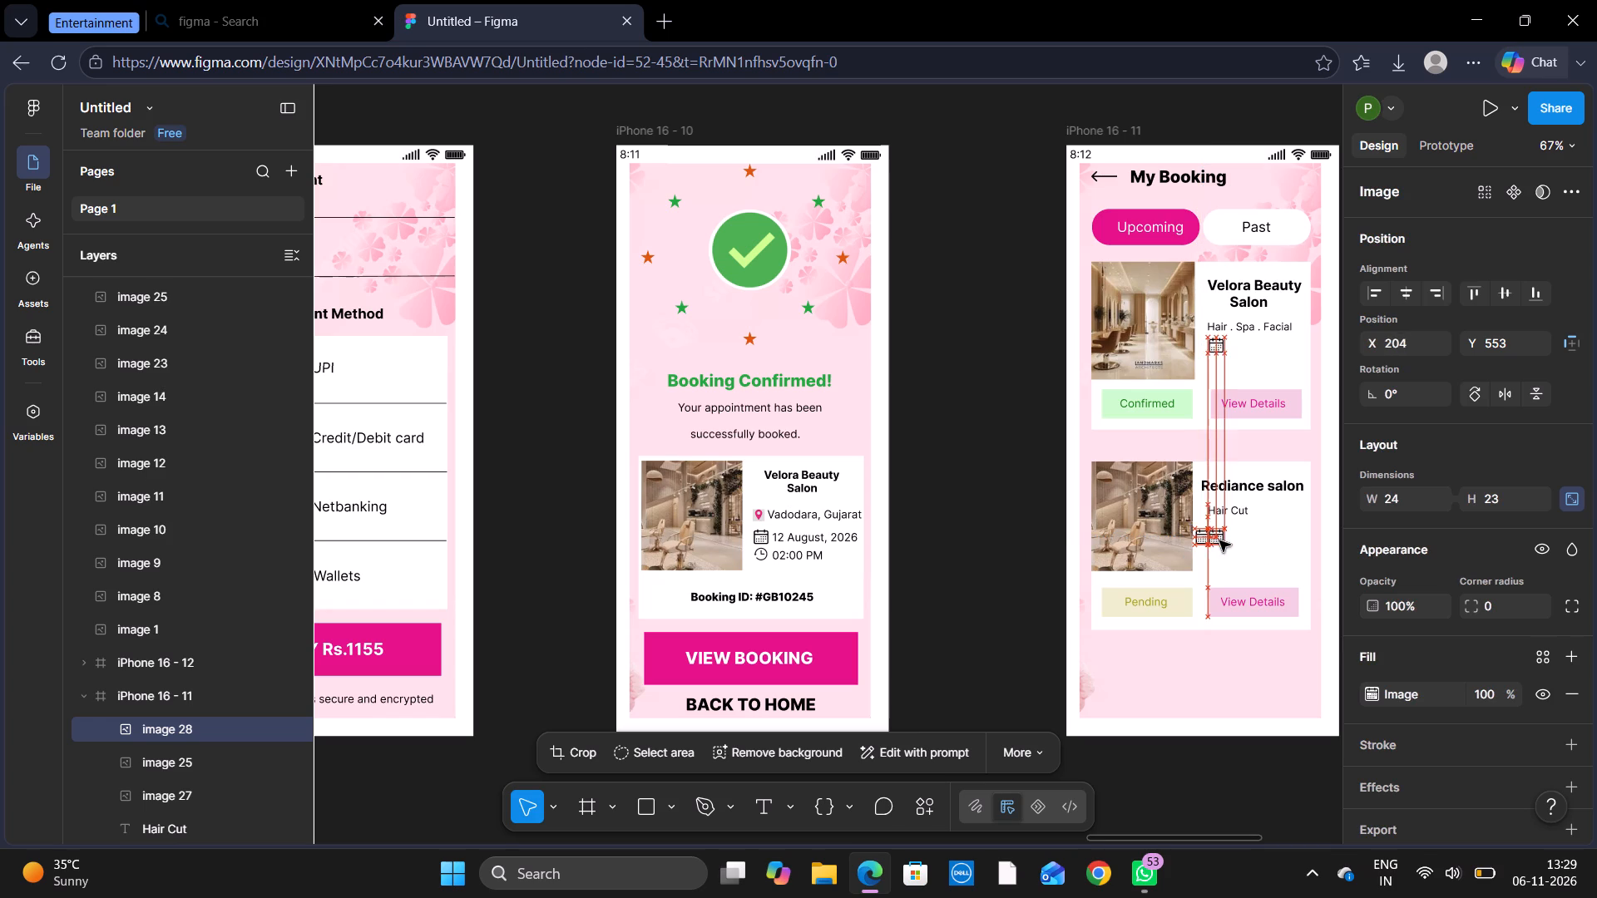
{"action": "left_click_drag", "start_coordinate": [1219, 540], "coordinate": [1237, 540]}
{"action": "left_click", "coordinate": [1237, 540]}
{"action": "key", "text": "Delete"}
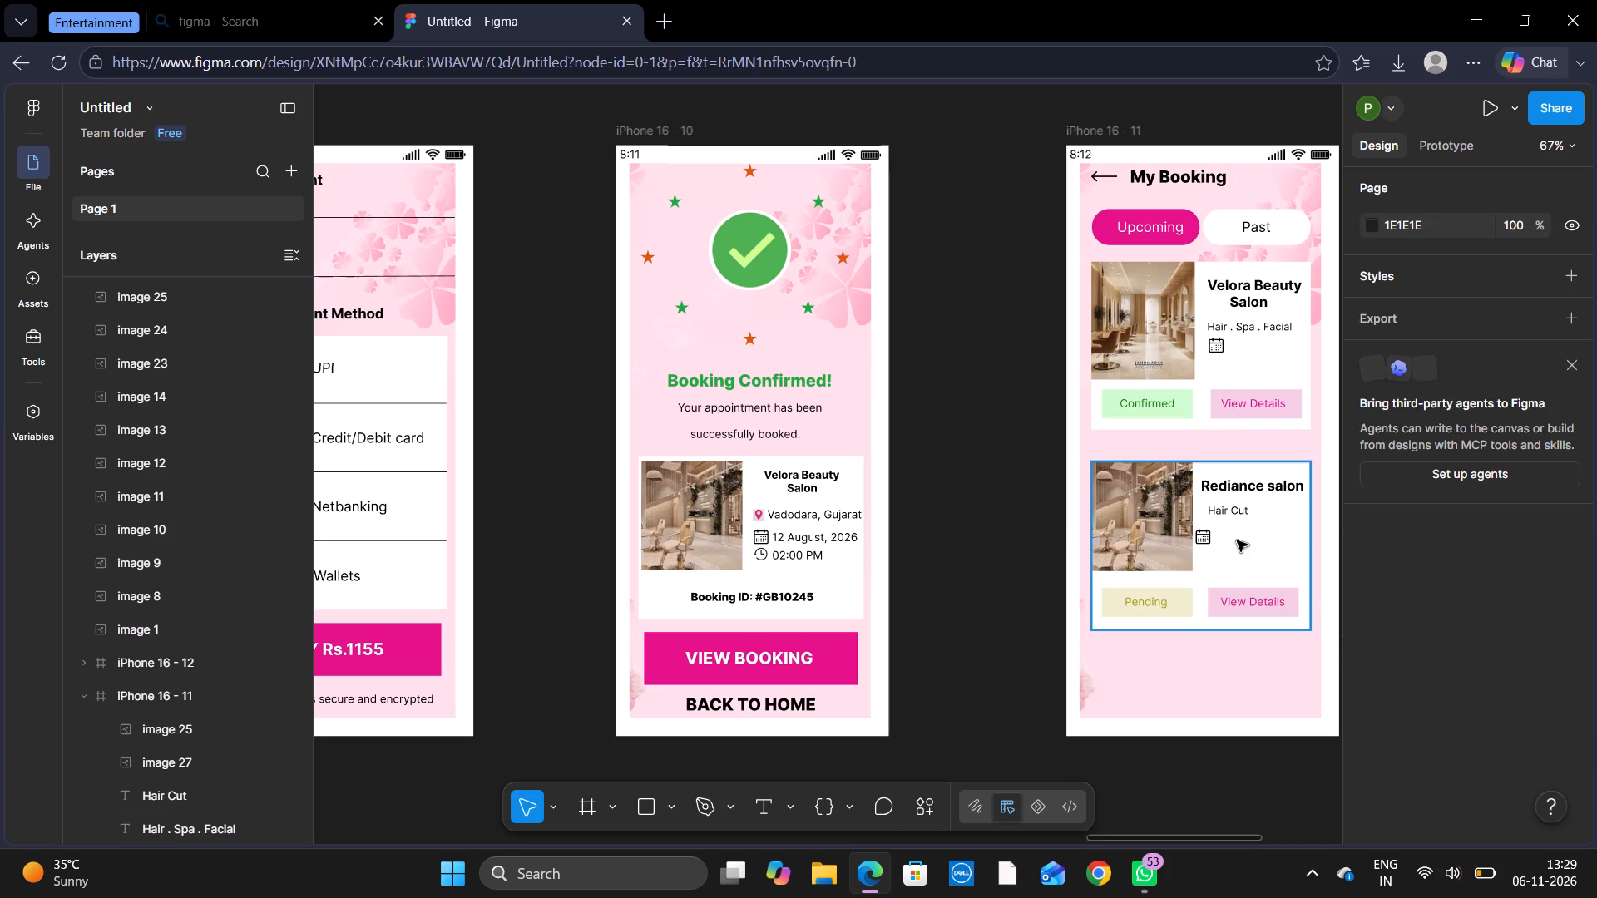
Move the lower card's calendar icon just below "Hair Cut", in line with the upper card's icon, at about X 204, Y 551.
{"action": "left_click_drag", "start_coordinate": [1208, 539], "coordinate": [1209, 539]}
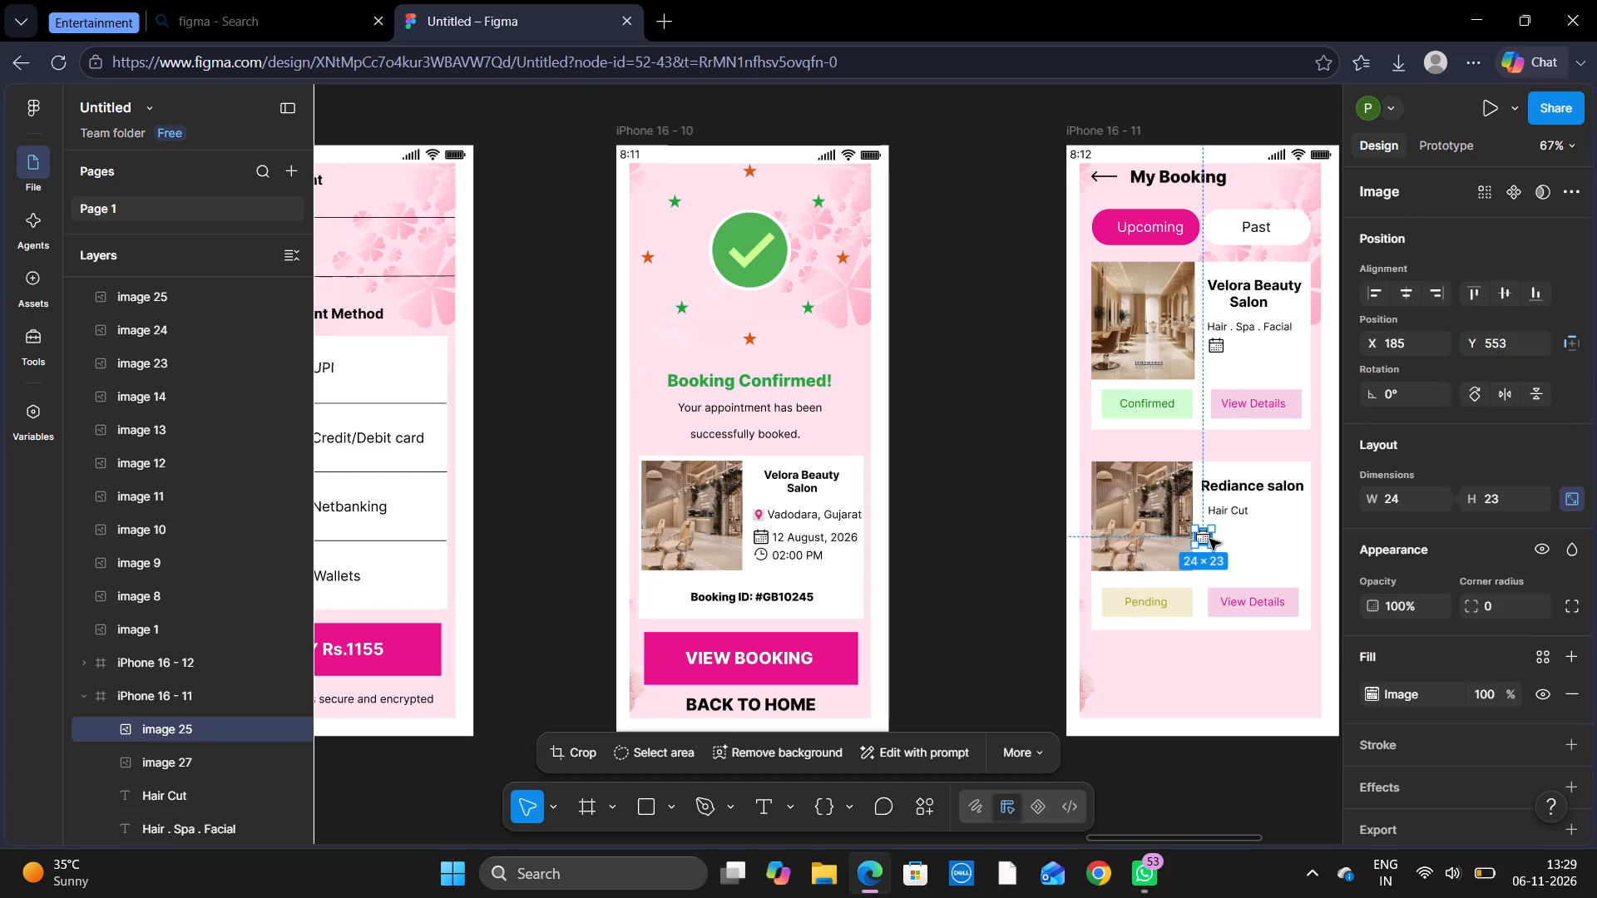
{"action": "left_click_drag", "start_coordinate": [1209, 539], "coordinate": [1214, 533]}
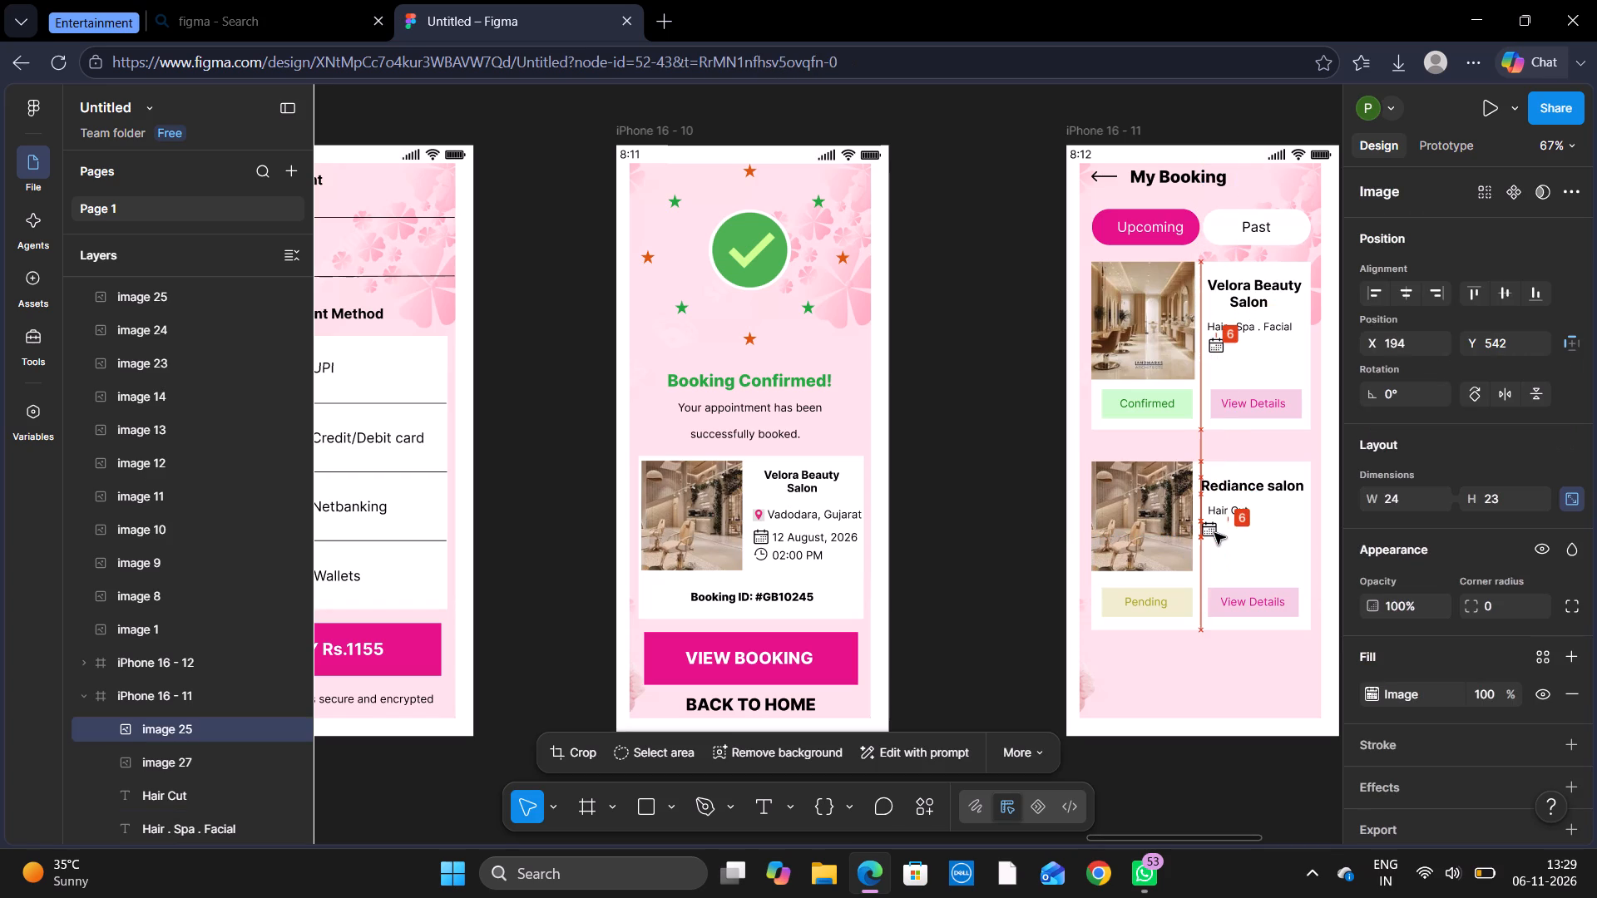
{"action": "left_click_drag", "start_coordinate": [1214, 533], "coordinate": [1214, 534]}
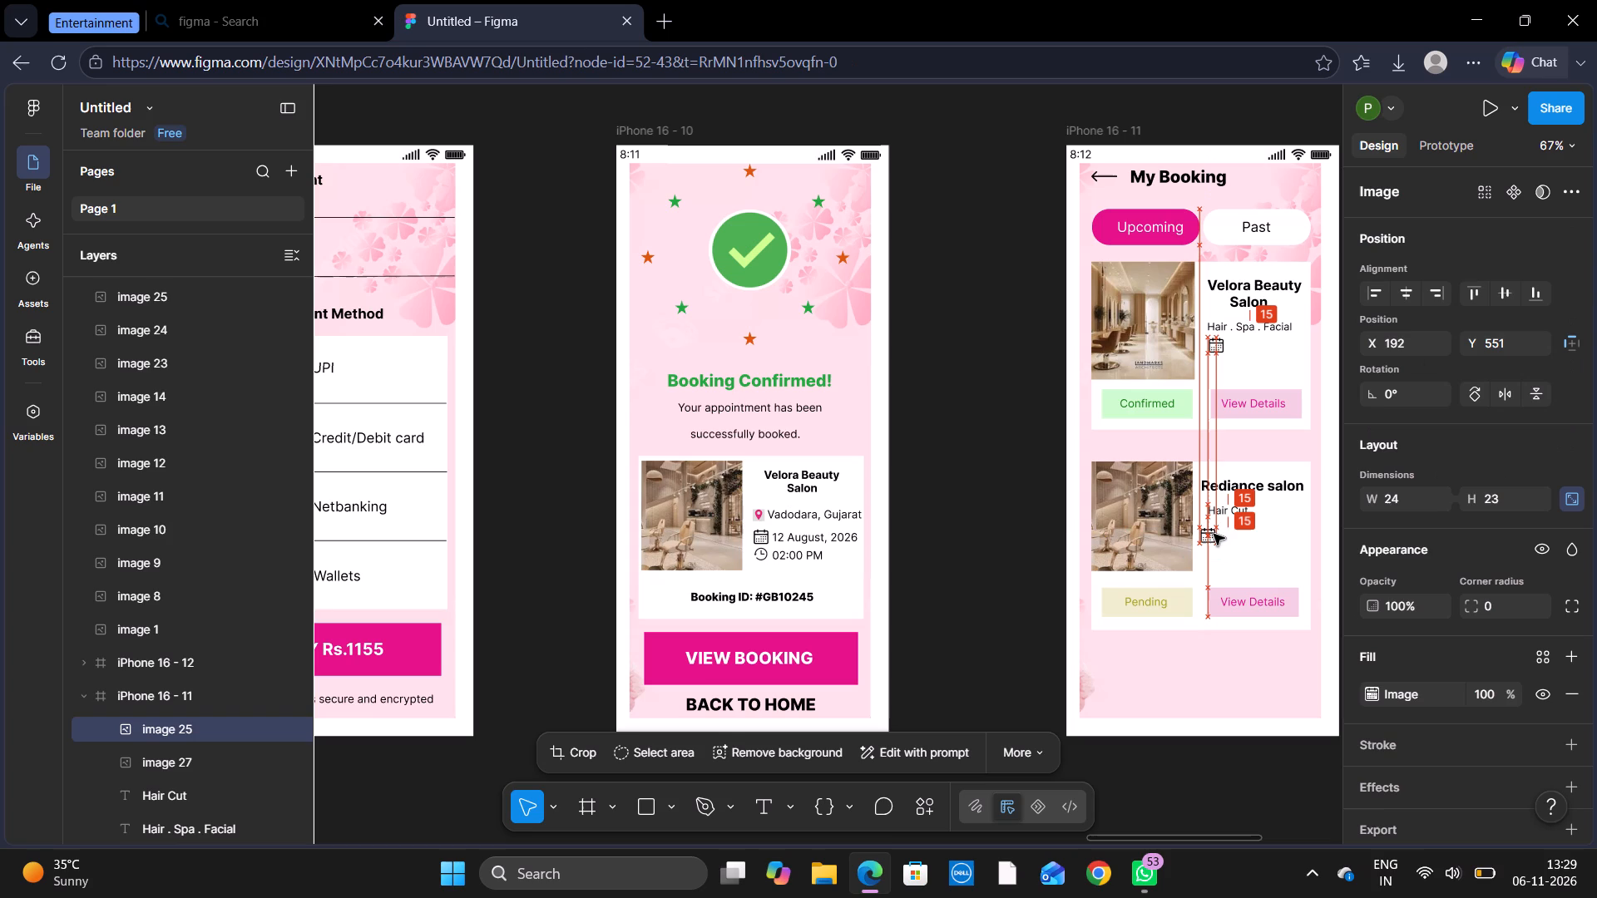
{"action": "left_click_drag", "start_coordinate": [1214, 534], "coordinate": [1217, 534]}
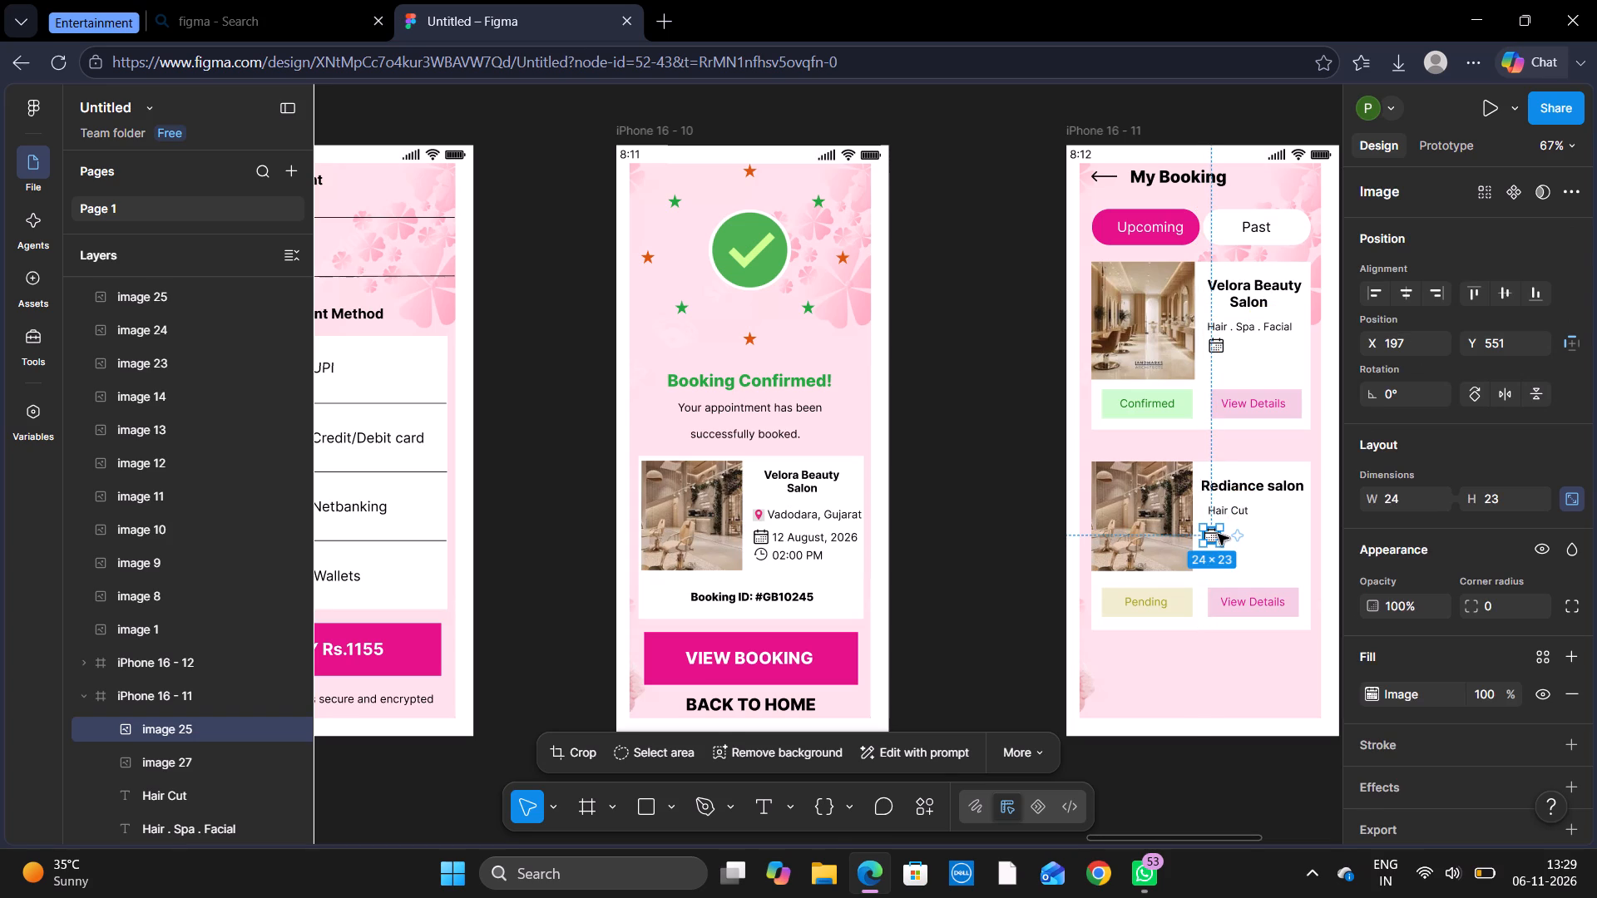
{"action": "left_click", "coordinate": [1215, 534]}
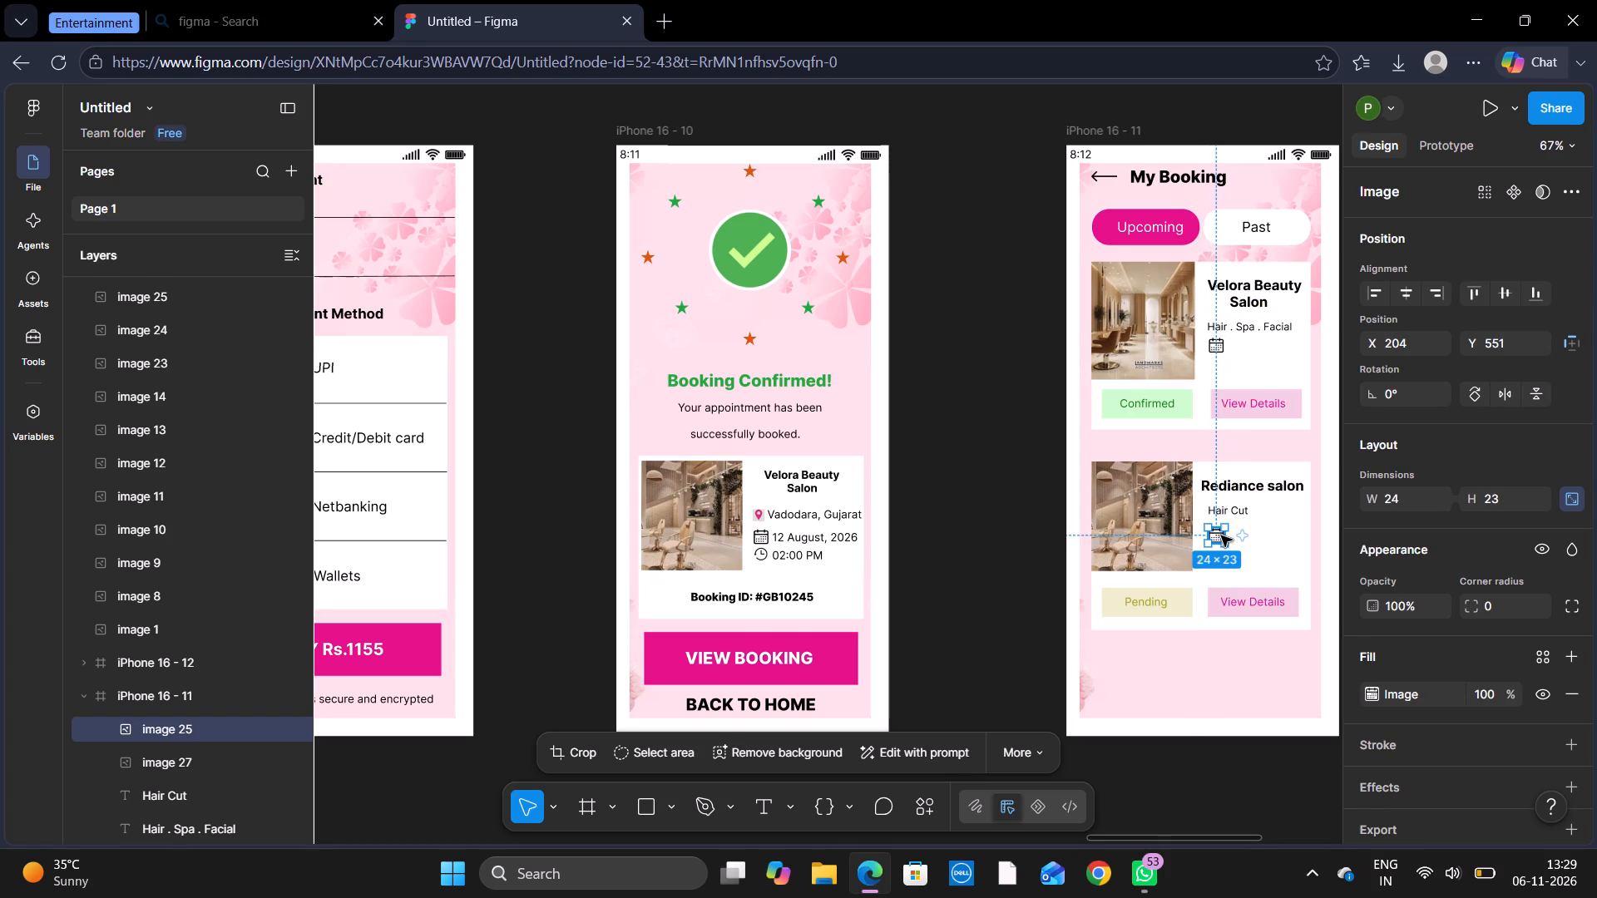
{"action": "left_click", "coordinate": [1226, 778]}
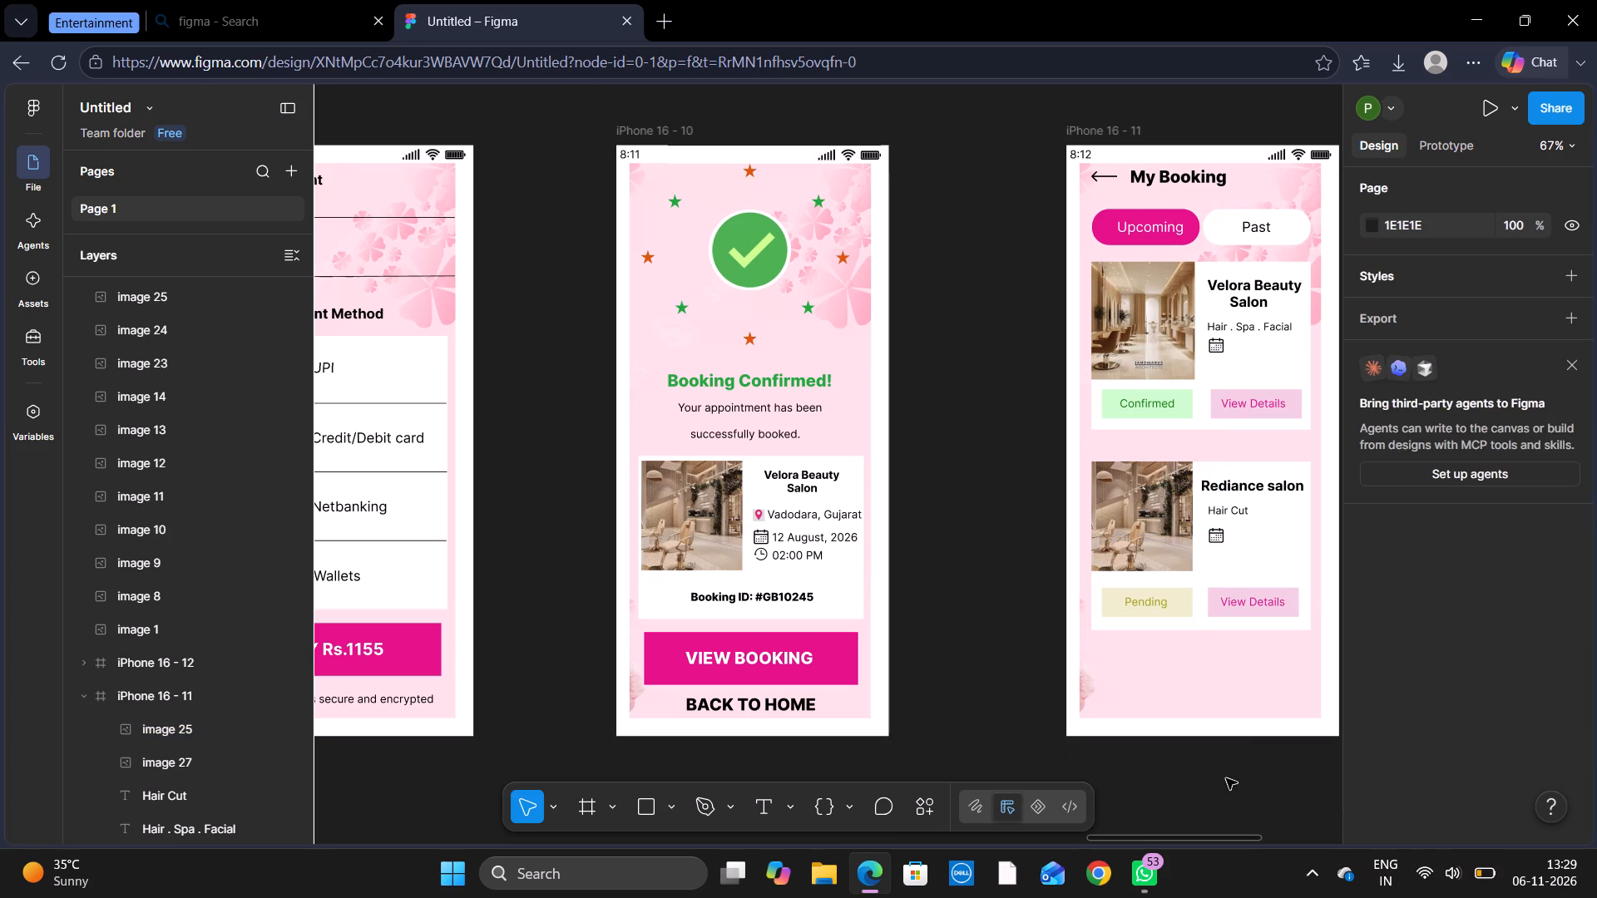
Duplicate the clock icon beside "02:00 PM" on the Booking Confirmed screen.
{"action": "left_click", "coordinate": [757, 550]}
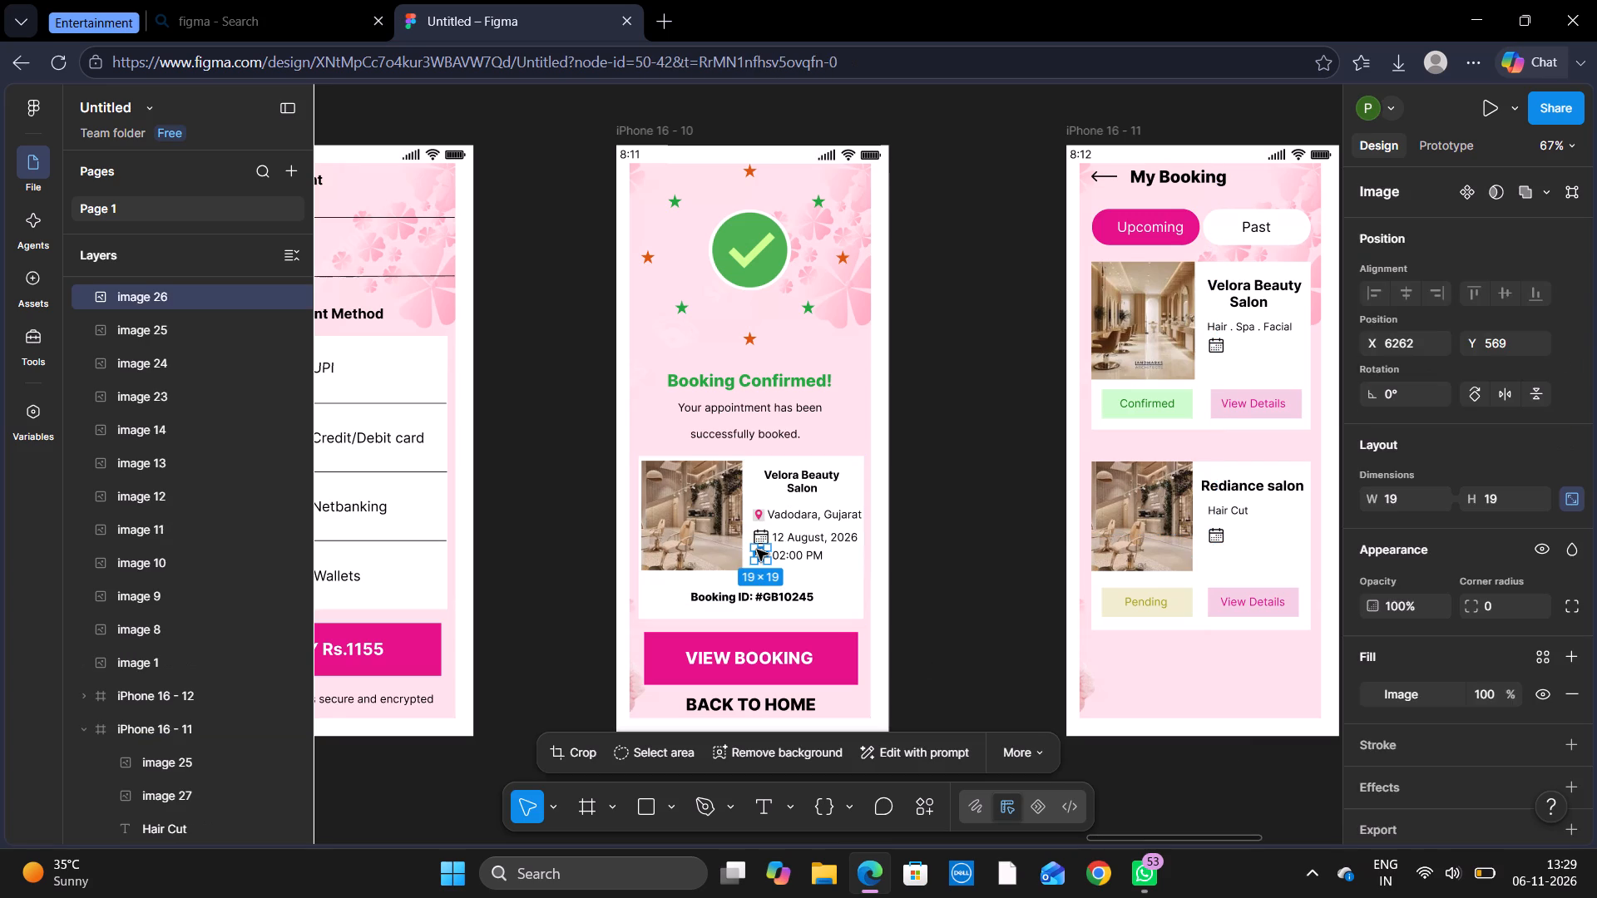
{"action": "key", "text": "ctrl+c"}
{"action": "key", "text": "ctrl+v"}
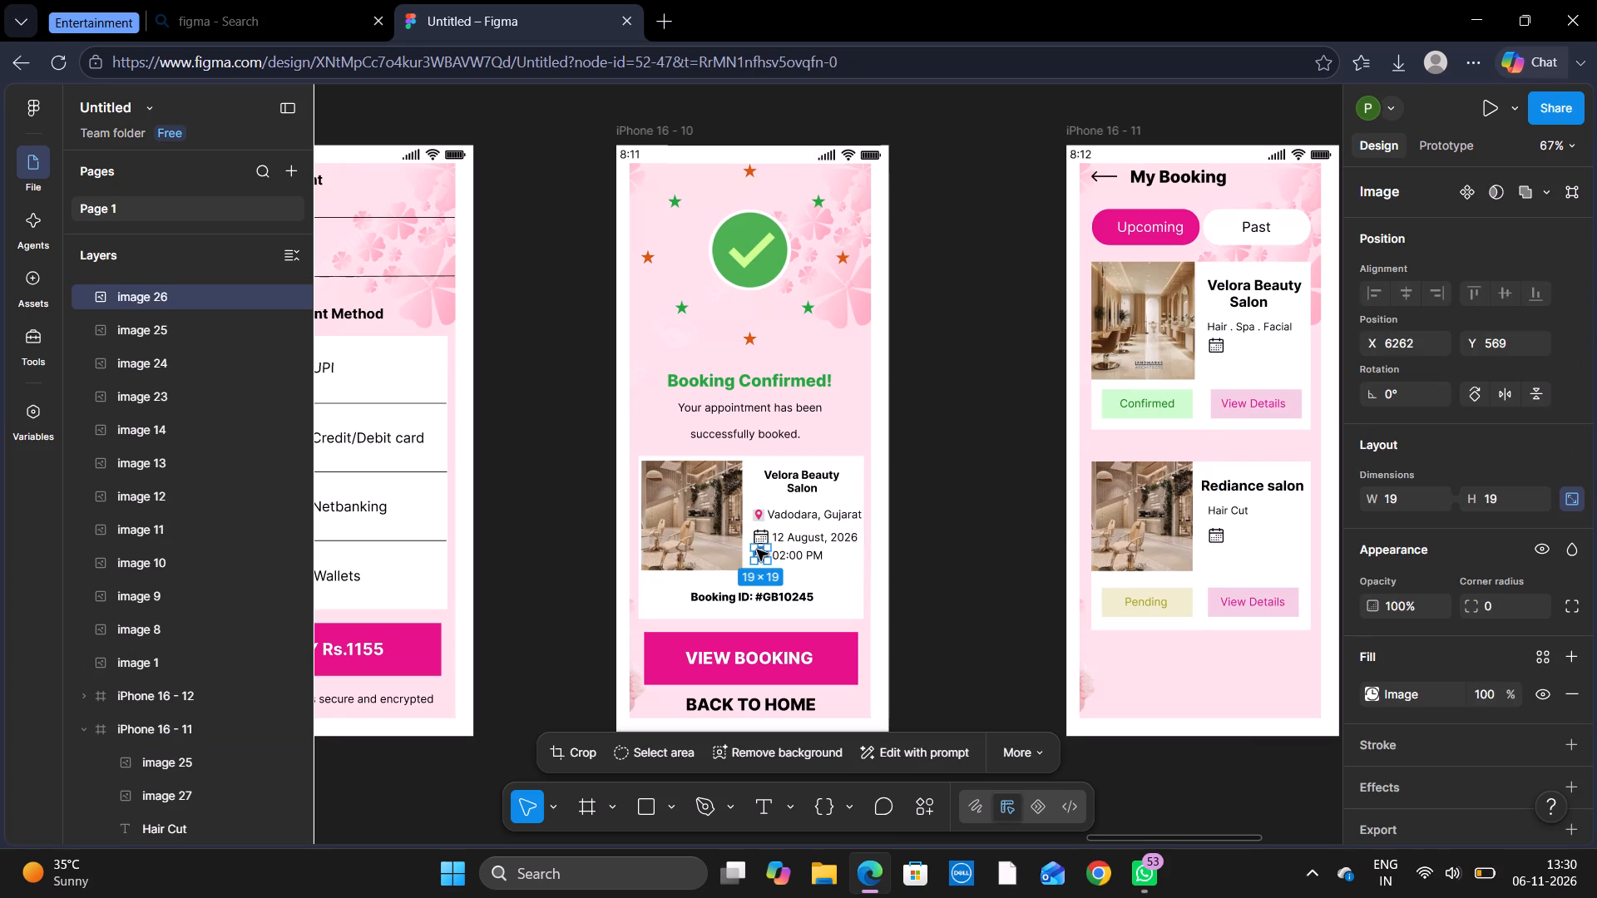
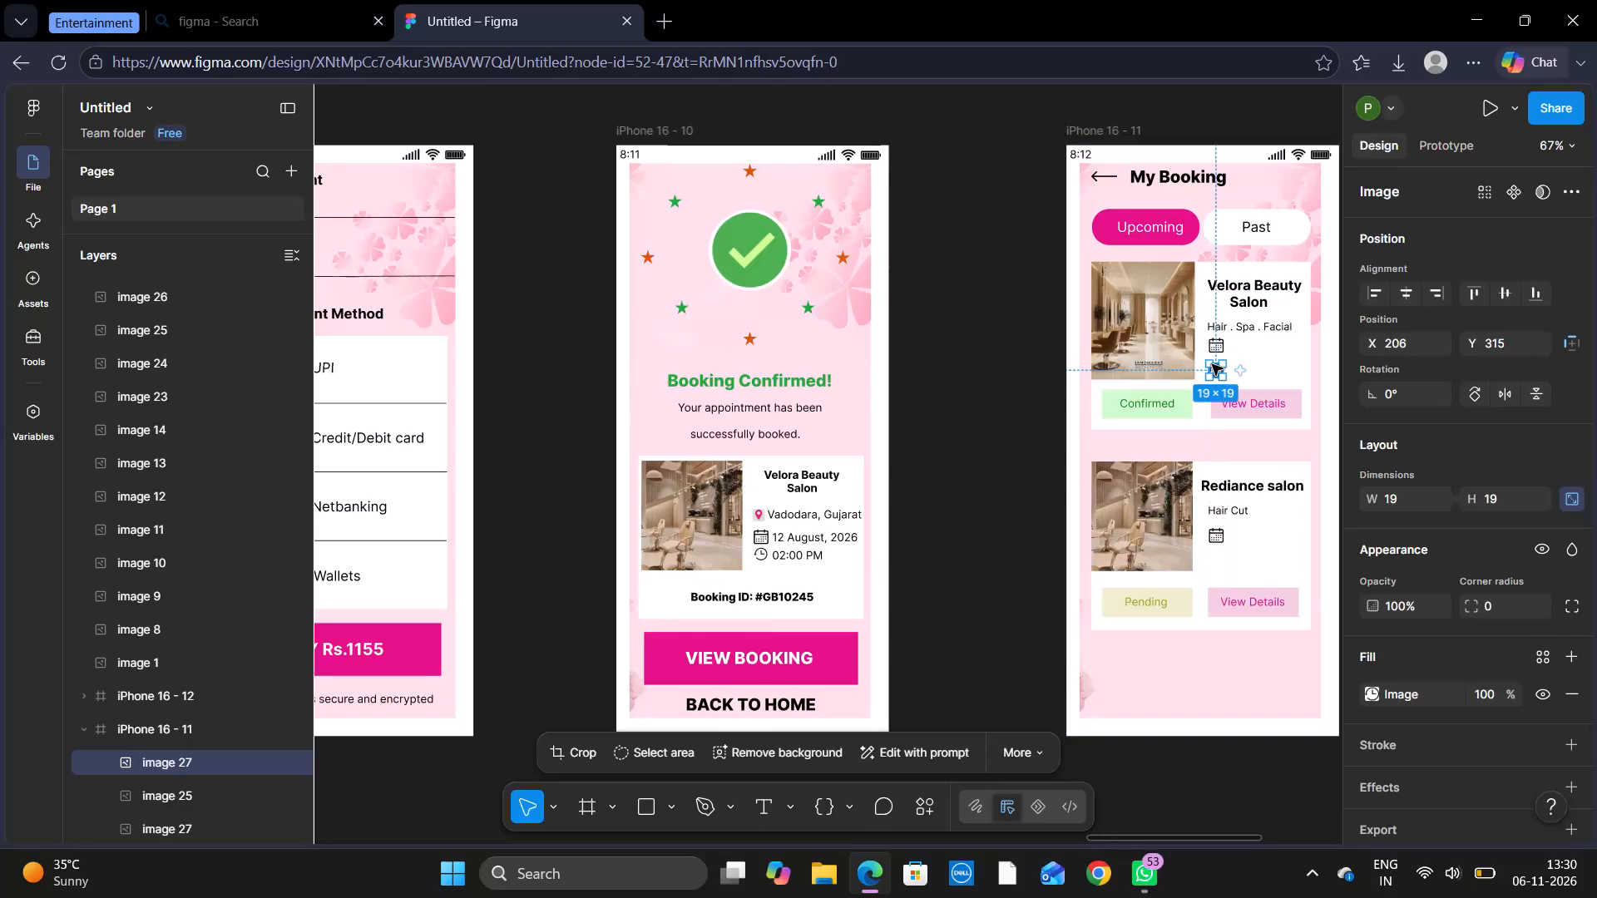
Copy the clock icon on the upper booking card and paste a duplicate of it into iPhone 16 - 11.
{"action": "key", "text": "ctrl+c"}
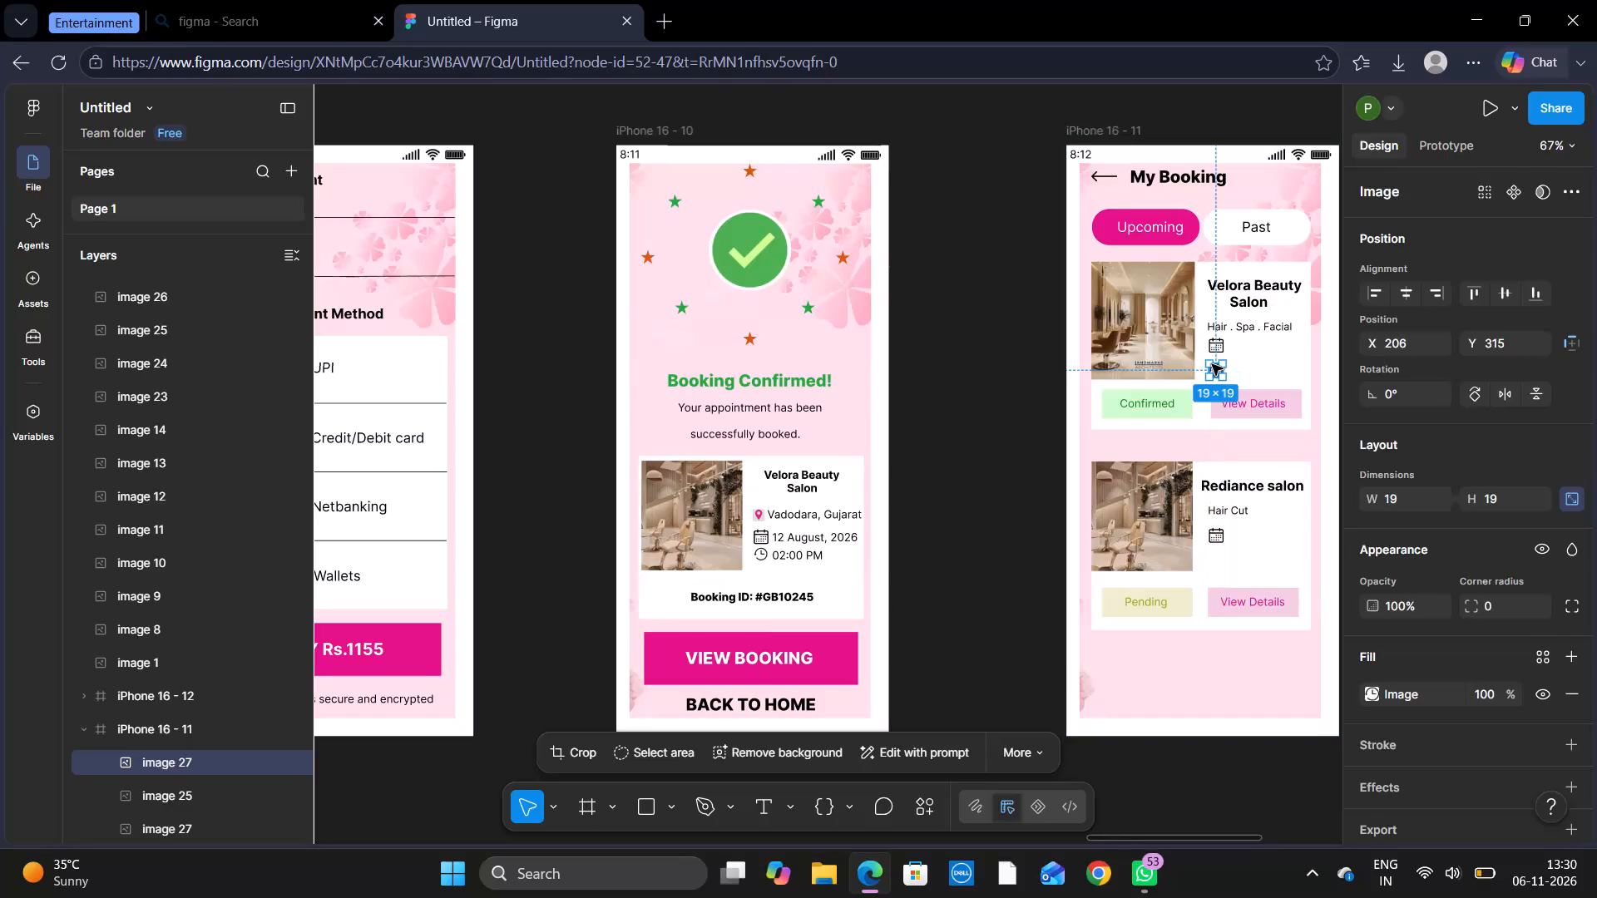
{"action": "left_click", "coordinate": [1212, 364]}
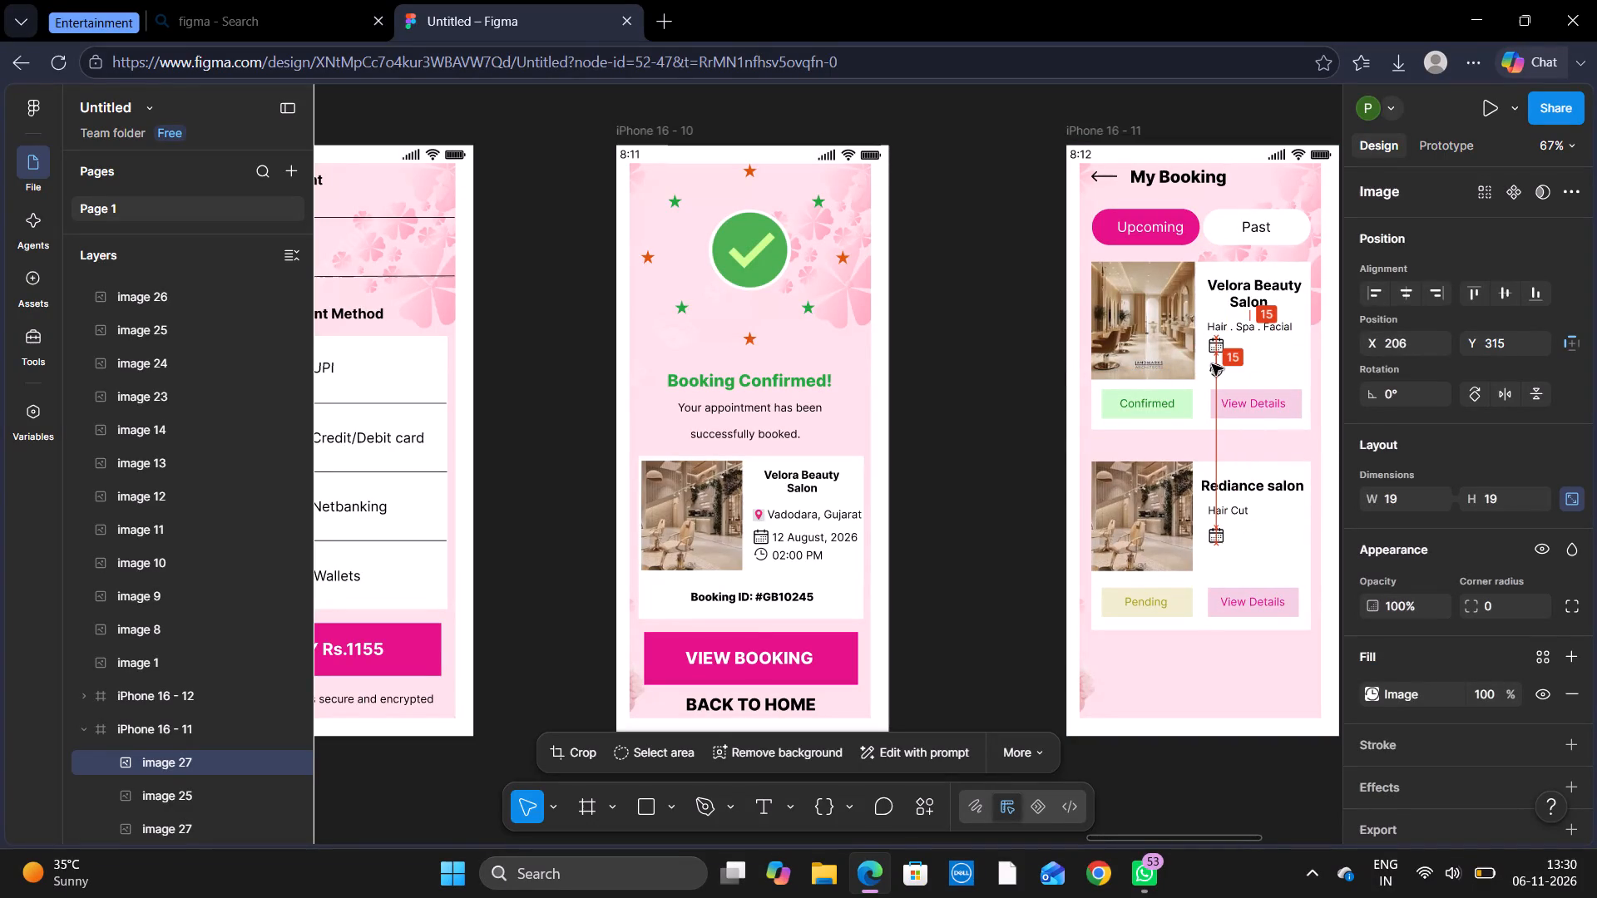
{"action": "left_click", "coordinate": [1268, 541]}
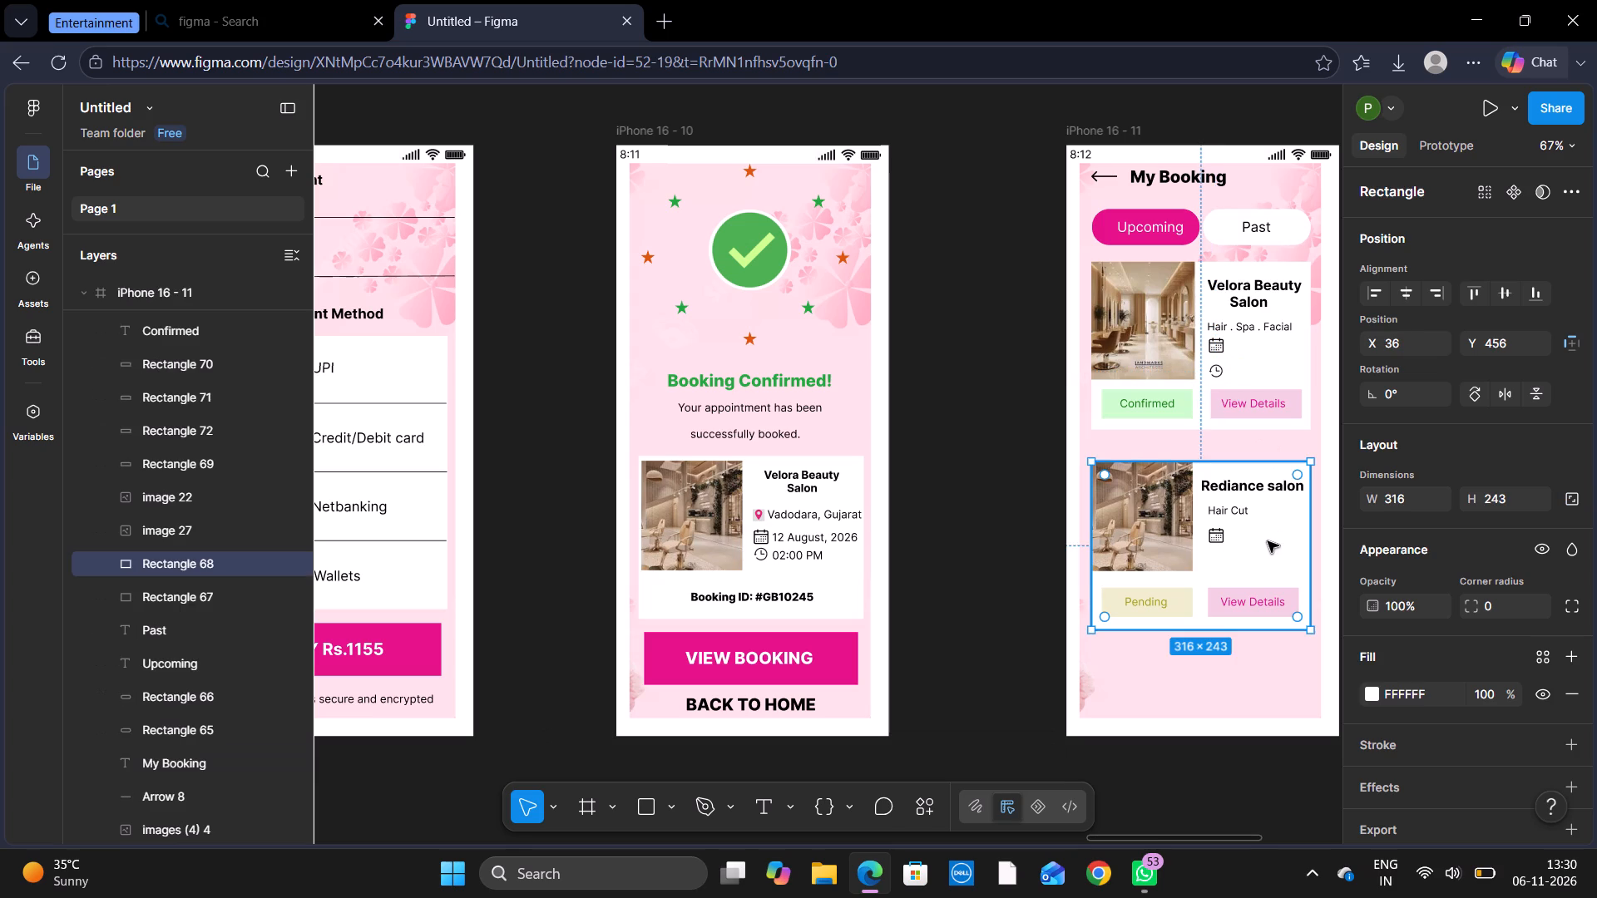
{"action": "left_click", "coordinate": [948, 582]}
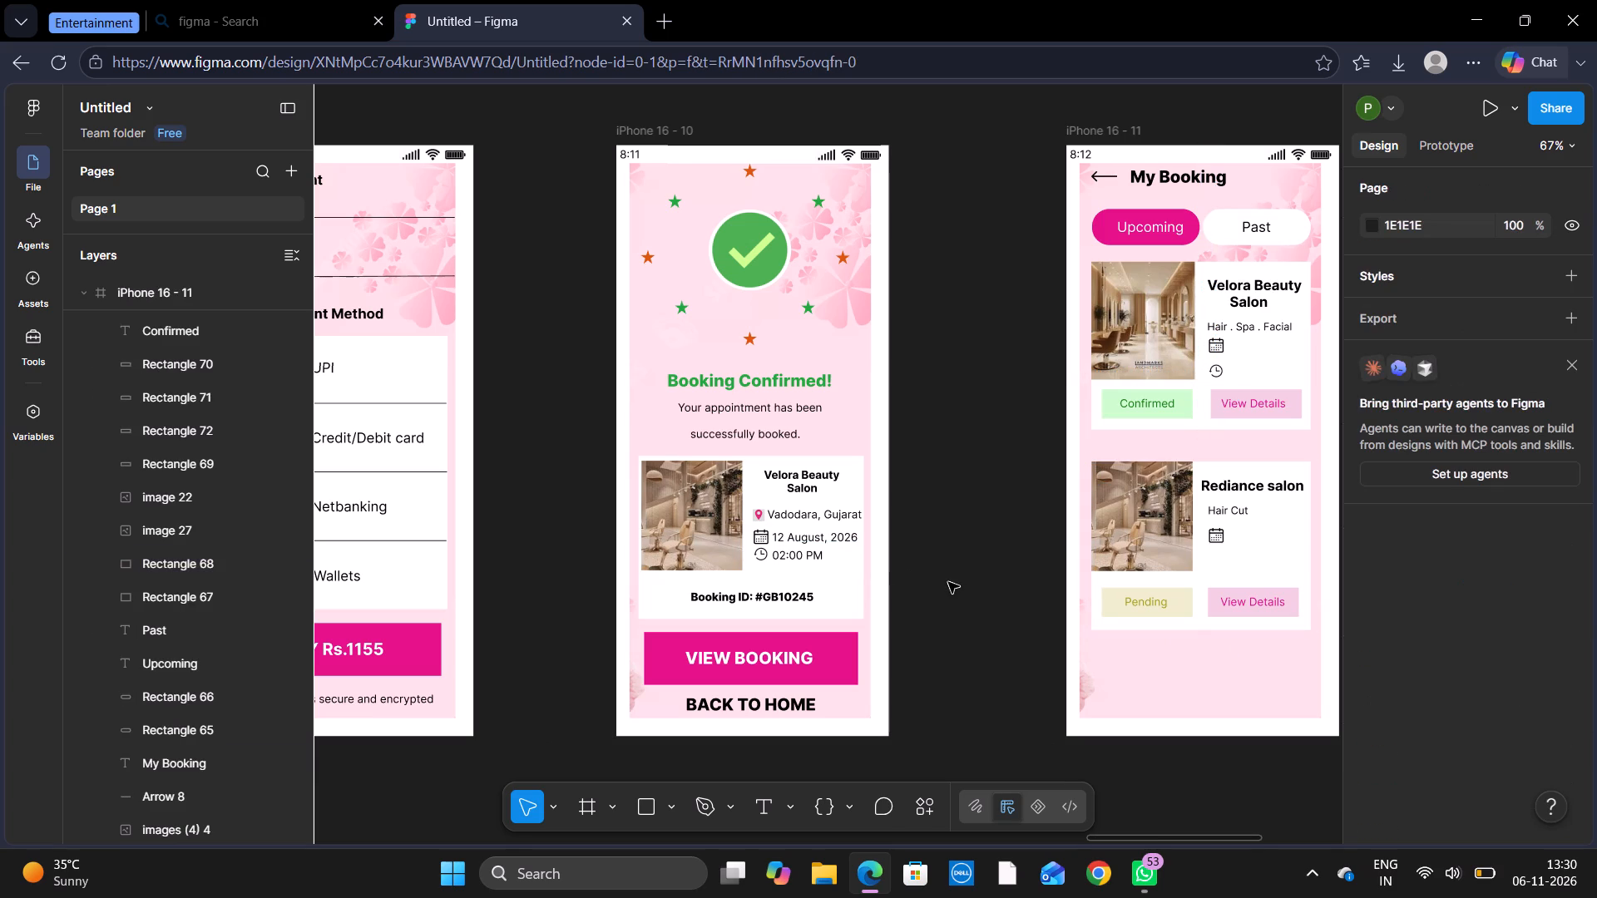
{"action": "key", "text": "ctrl+v"}
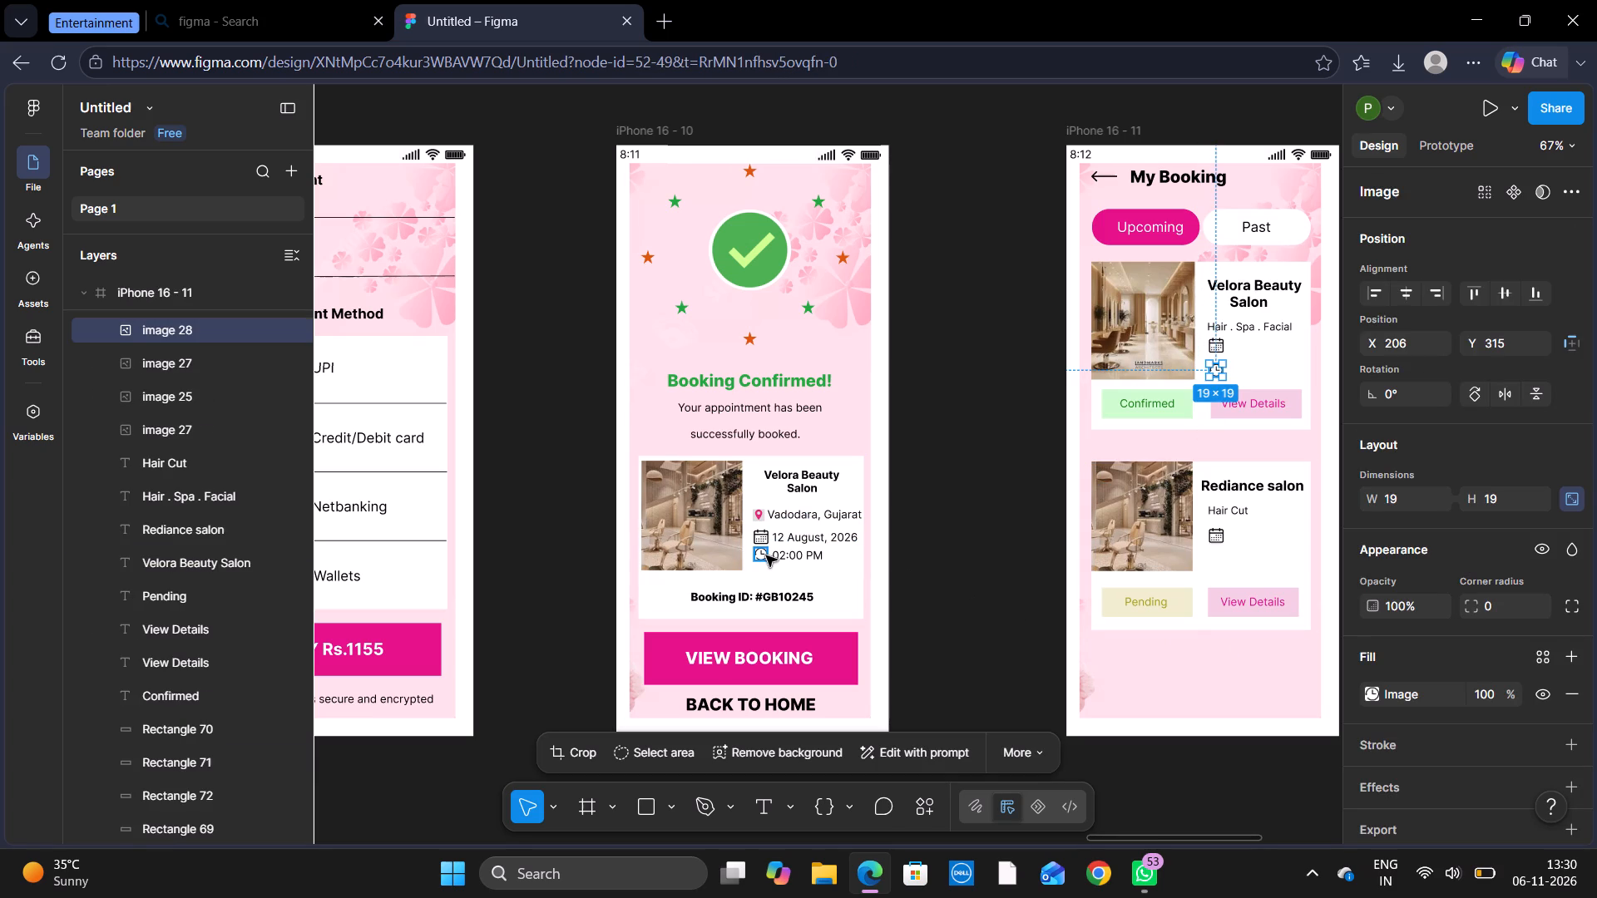
Duplicate the clock icon beside "02:00 PM" on the Booking Confirmed card and place the copy below the calendar icon on the Rediance salon card.
{"action": "left_click", "coordinate": [766, 555]}
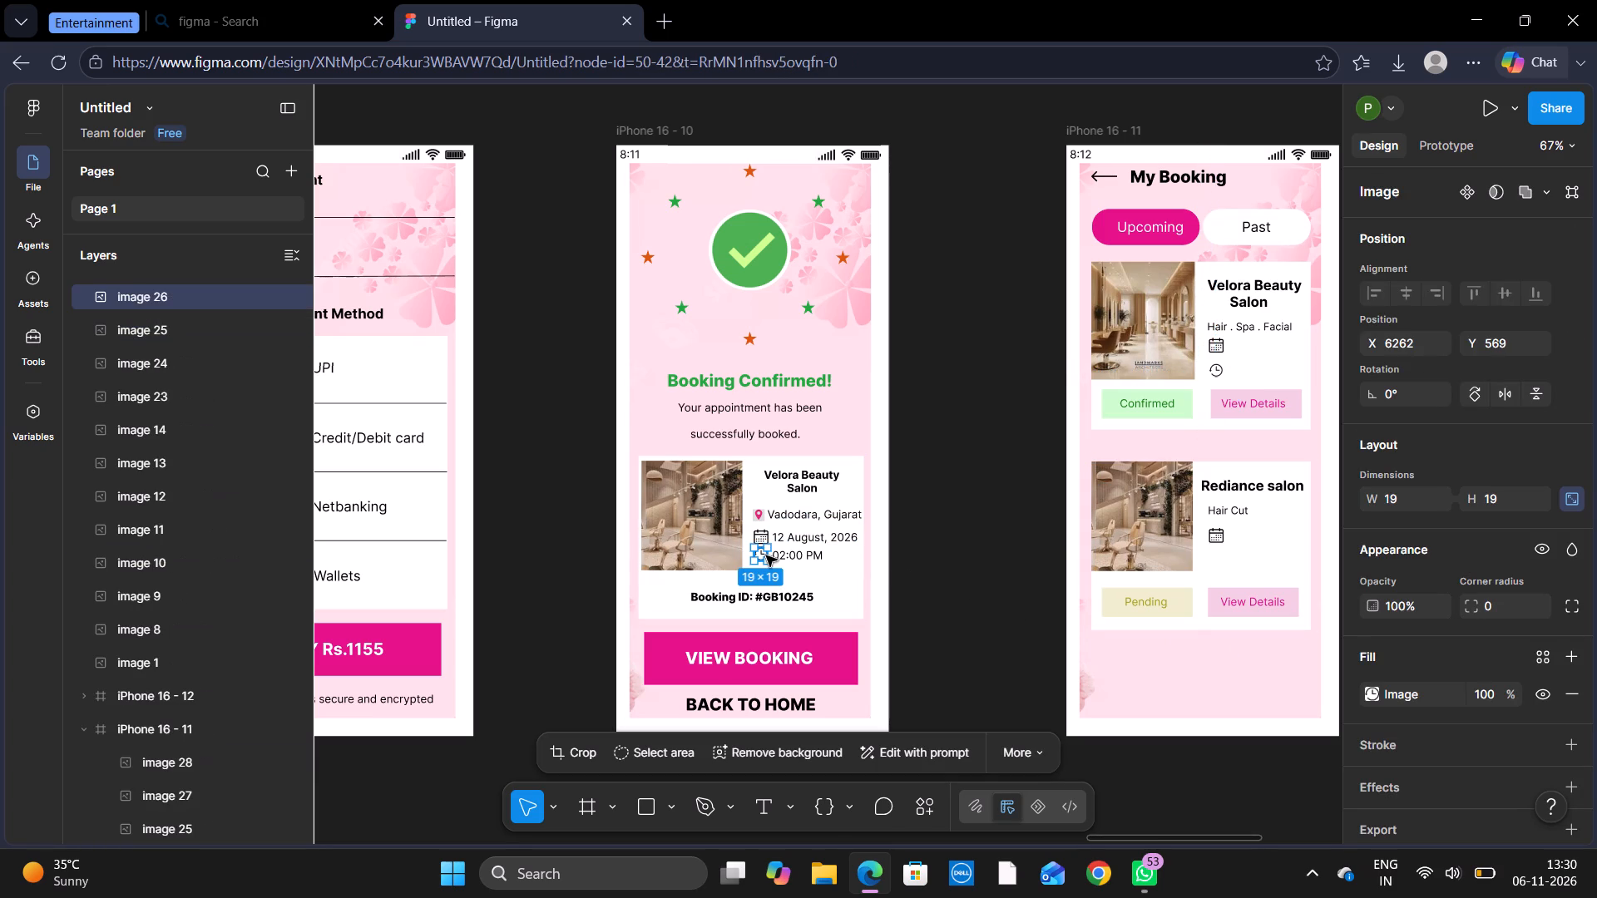
{"action": "left_click", "coordinate": [766, 555]}
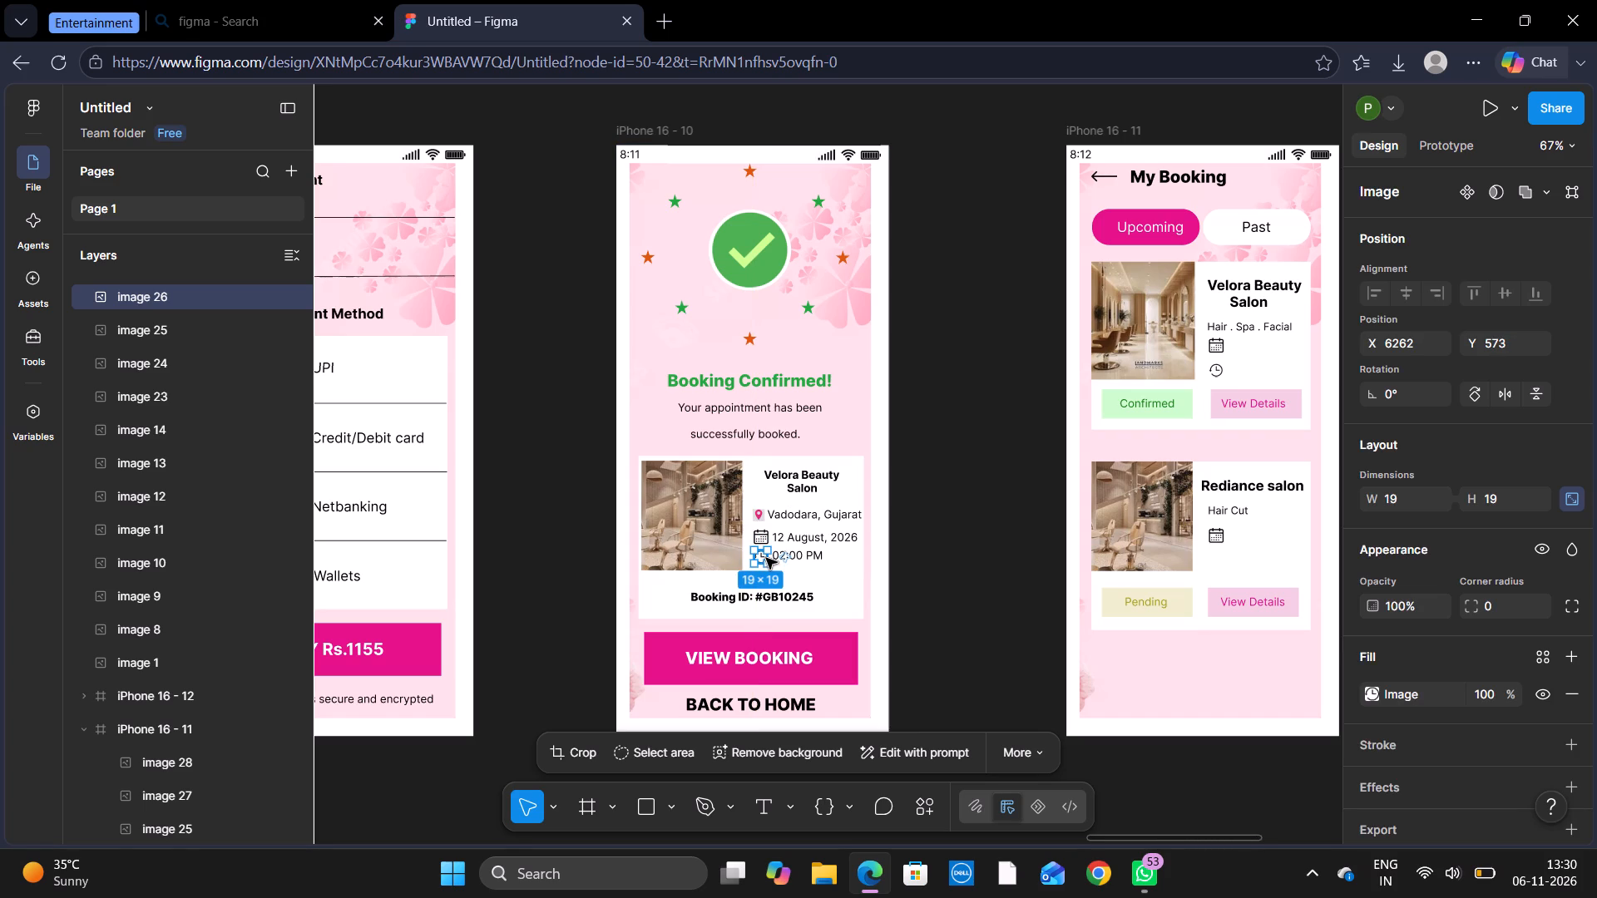
{"action": "key", "text": "ctrl+c"}
{"action": "key", "text": "ctrl+v"}
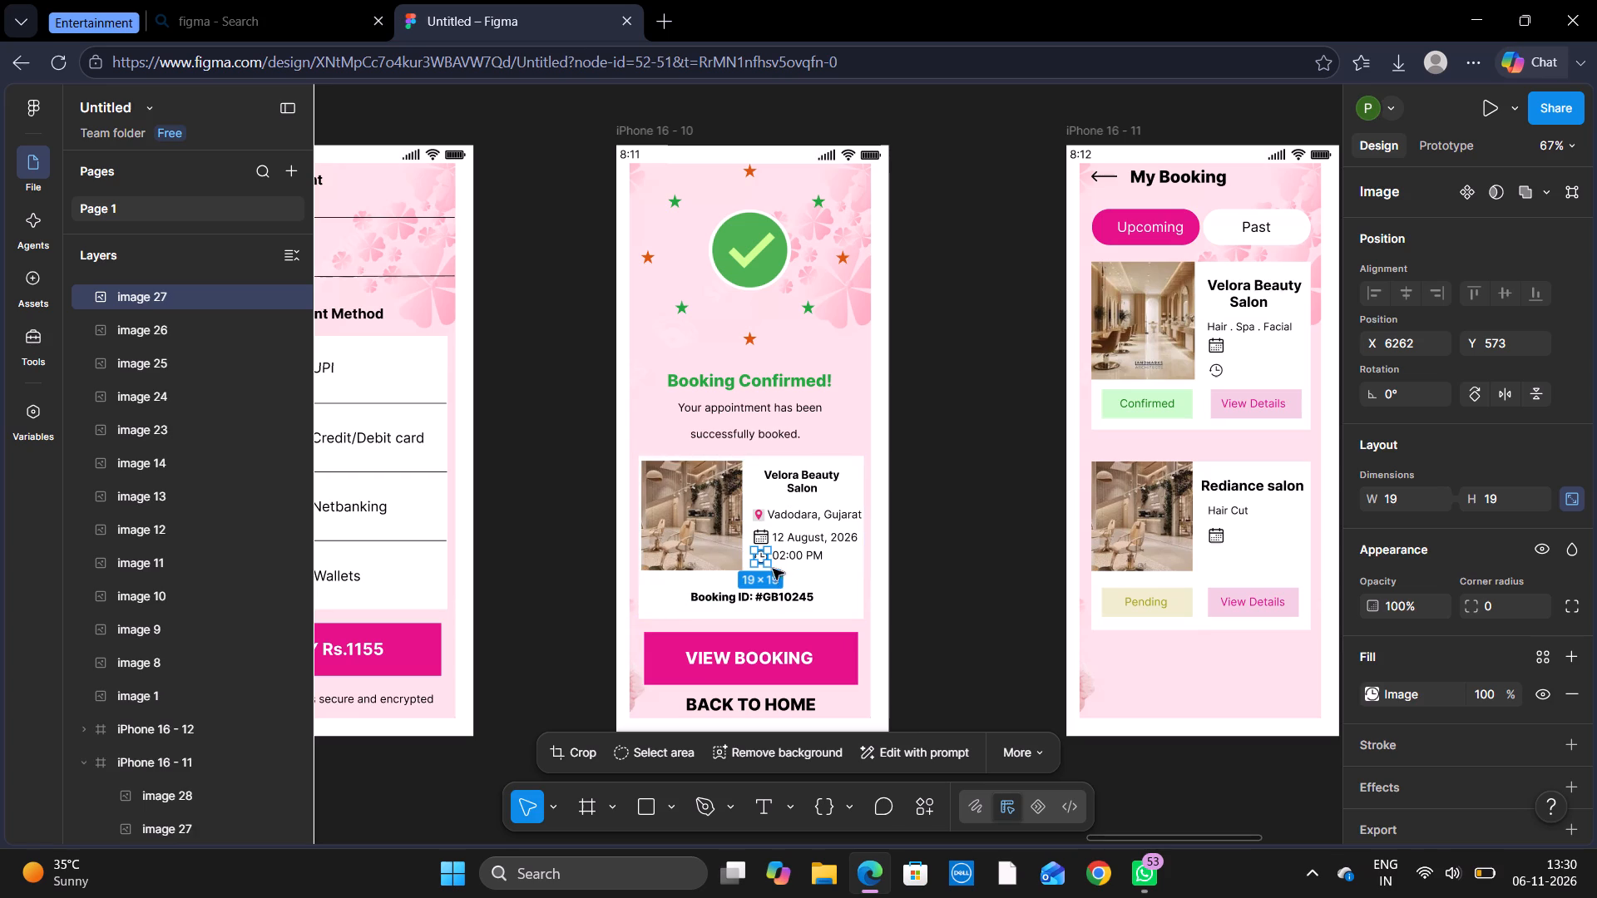
{"action": "left_click_drag", "start_coordinate": [763, 561], "coordinate": [1120, 683]}
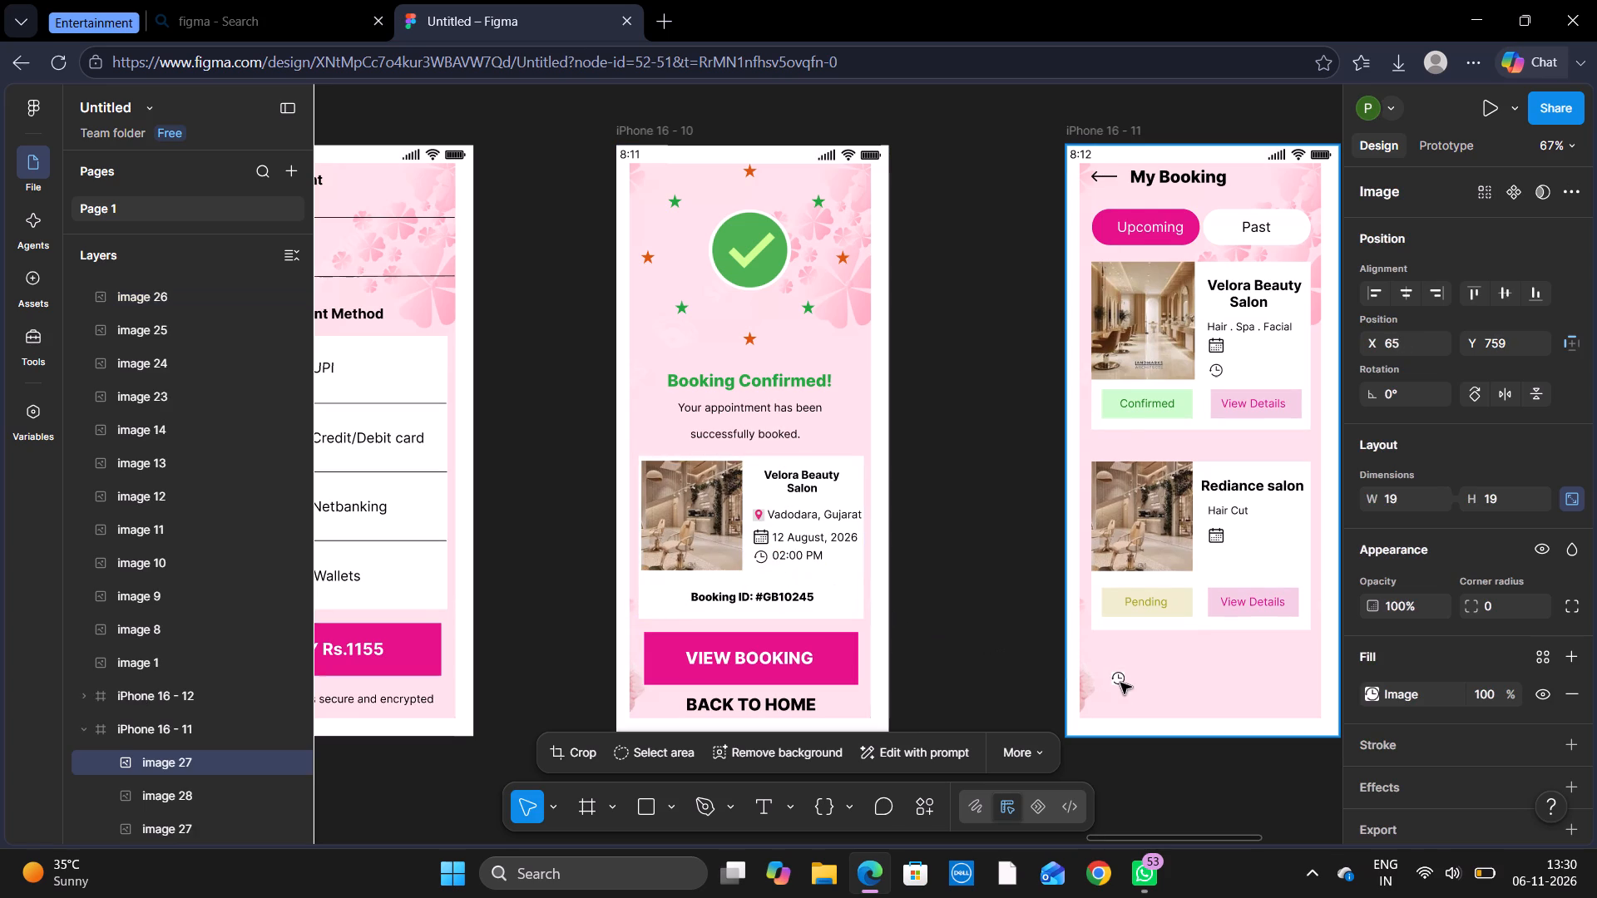
{"action": "left_click_drag", "start_coordinate": [1120, 683], "coordinate": [1224, 555]}
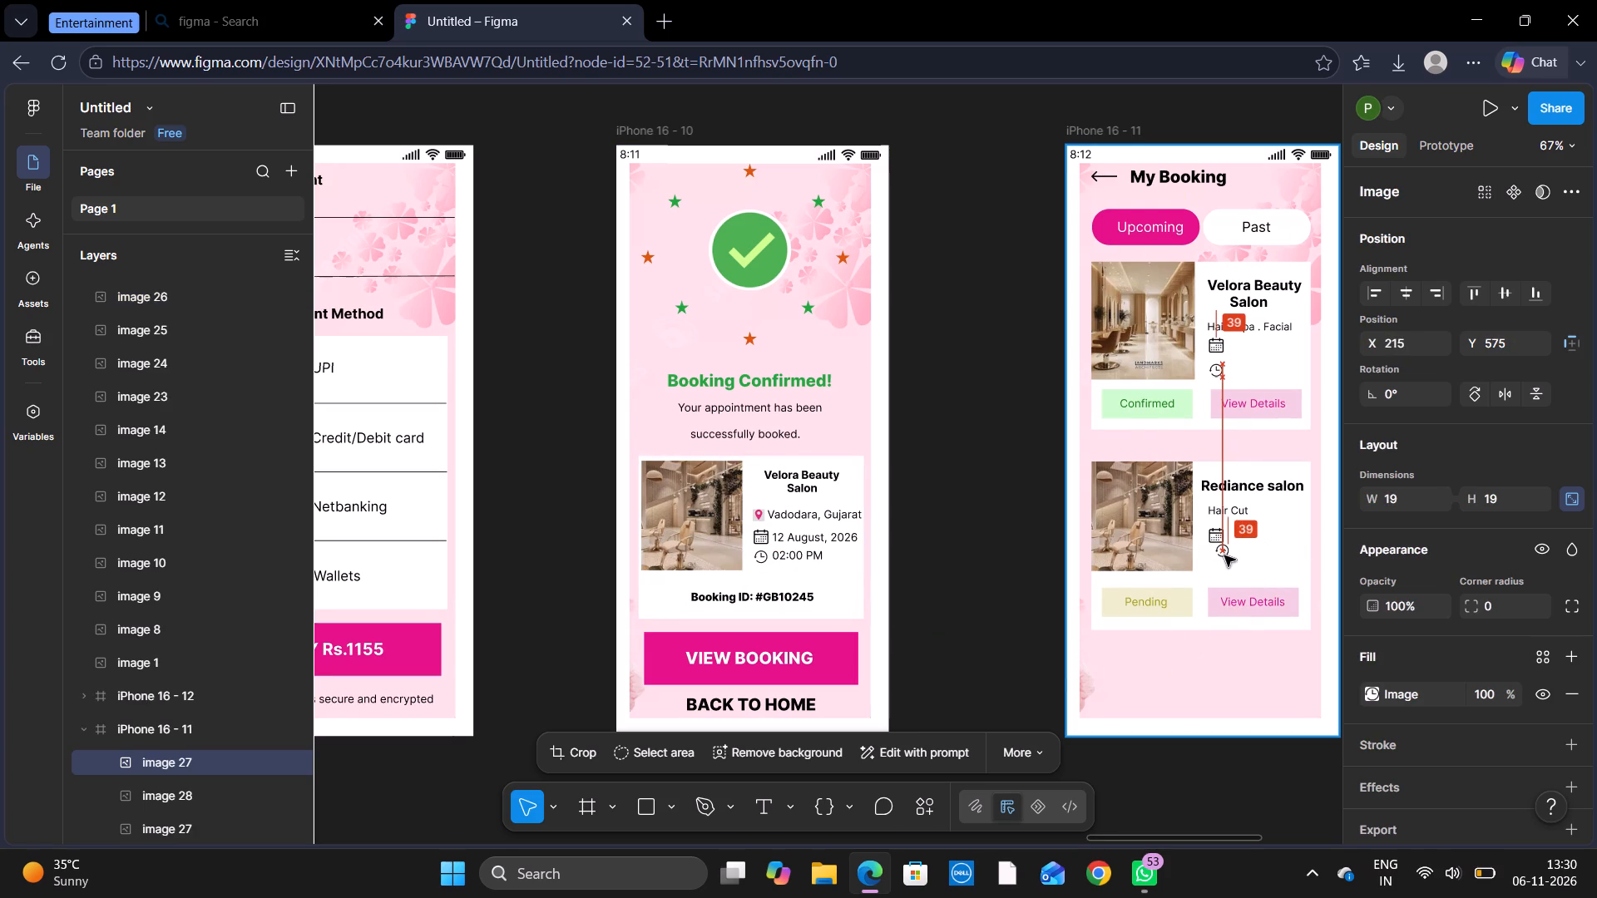
{"action": "left_click_drag", "start_coordinate": [1224, 555], "coordinate": [1221, 566]}
{"action": "left_click", "coordinate": [988, 575]}
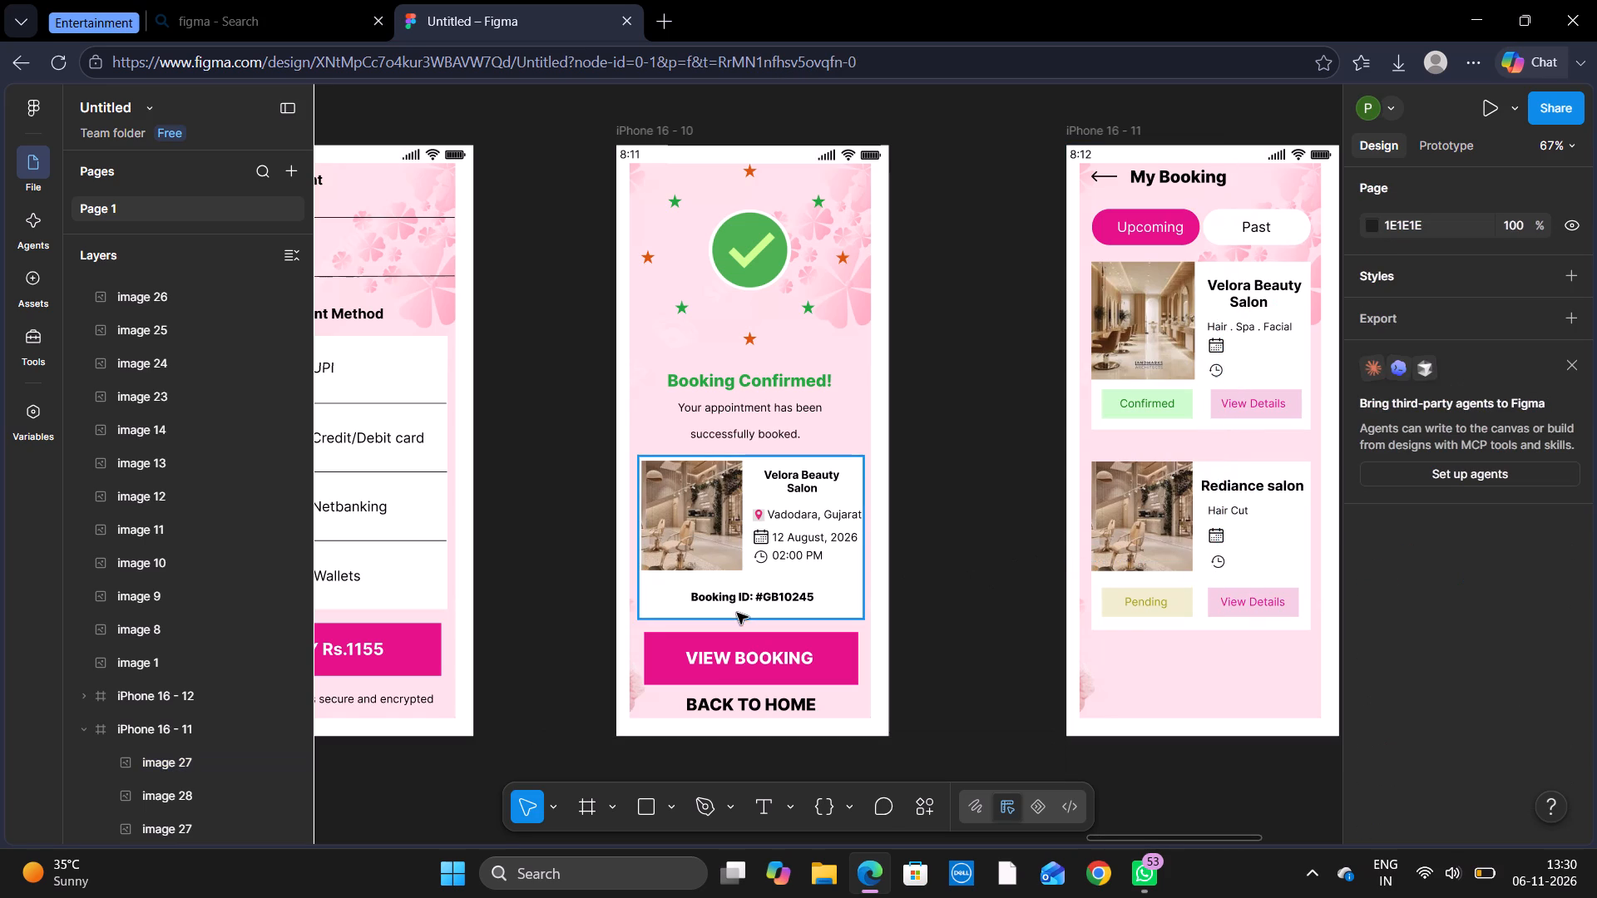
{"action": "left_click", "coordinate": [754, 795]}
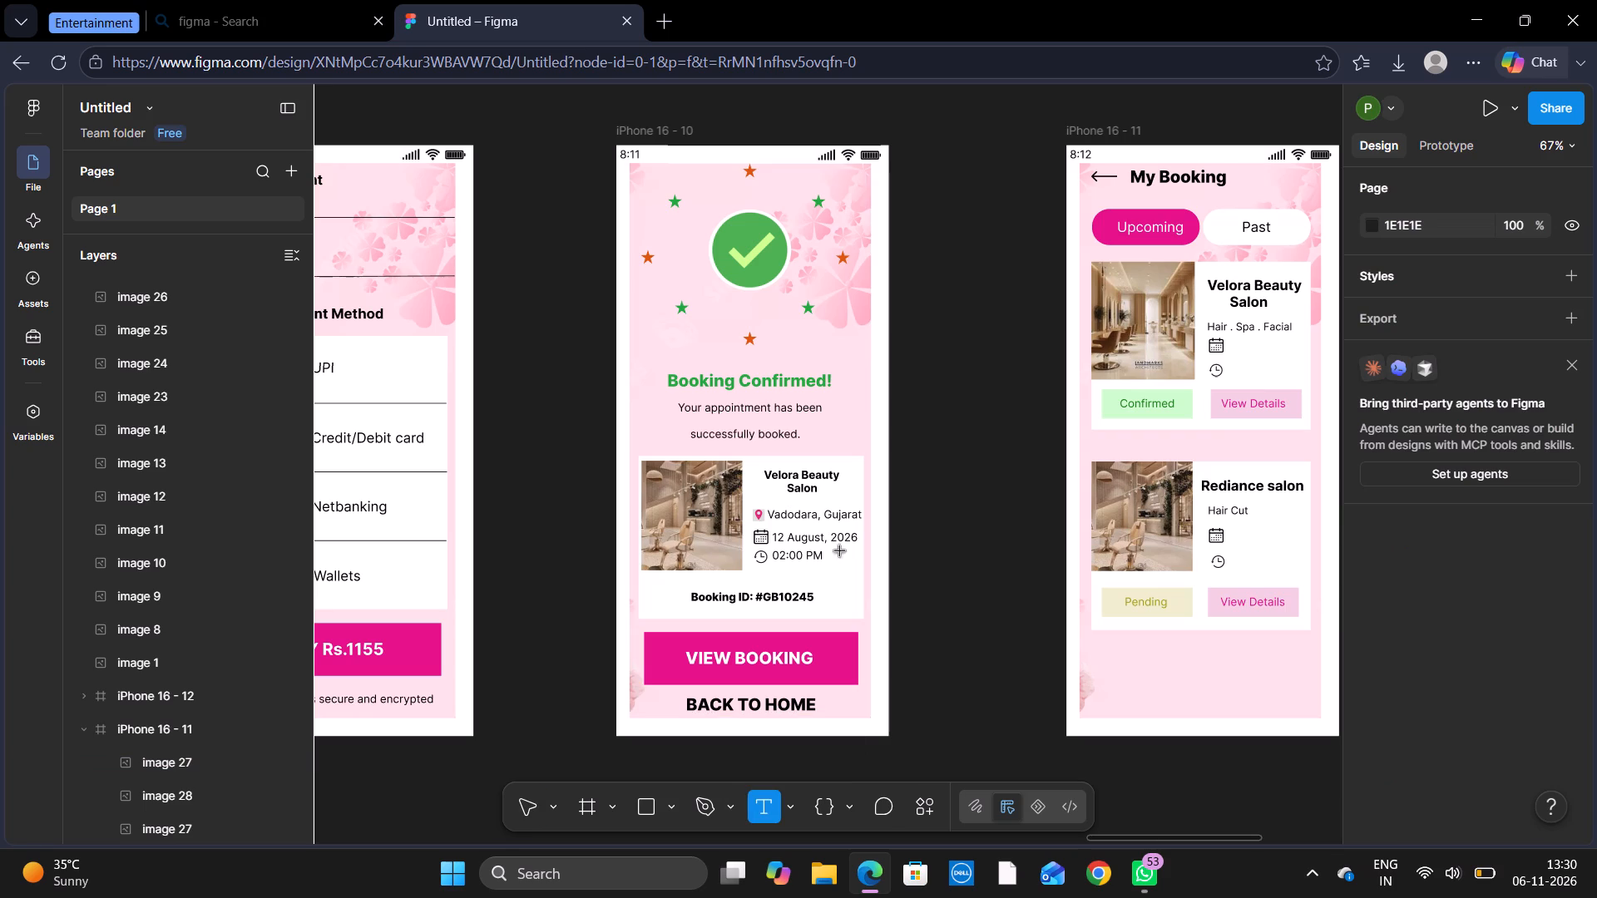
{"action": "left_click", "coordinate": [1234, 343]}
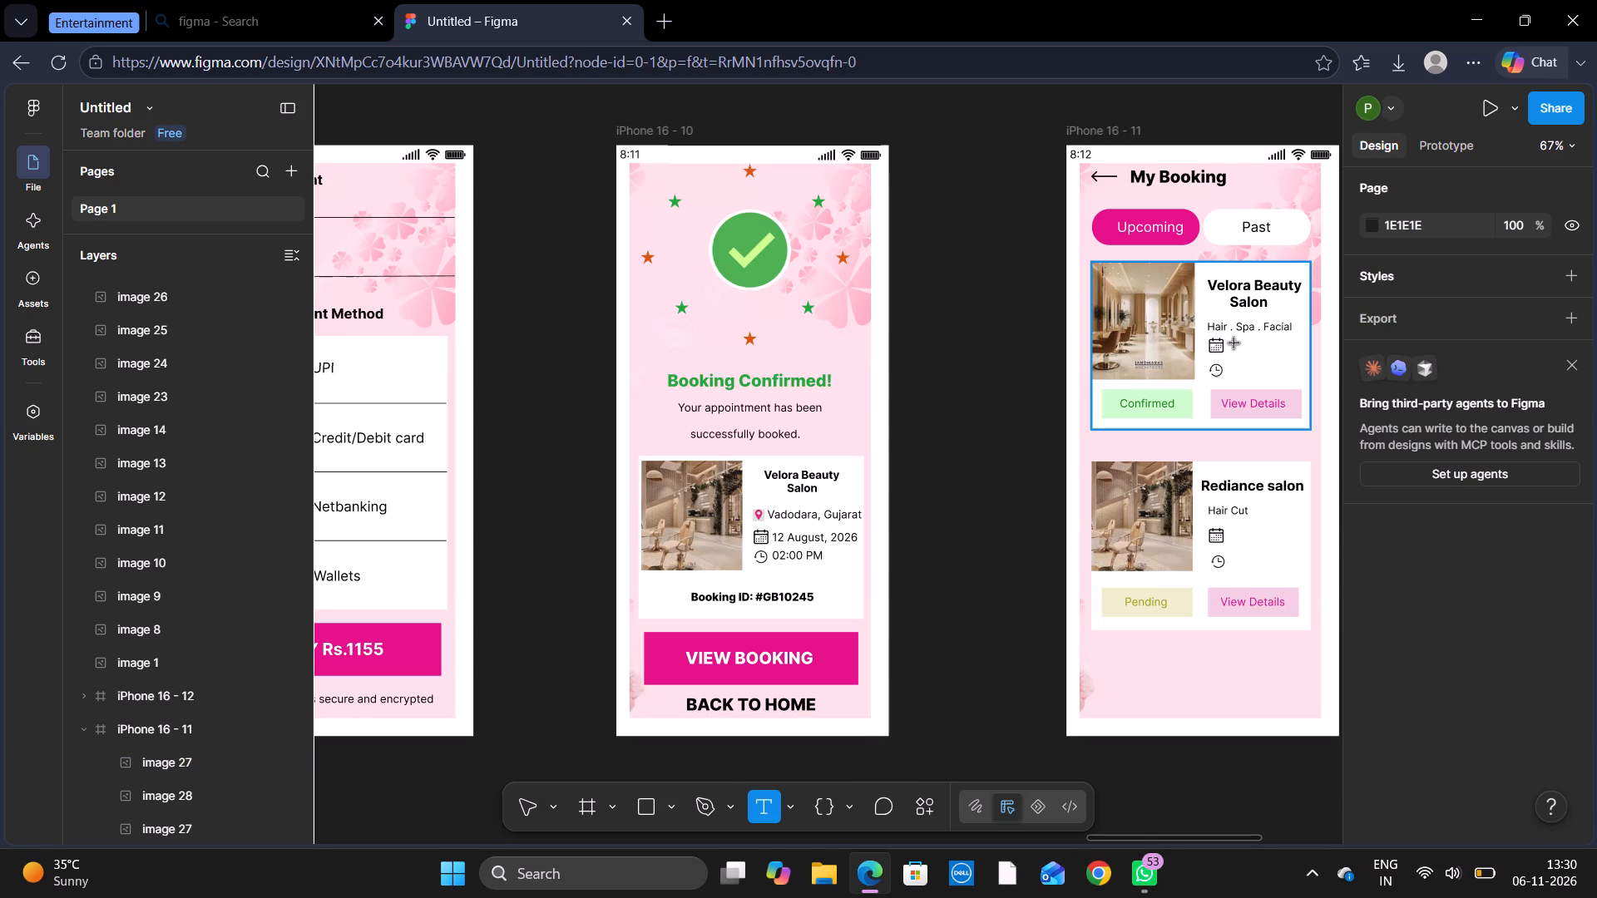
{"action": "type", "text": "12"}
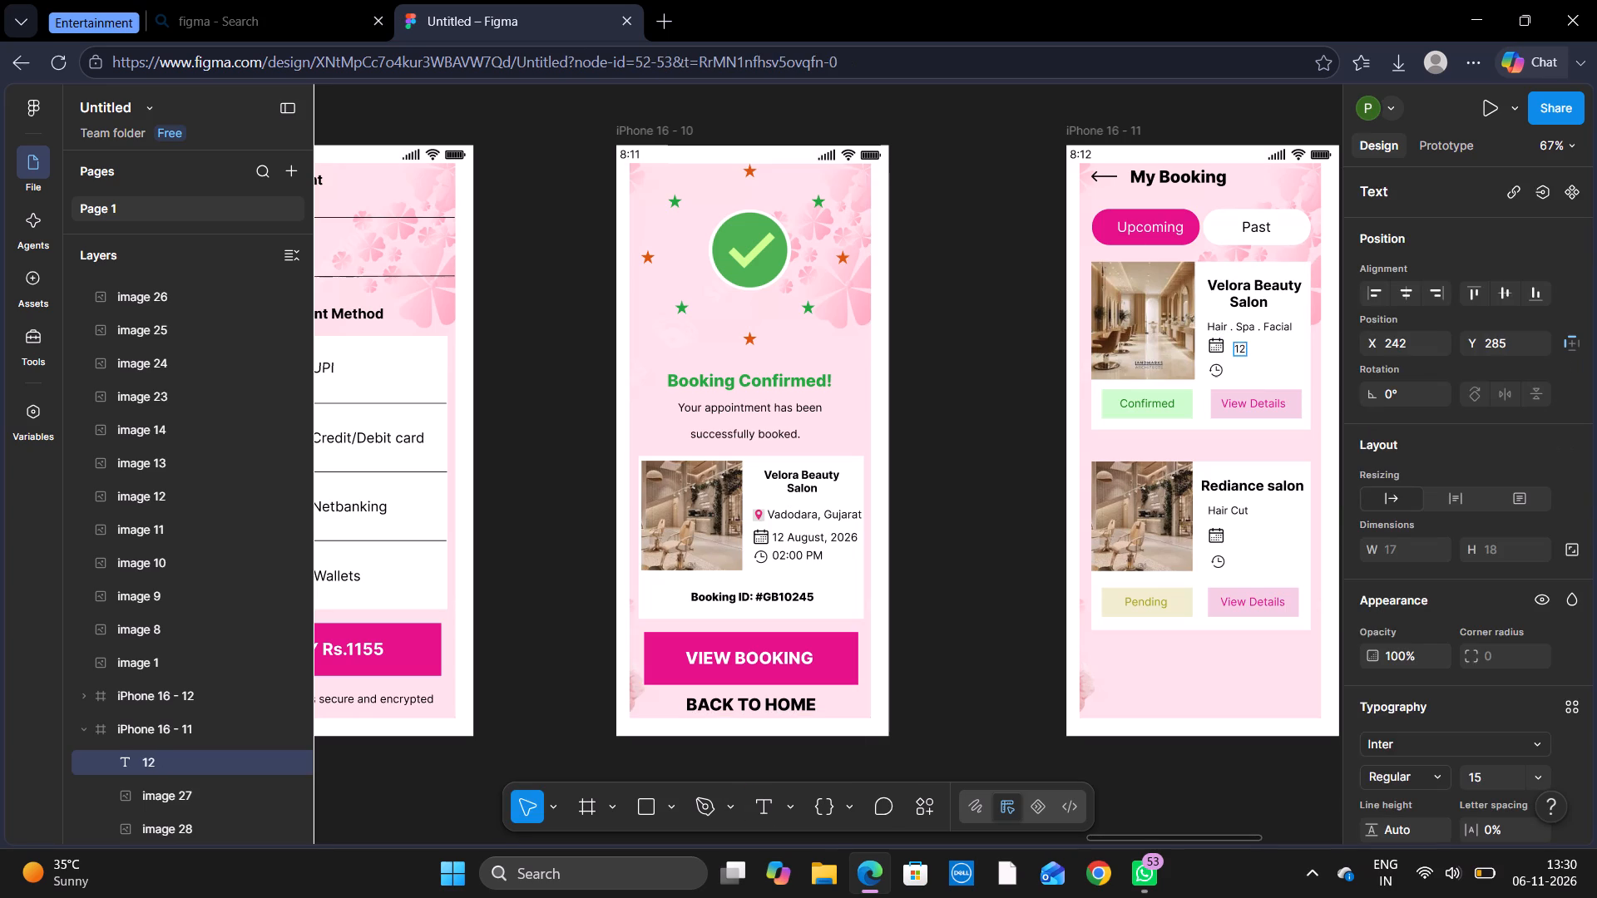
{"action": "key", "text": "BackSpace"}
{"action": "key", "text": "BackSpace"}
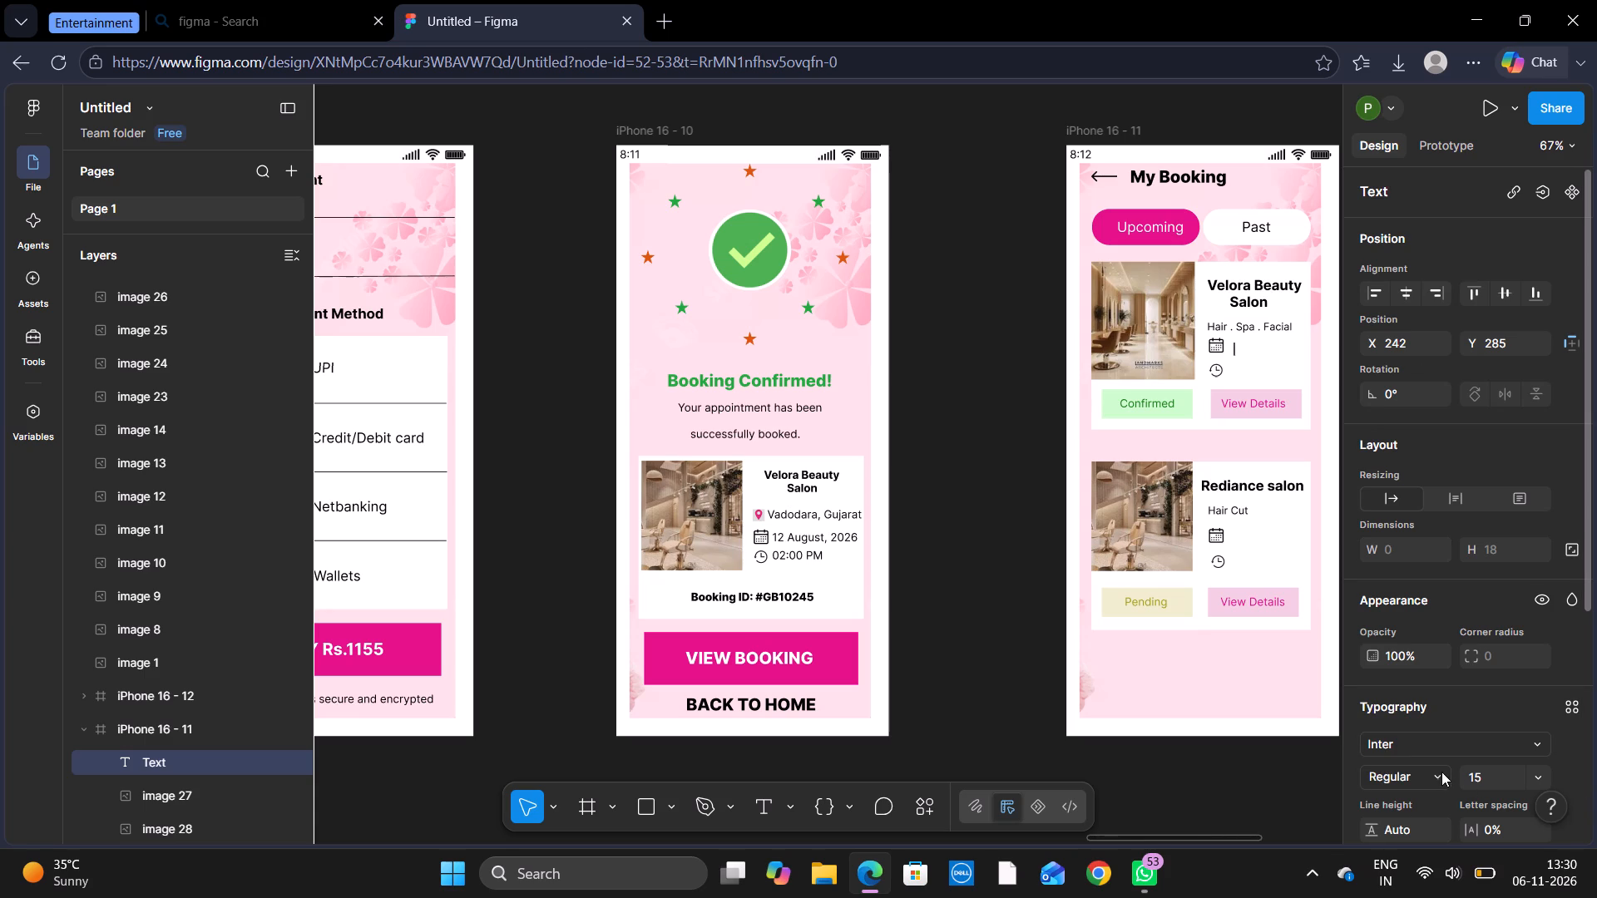
Add the Bold text "12 Aug 2026" beside the calendar icon on the Velora Beauty Salon card of My Booking, at about X 240, Y 280.
{"action": "left_click", "coordinate": [1434, 767]}
{"action": "left_click", "coordinate": [1448, 373]}
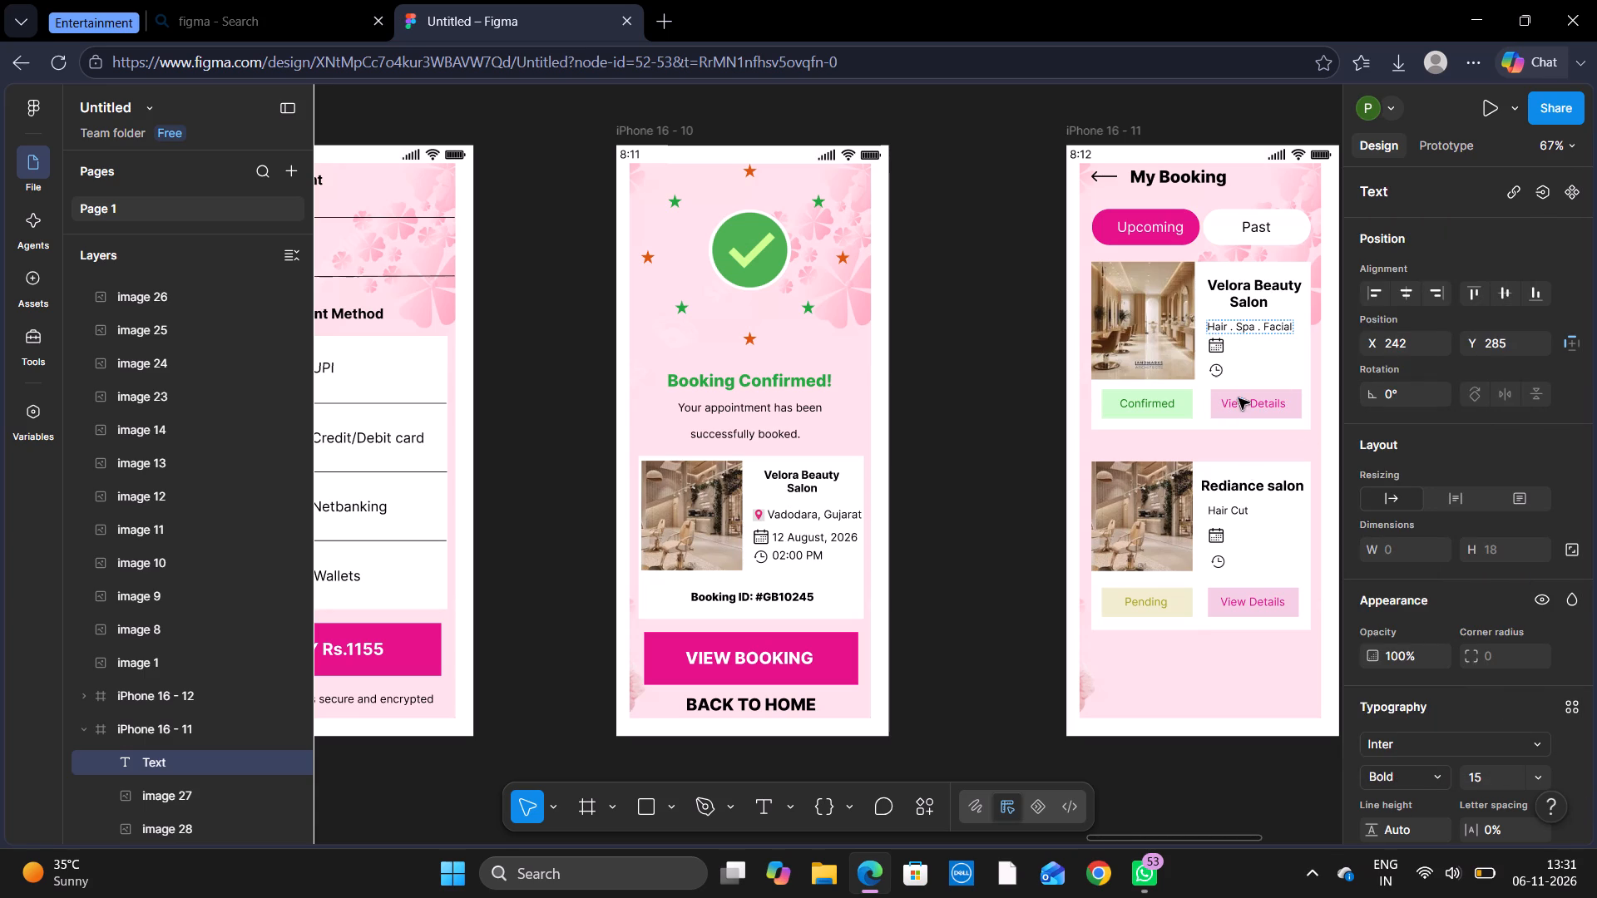
{"action": "left_click", "coordinate": [761, 797]}
{"action": "left_click", "coordinate": [1234, 350]}
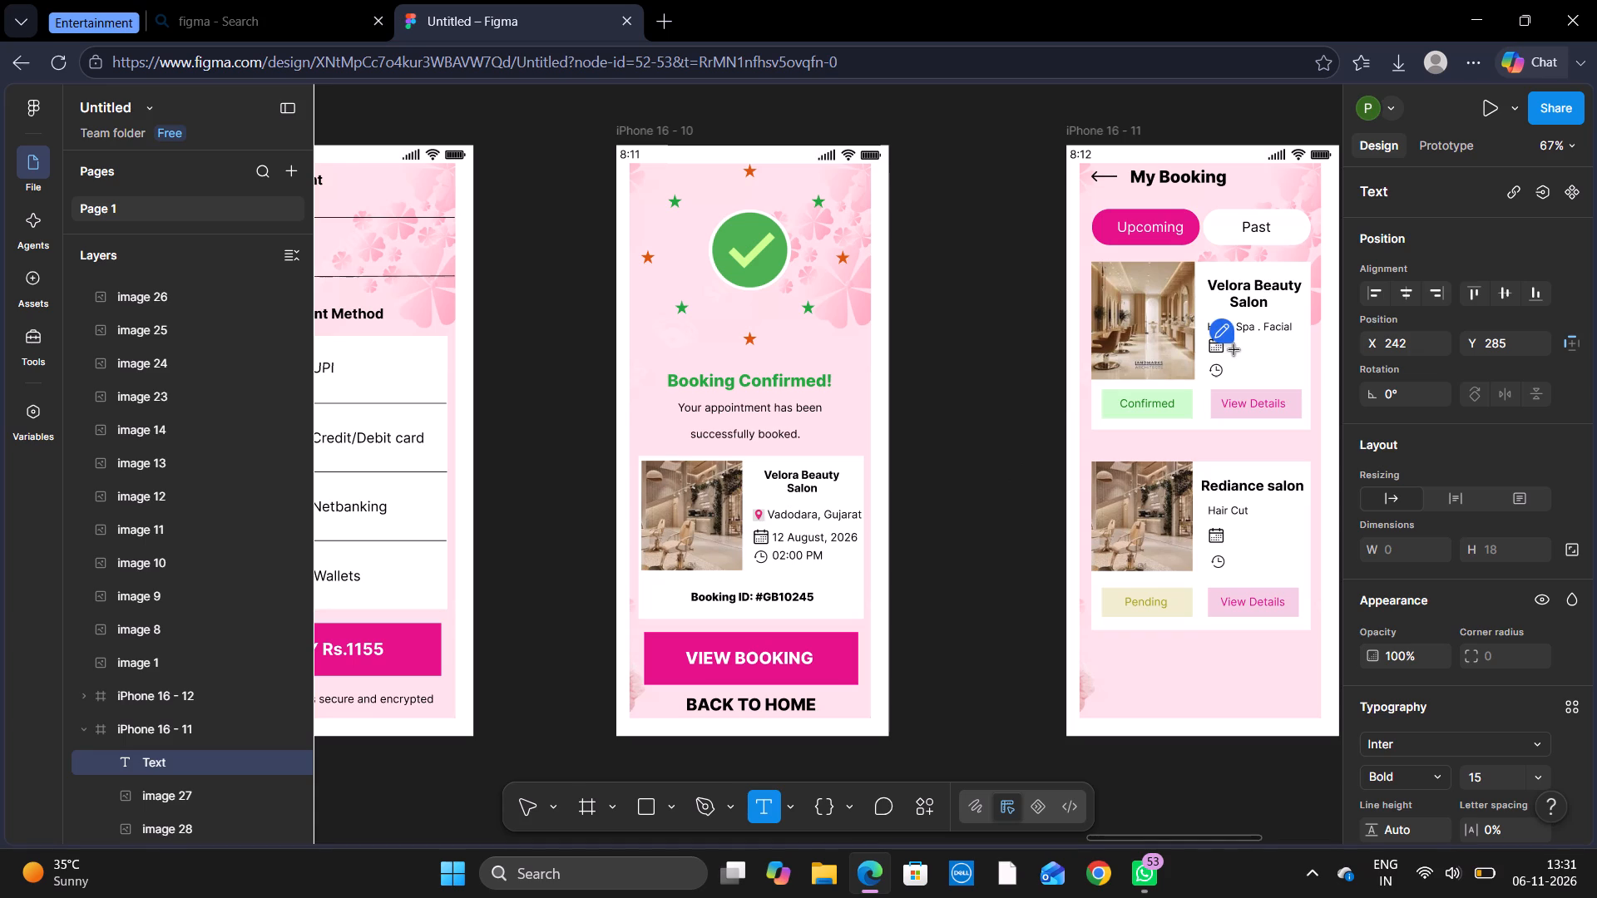
{"action": "type", "text": "12"}
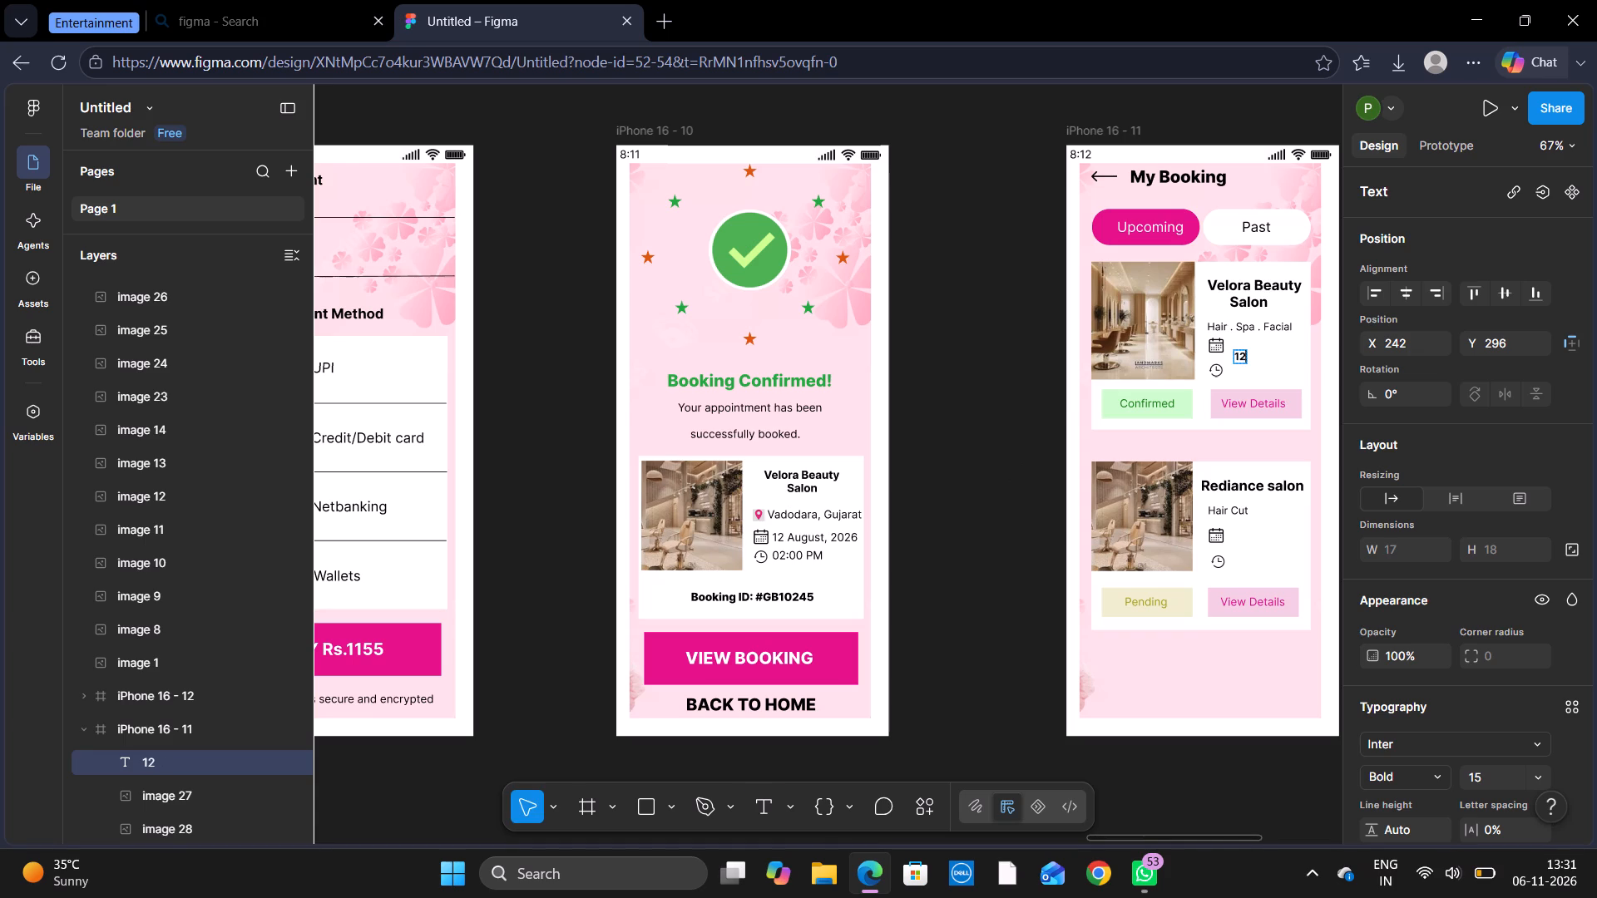
{"action": "key", "text": "space"}
{"action": "type", "text": "Aug"}
{"action": "key", "text": "space"}
{"action": "type", "text": "2026"}
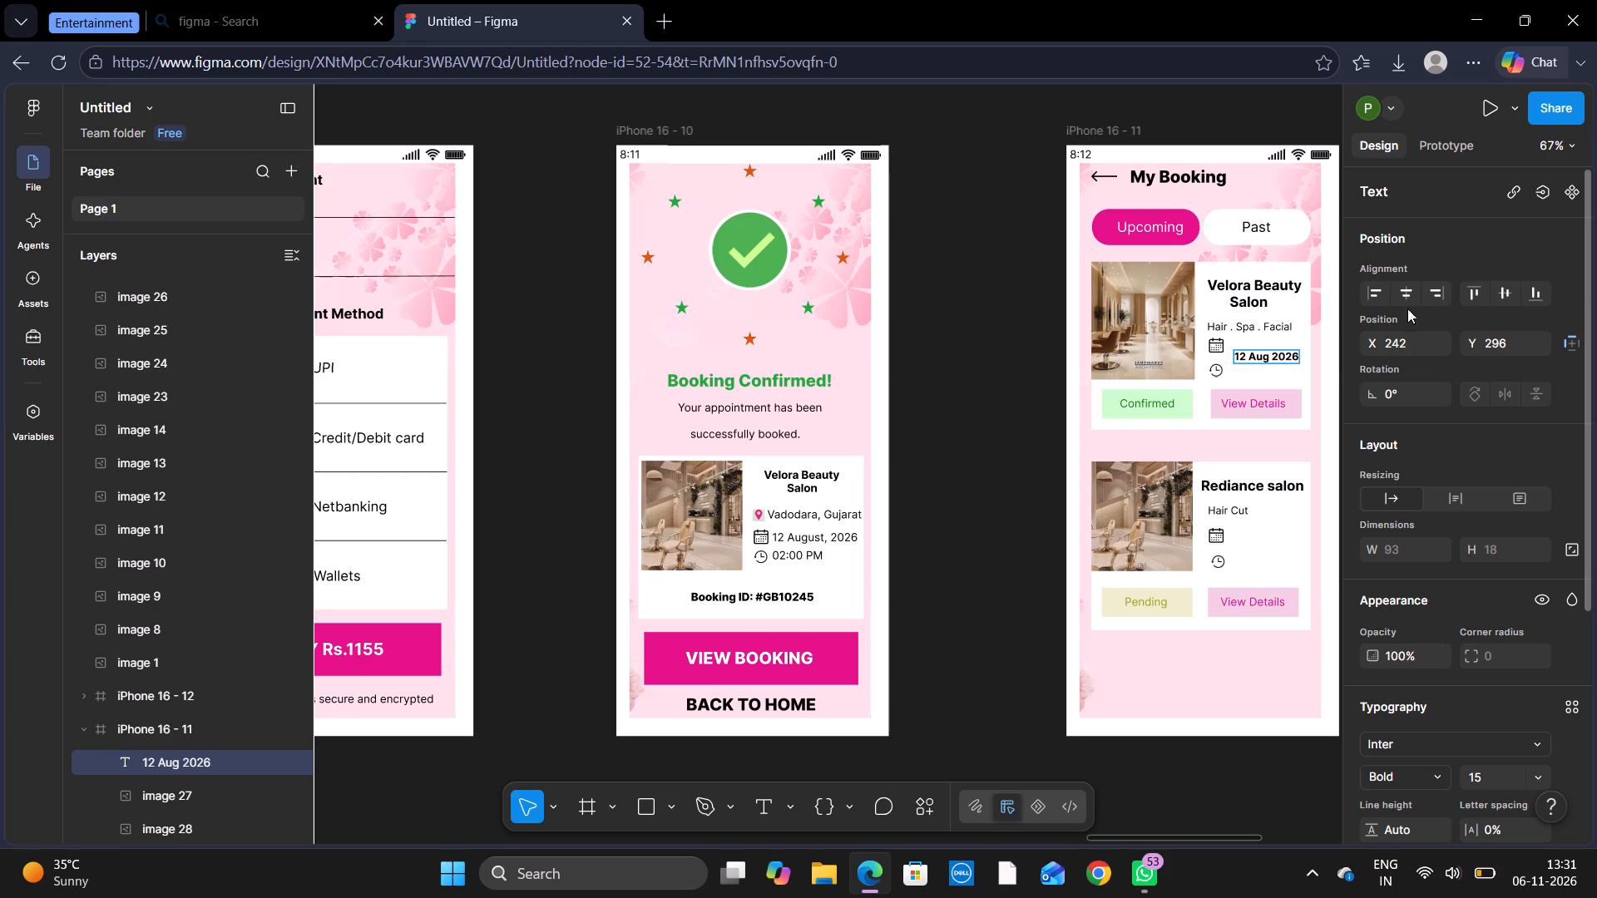
{"action": "left_click", "coordinate": [1304, 374]}
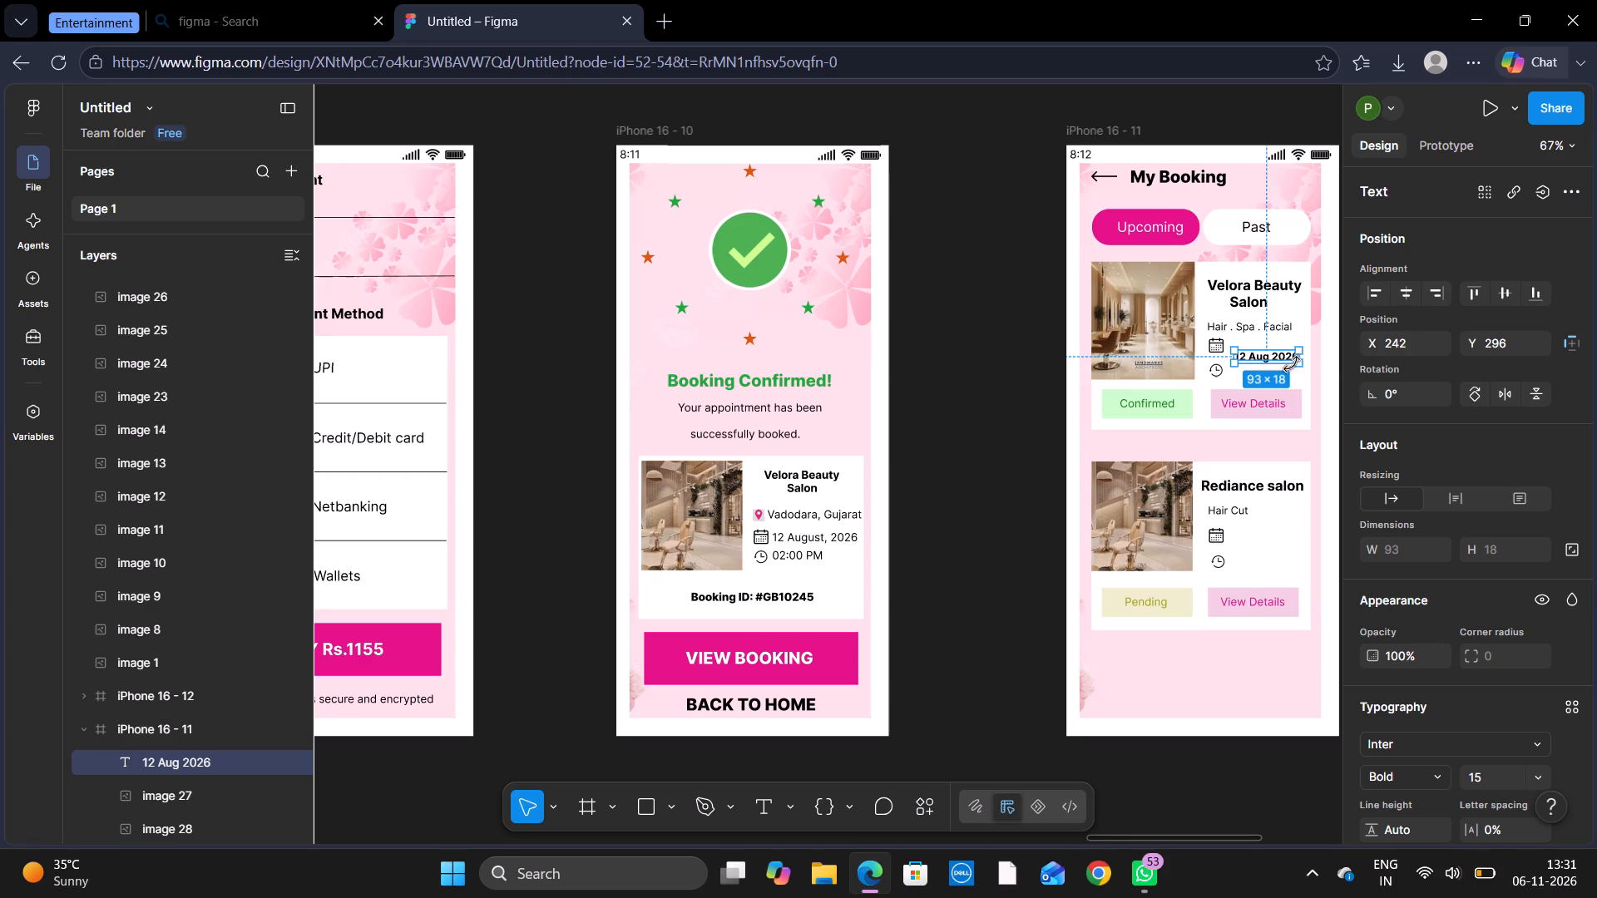
{"action": "left_click_drag", "start_coordinate": [1283, 351], "coordinate": [1277, 343]}
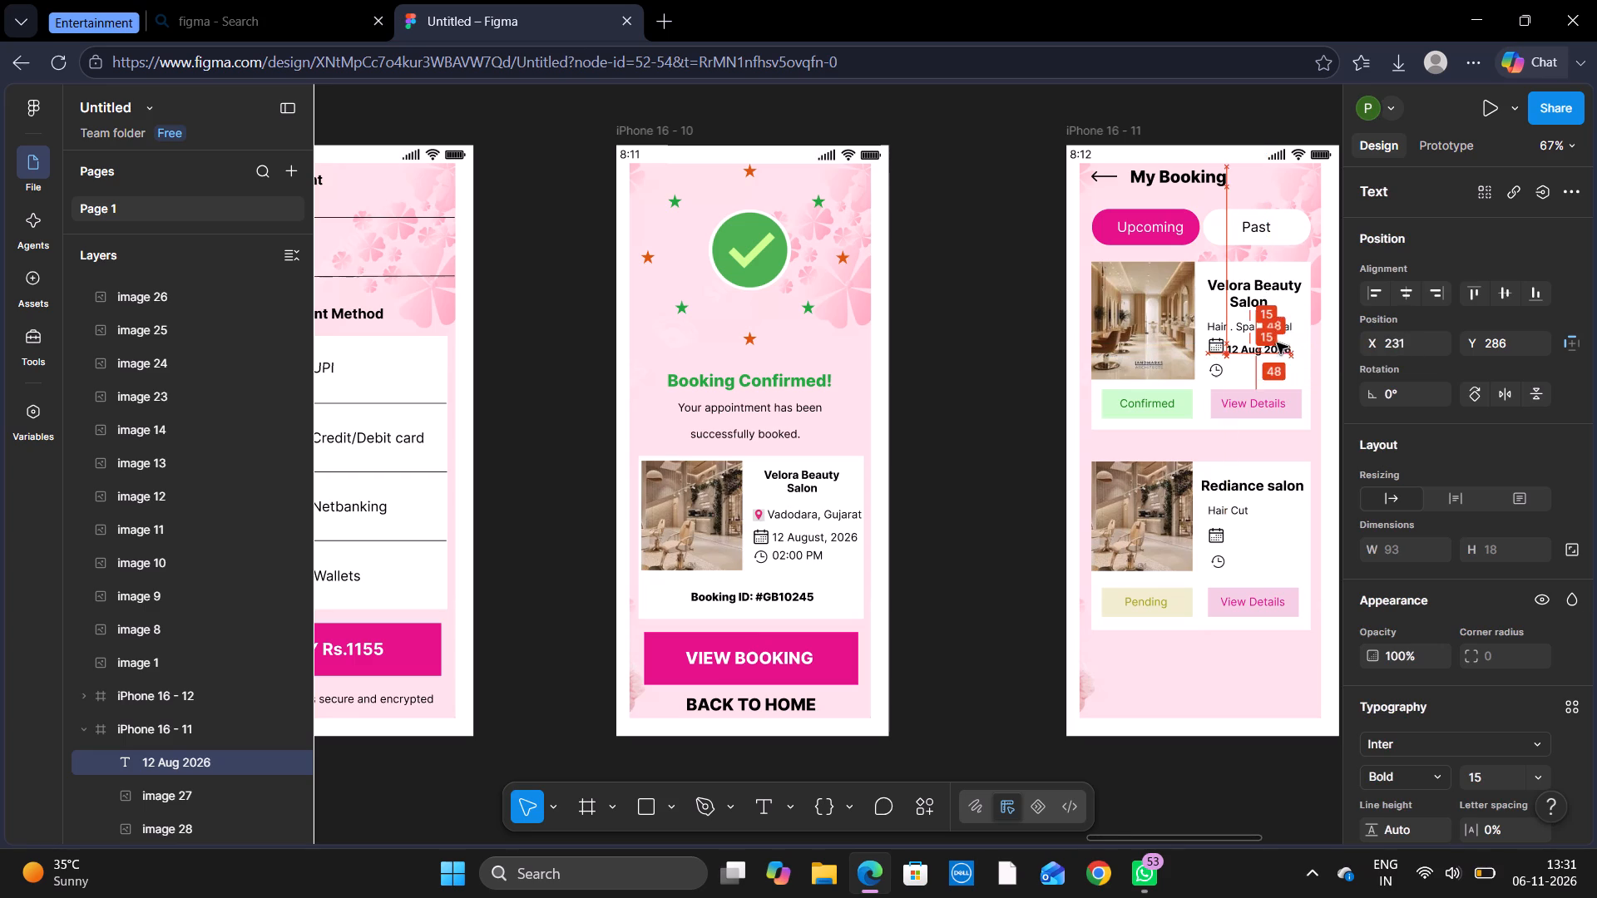
{"action": "left_click_drag", "start_coordinate": [1277, 343], "coordinate": [1280, 340]}
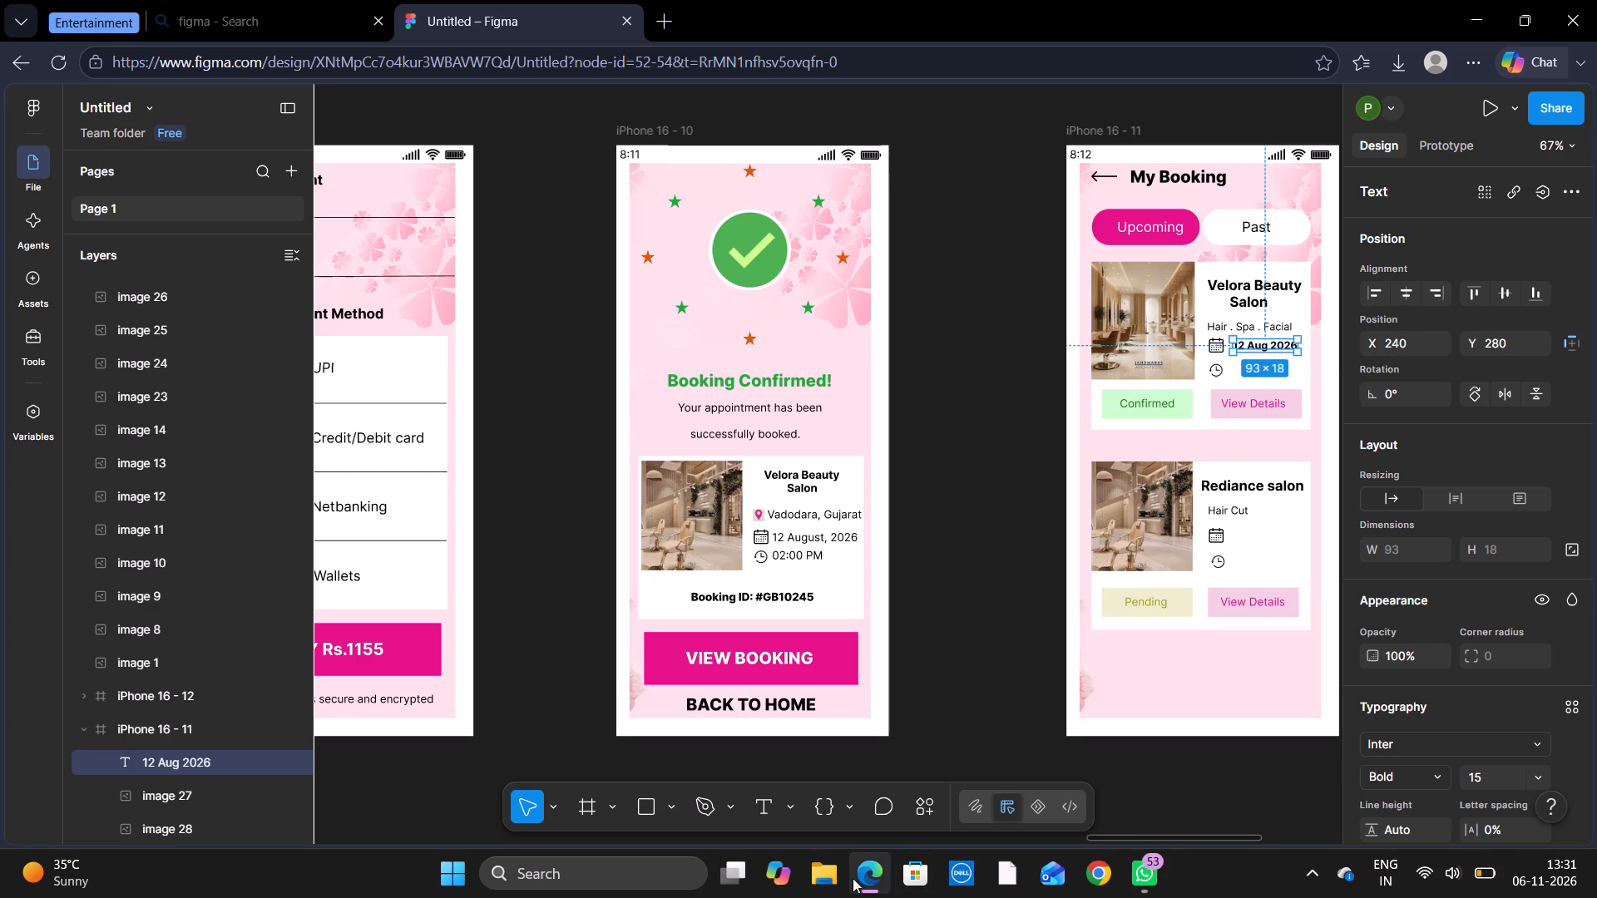
Add the text "02:00 PM" beside the clock icon on the Velora Beauty Salon card of My Booking, at about X 240, Y 315.
{"action": "left_click", "coordinate": [754, 808]}
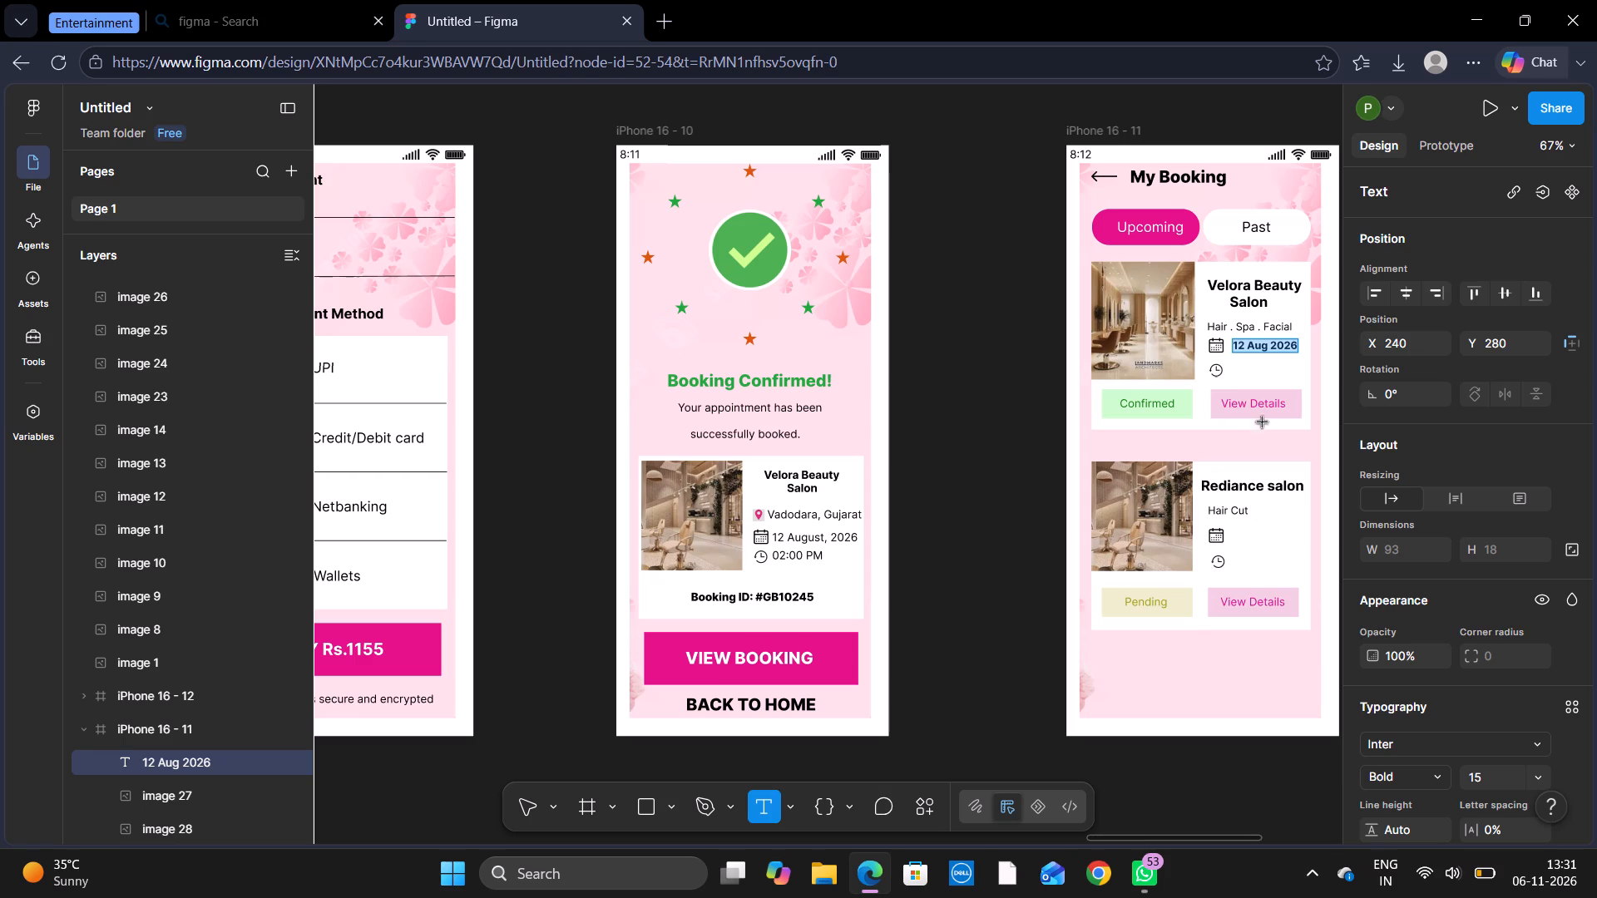
{"action": "left_click", "coordinate": [1239, 375]}
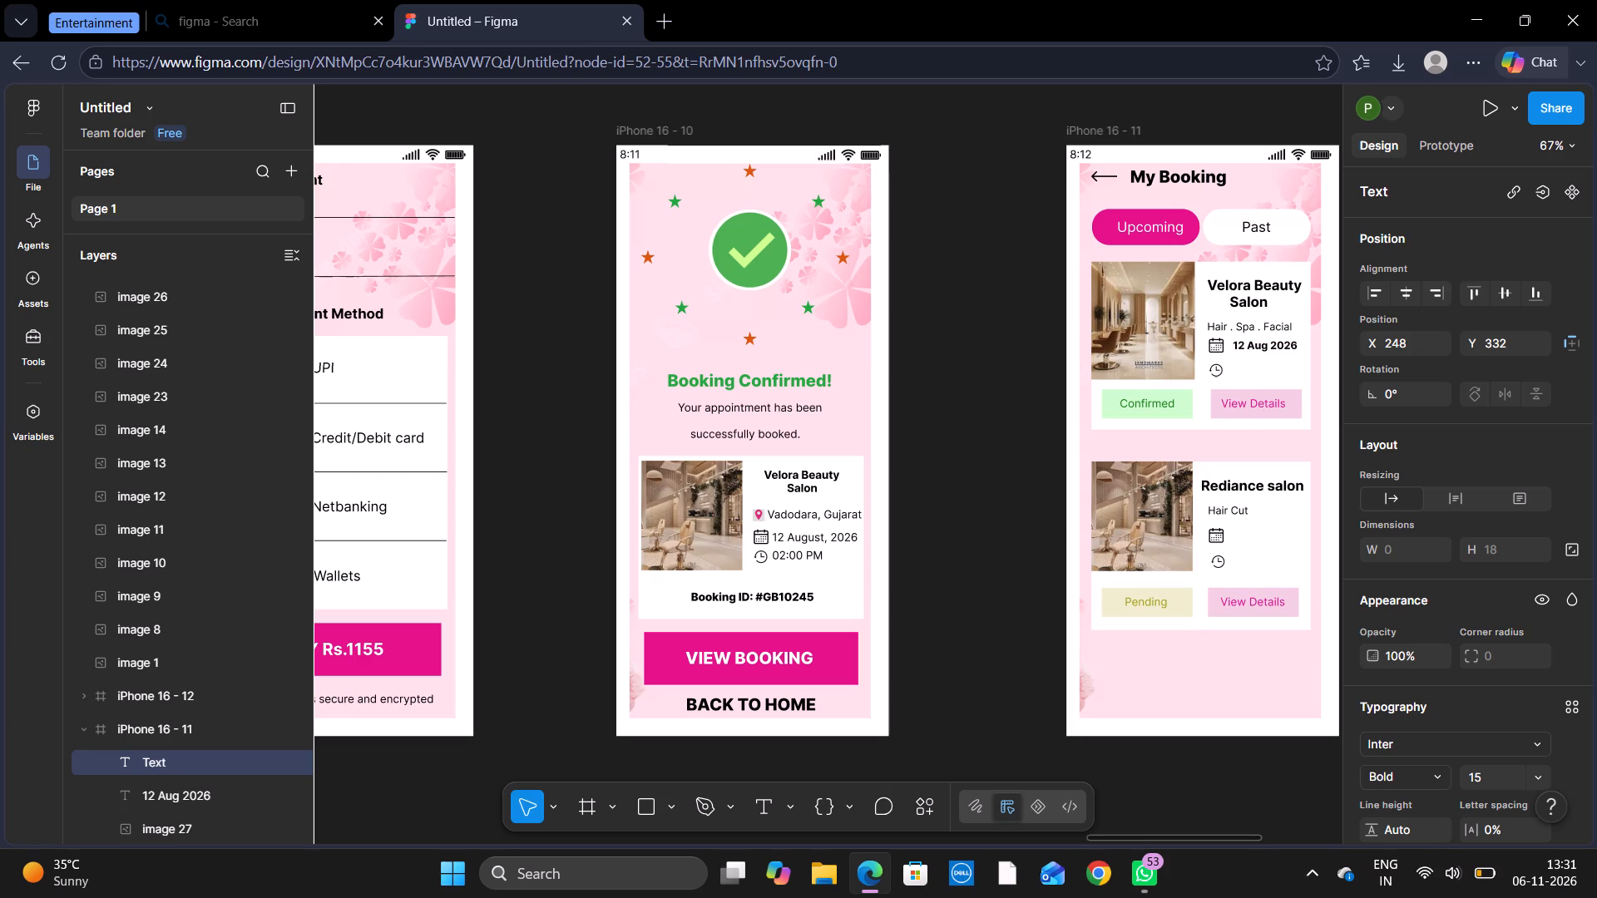
{"action": "type", "text": "02"}
{"action": "type", "text": ":00"}
{"action": "key", "text": "space"}
{"action": "type", "text": "PM"}
{"action": "left_click", "coordinate": [1304, 380]}
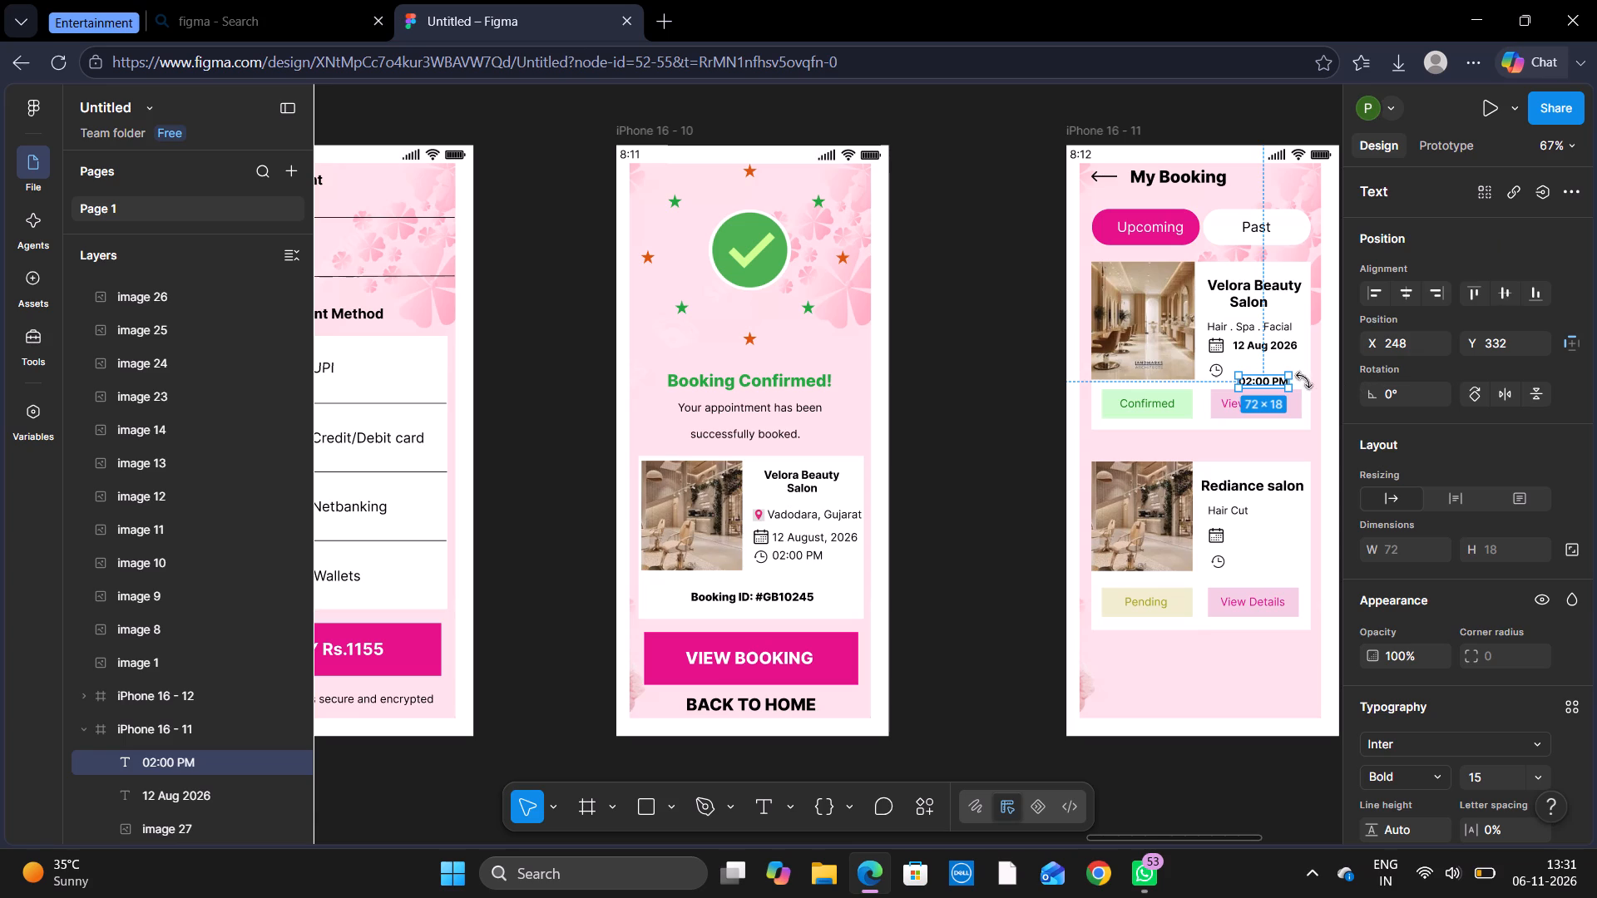
{"action": "left_click_drag", "start_coordinate": [1271, 380], "coordinate": [1264, 373]}
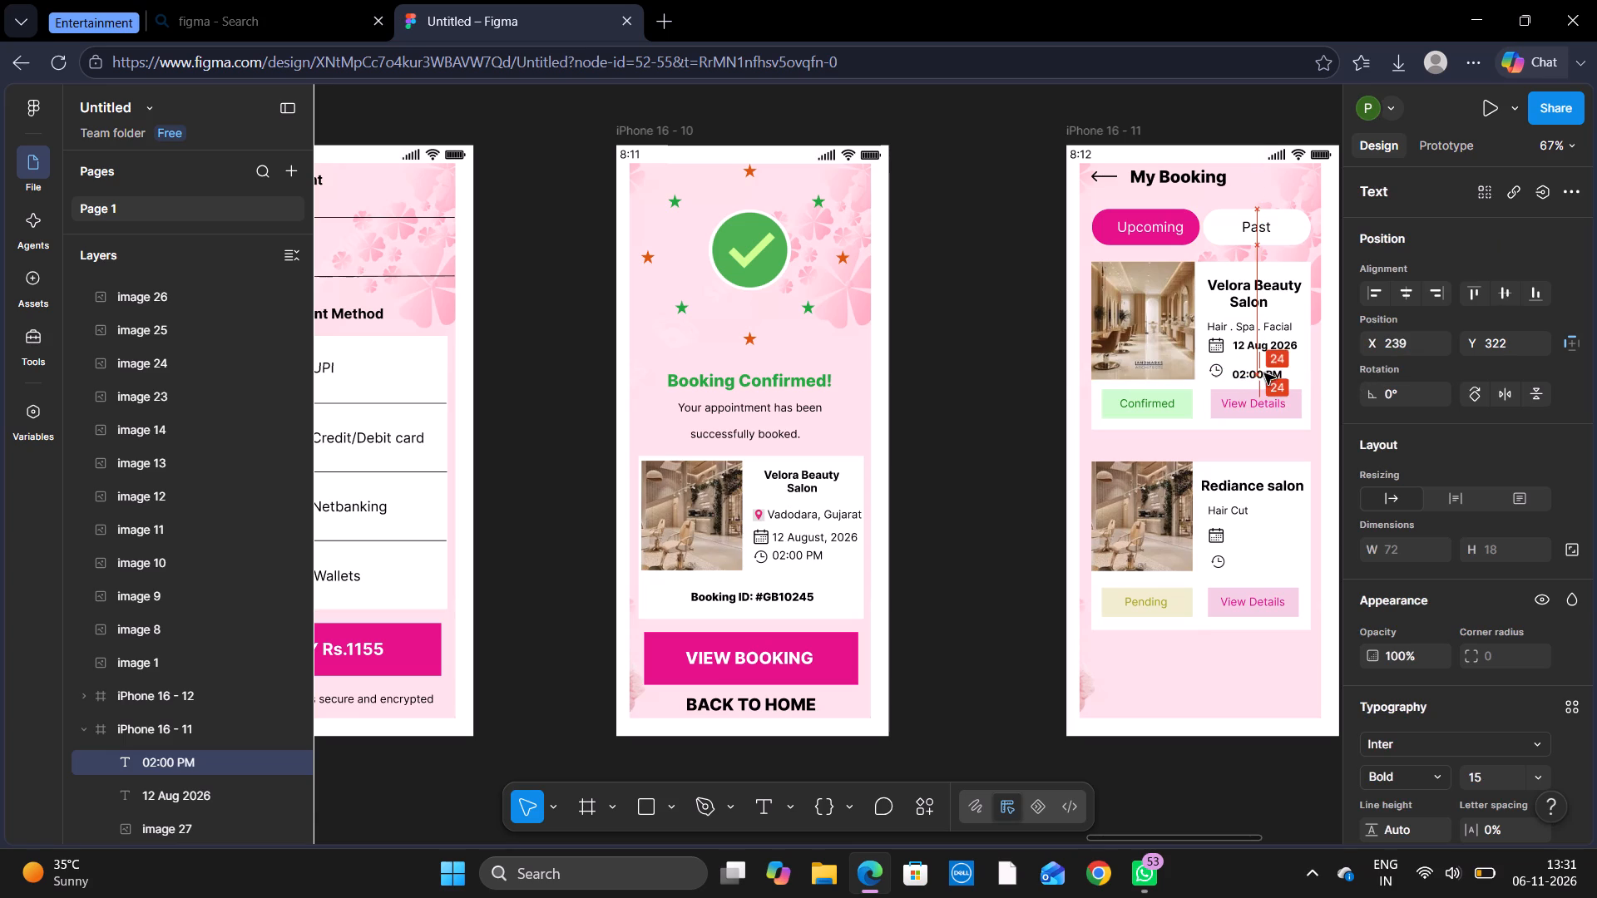
{"action": "left_click_drag", "start_coordinate": [1264, 373], "coordinate": [1266, 368]}
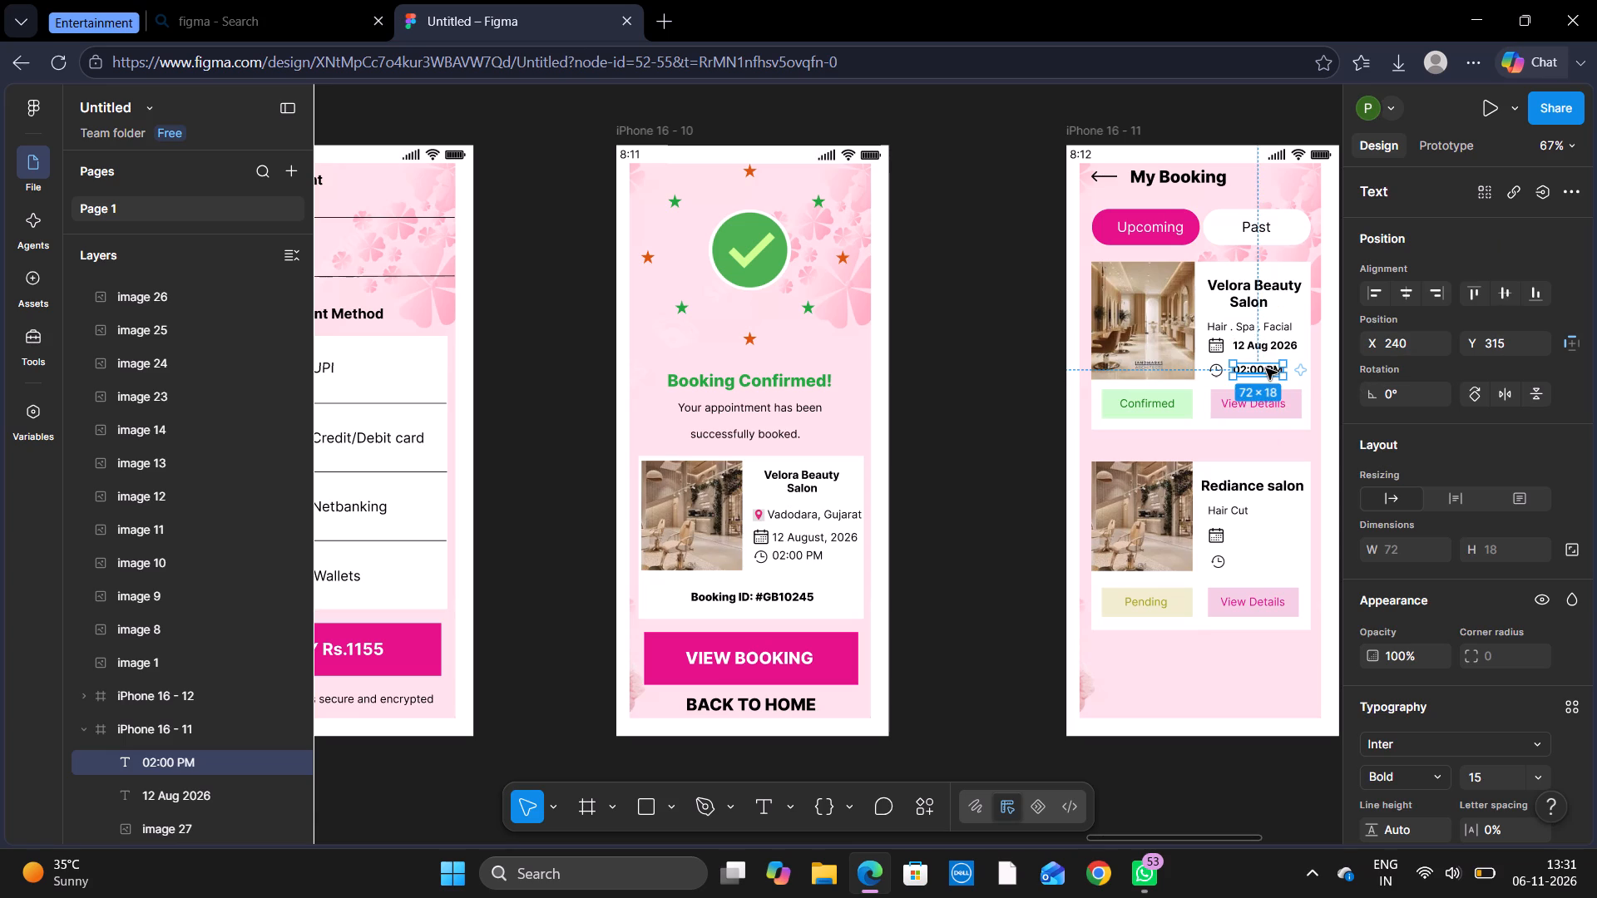
{"action": "left_click", "coordinate": [1015, 409]}
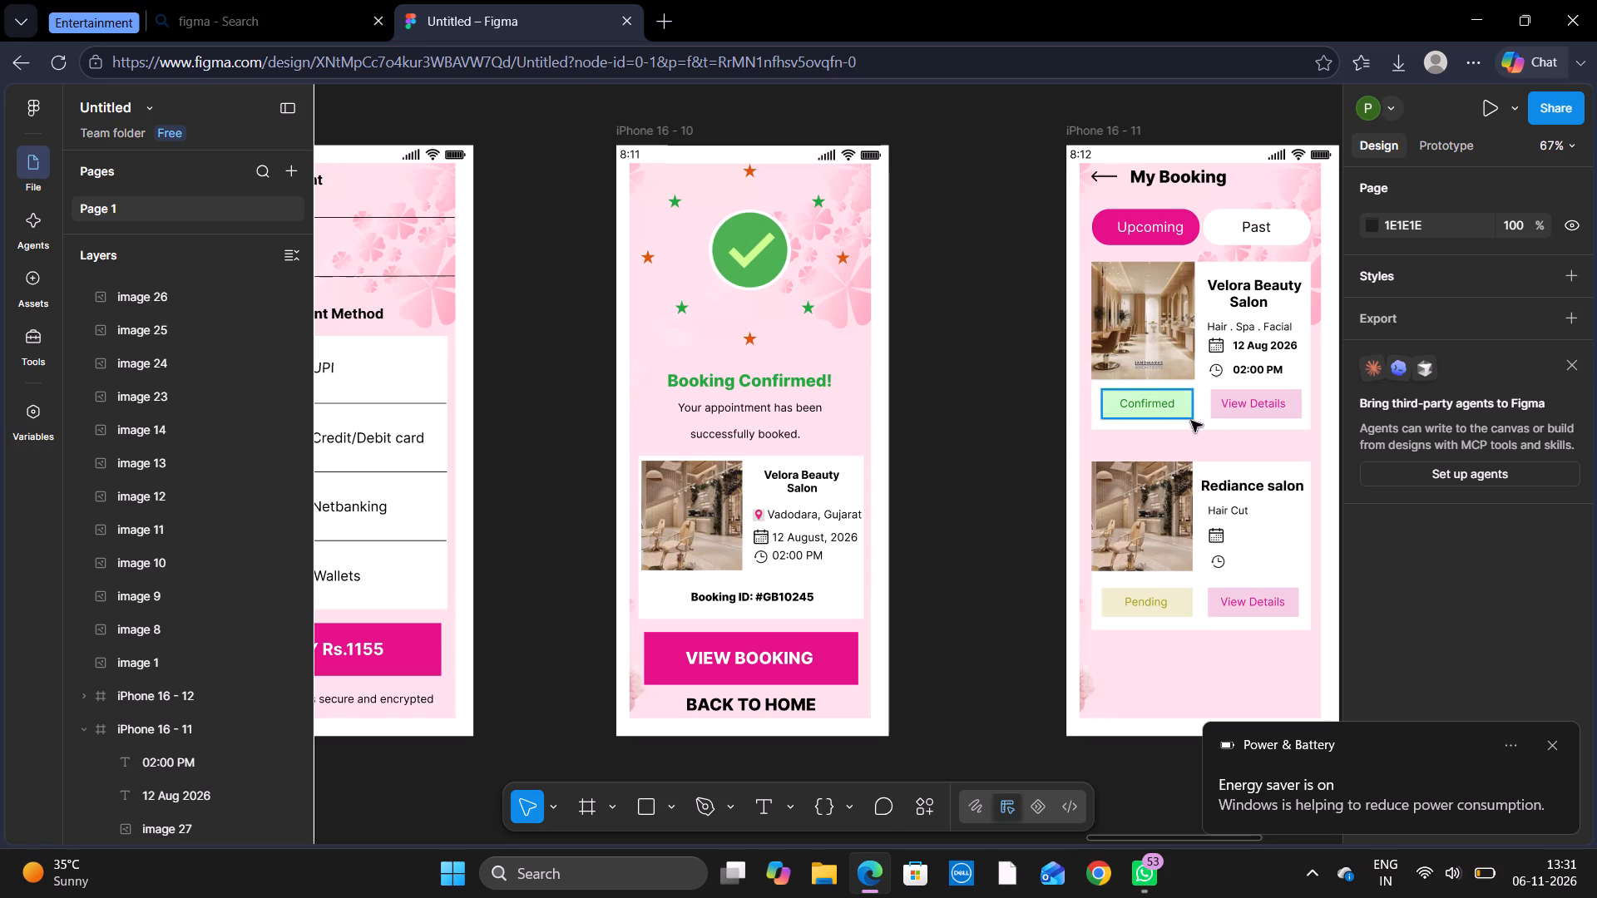
Duplicate the "12 Aug 2026" text and place the copy beside the Rediance salon card's calendar icon, at about X 240, Y 554.
{"action": "left_click", "coordinate": [1282, 345]}
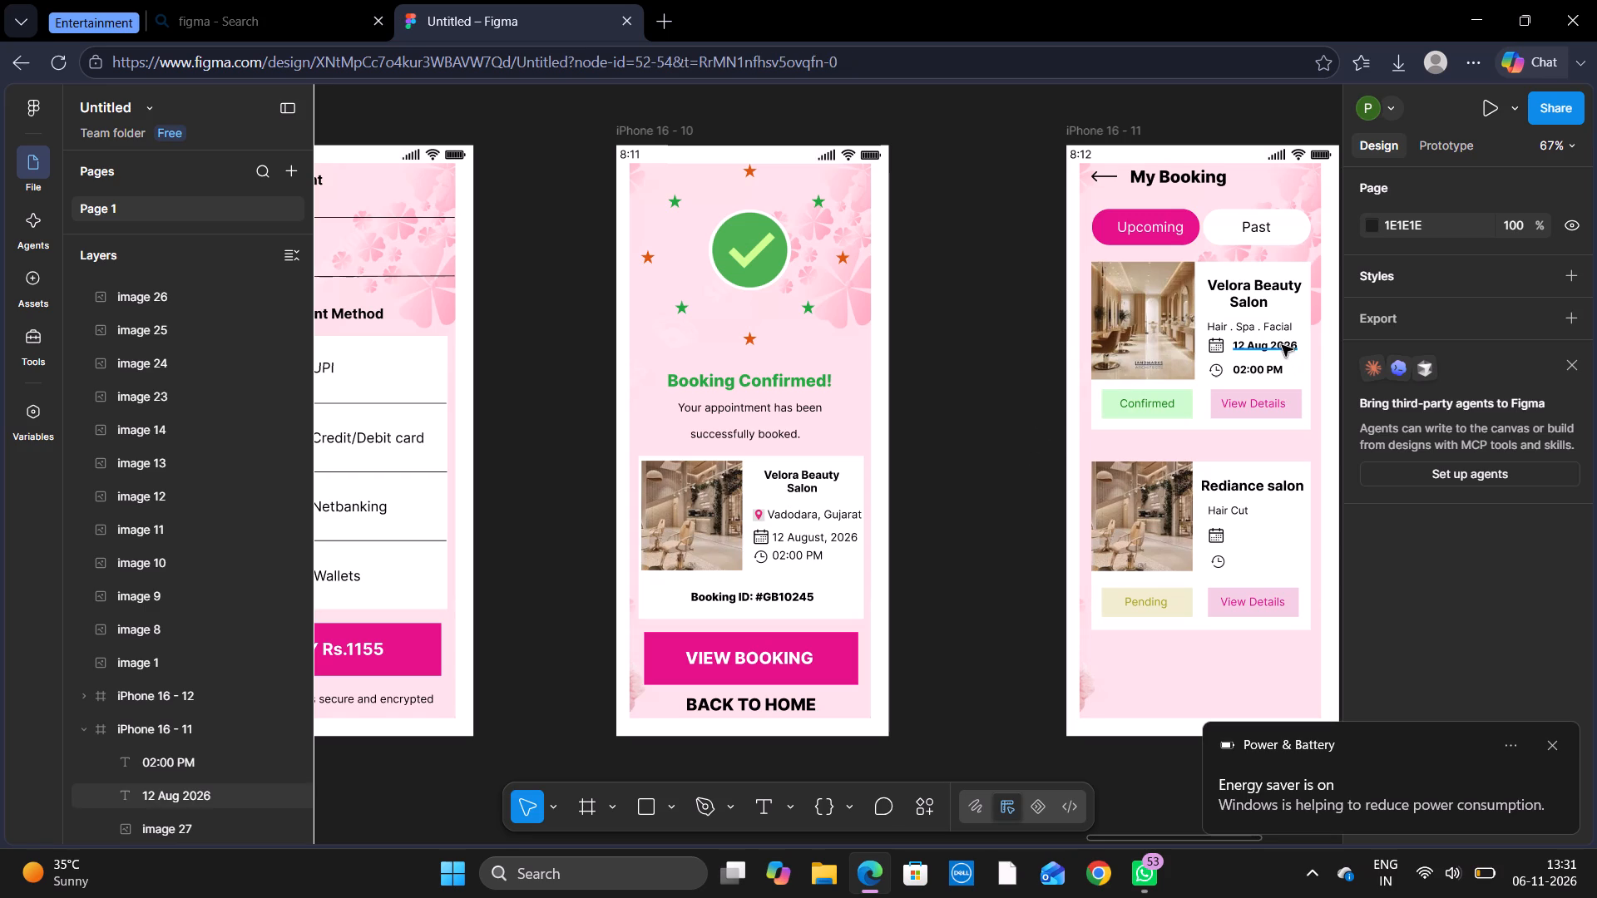
{"action": "key", "text": "ctrl+c"}
{"action": "key", "text": "ctrl+v"}
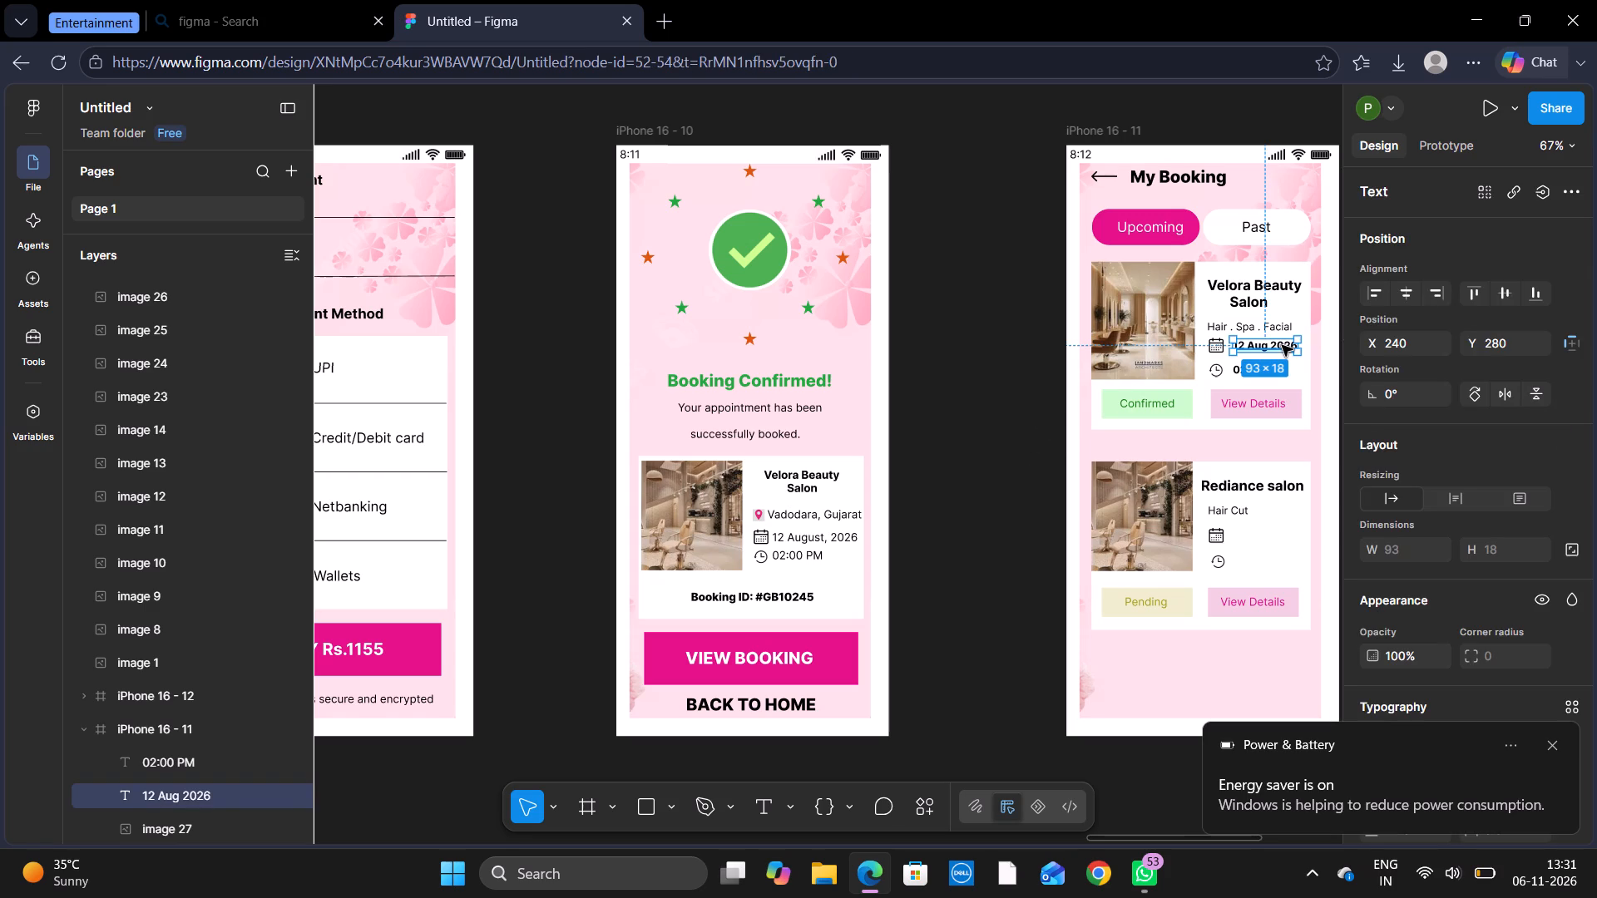
{"action": "left_click_drag", "start_coordinate": [1282, 345], "coordinate": [1288, 515]}
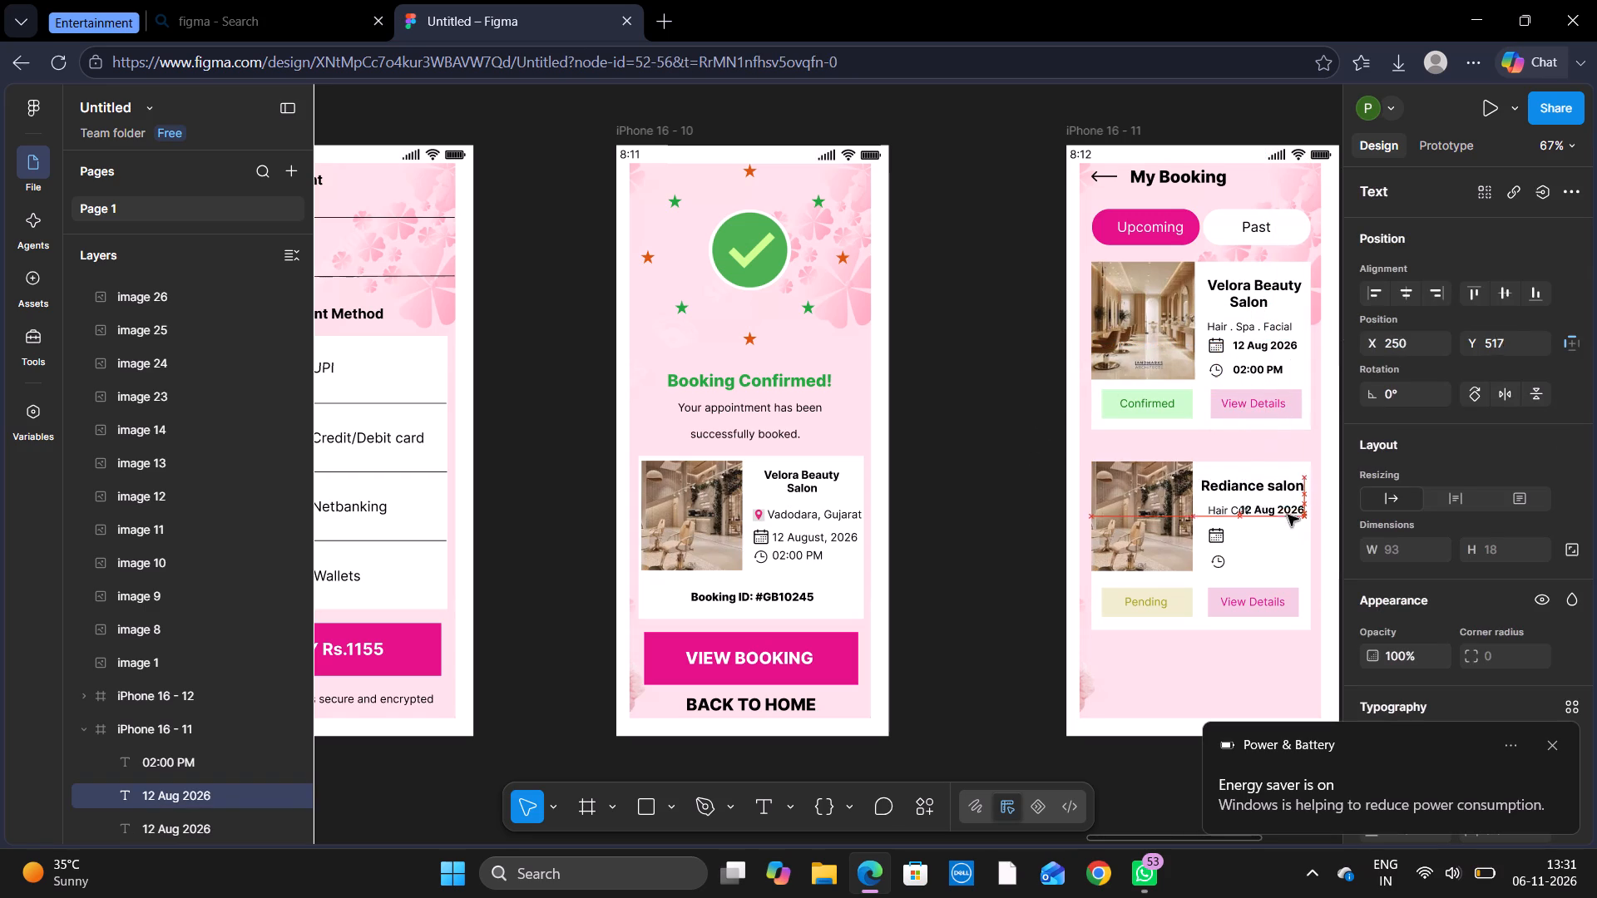
{"action": "left_click_drag", "start_coordinate": [1288, 515], "coordinate": [1284, 533]}
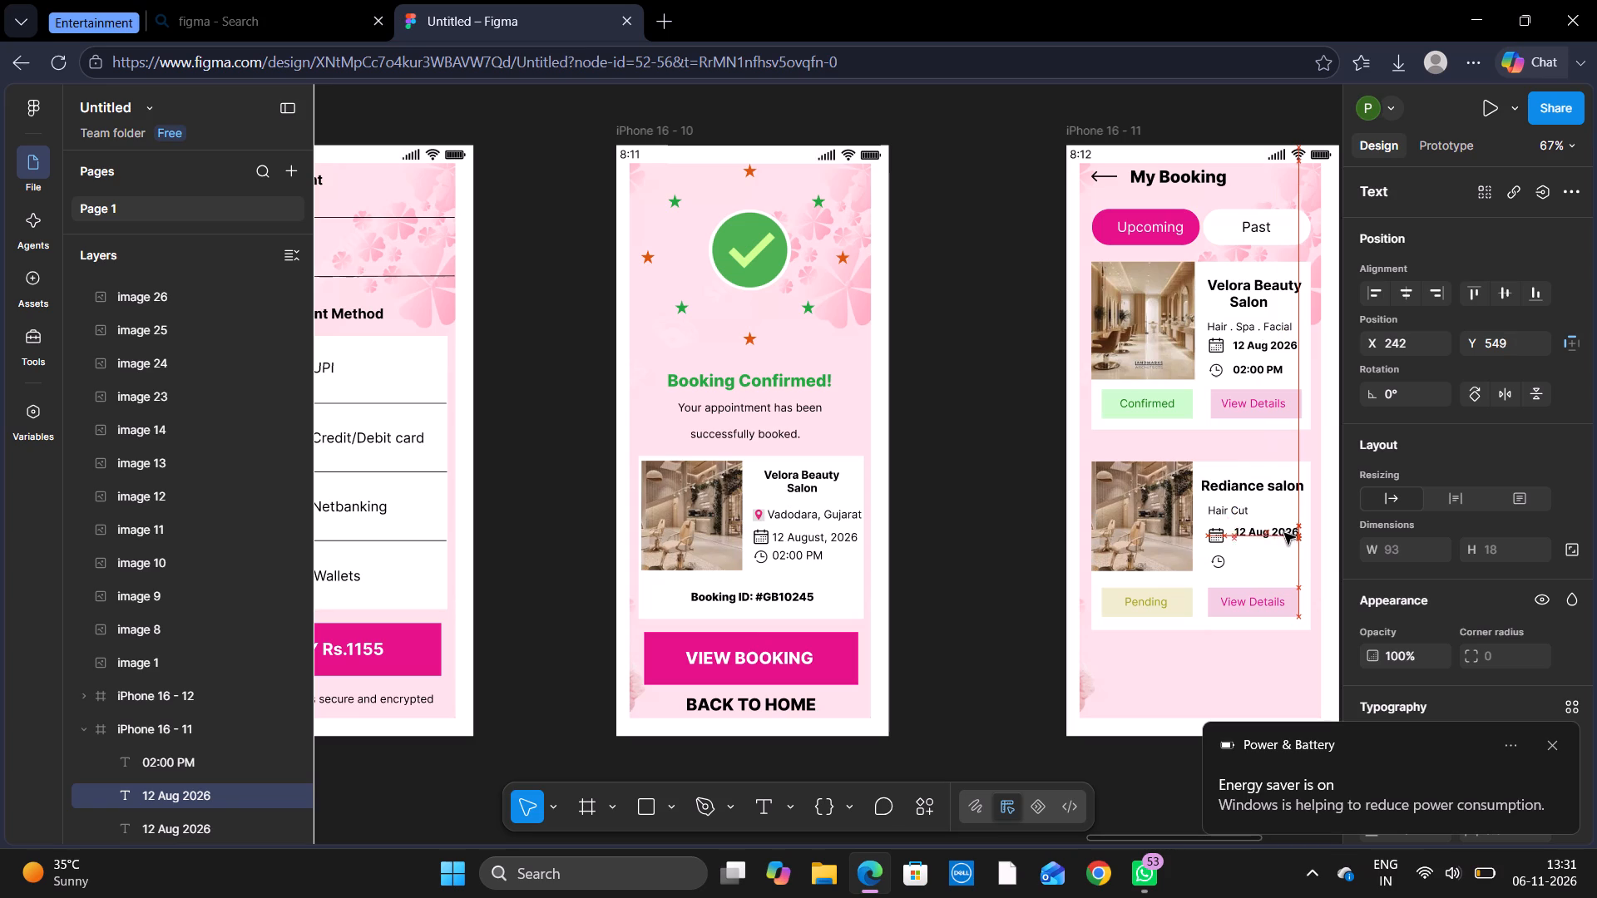
{"action": "left_click_drag", "start_coordinate": [1284, 533], "coordinate": [1281, 535]}
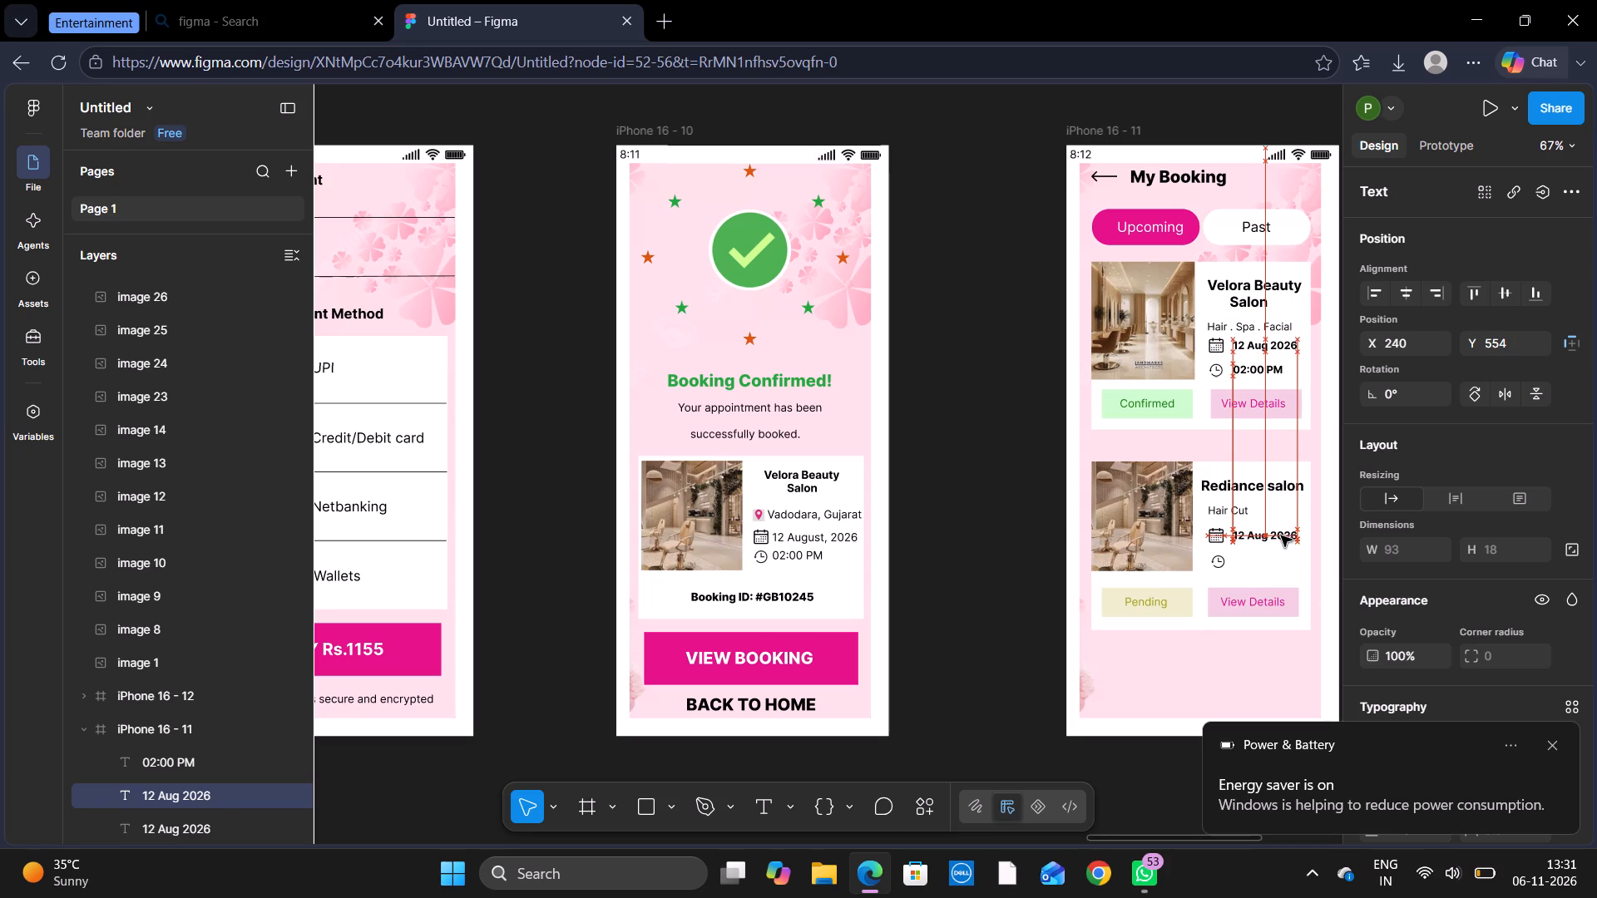
{"action": "left_click_drag", "start_coordinate": [1281, 535], "coordinate": [1283, 535]}
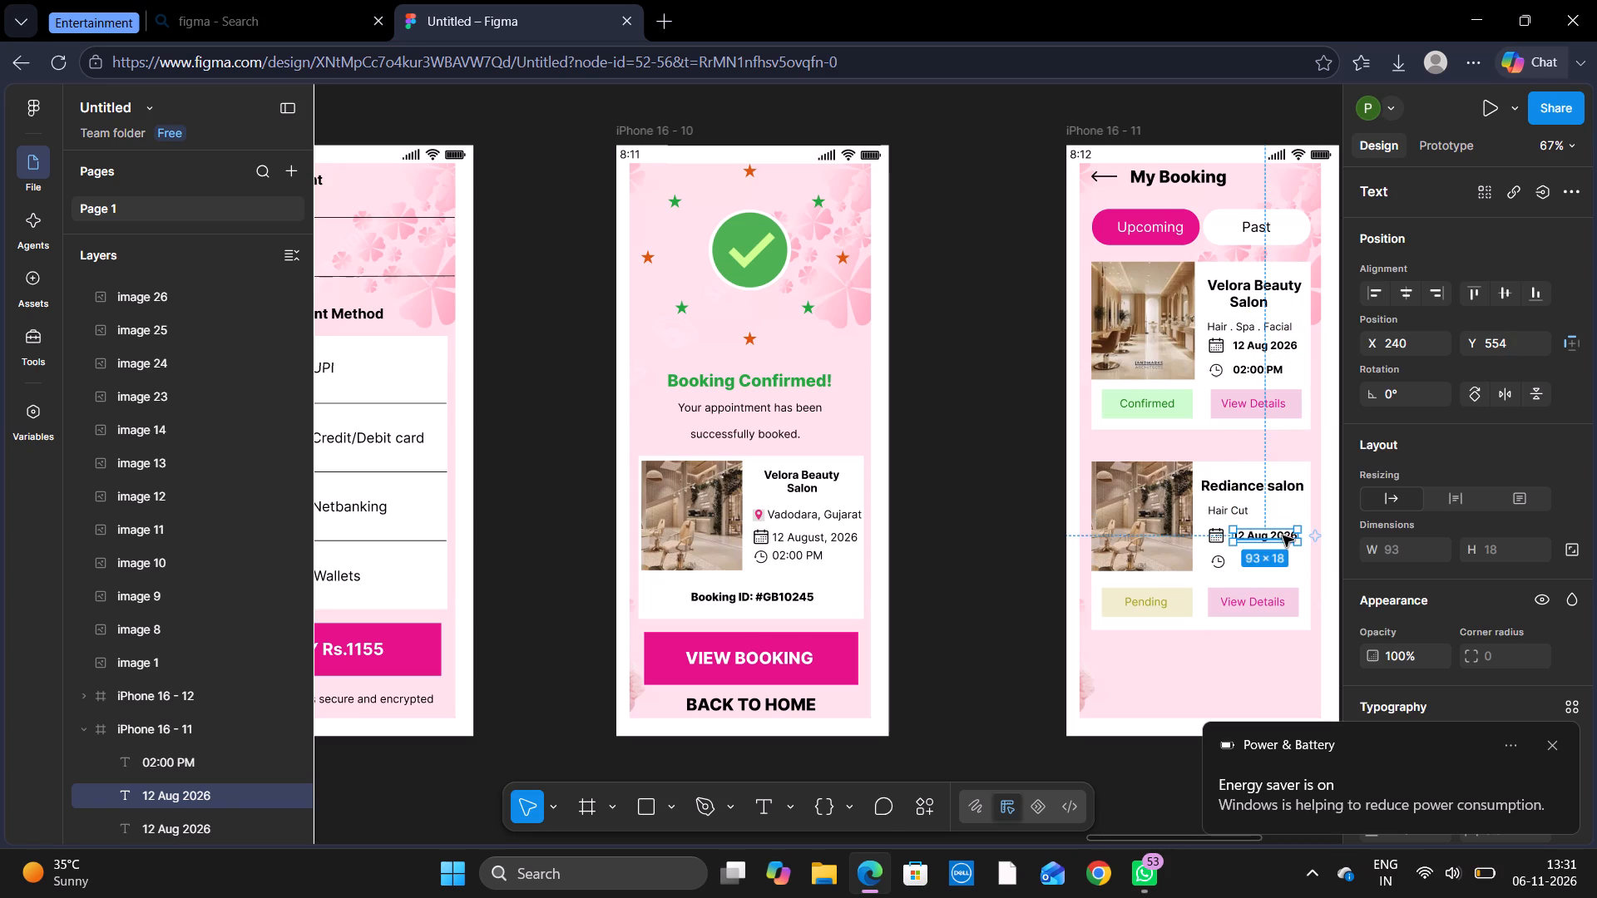
Duplicate the "02:00 PM" text and place the copy beside the Rediance salon card's clock icon, at about X 244, Y 592.
{"action": "left_click", "coordinate": [1265, 371]}
{"action": "key", "text": "ctrl+c"}
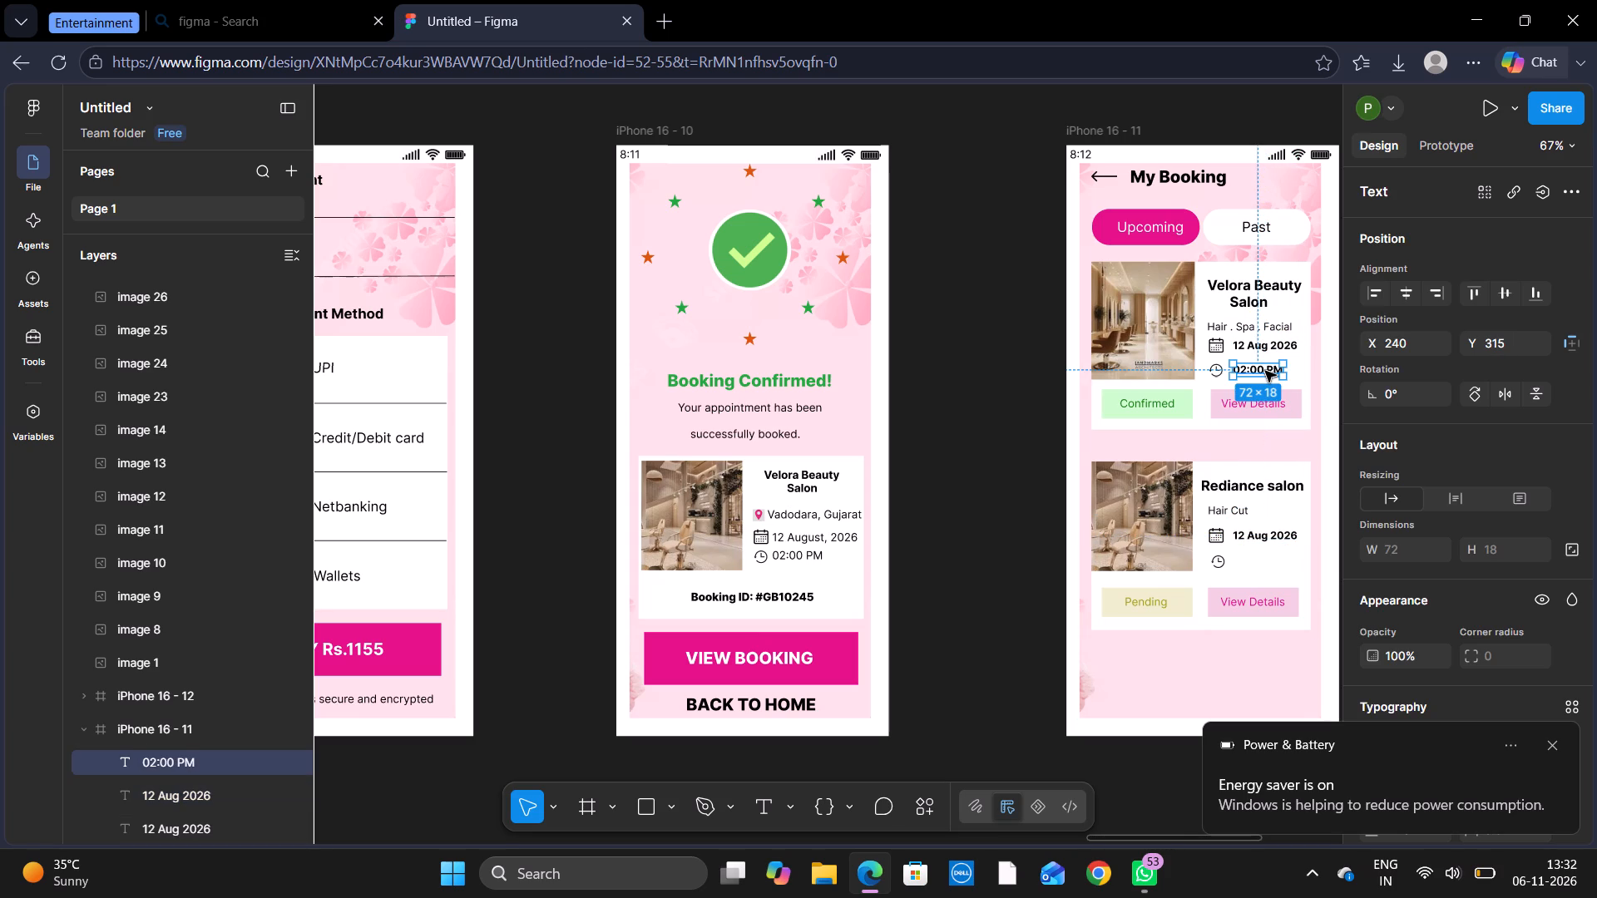
{"action": "key", "text": "ctrl+v"}
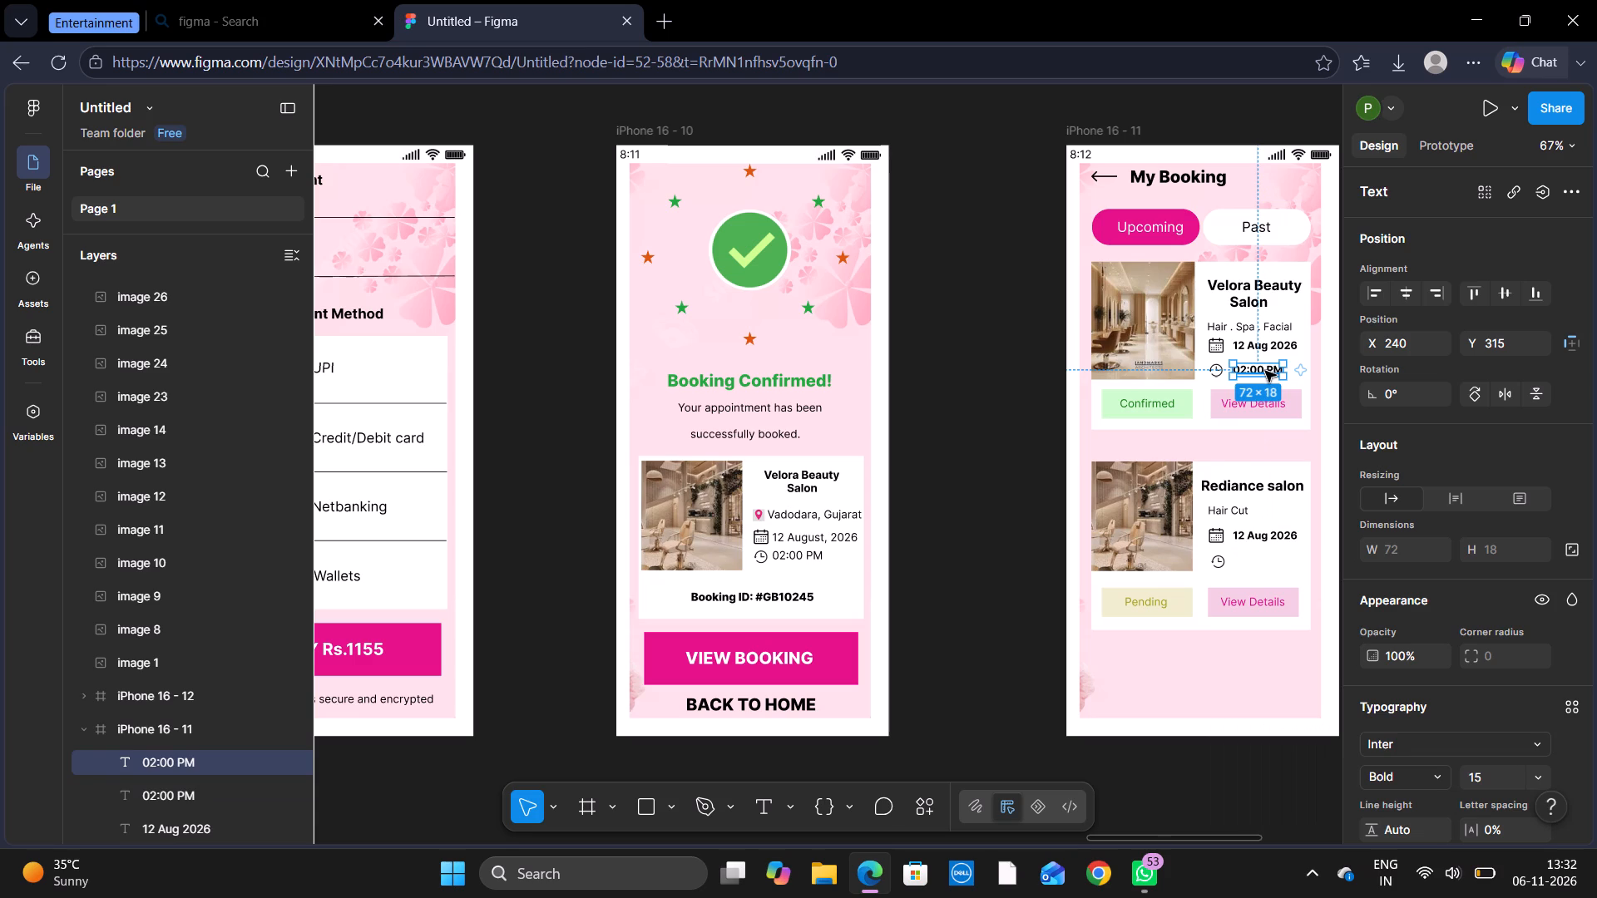
{"action": "left_click_drag", "start_coordinate": [1265, 371], "coordinate": [1268, 565]}
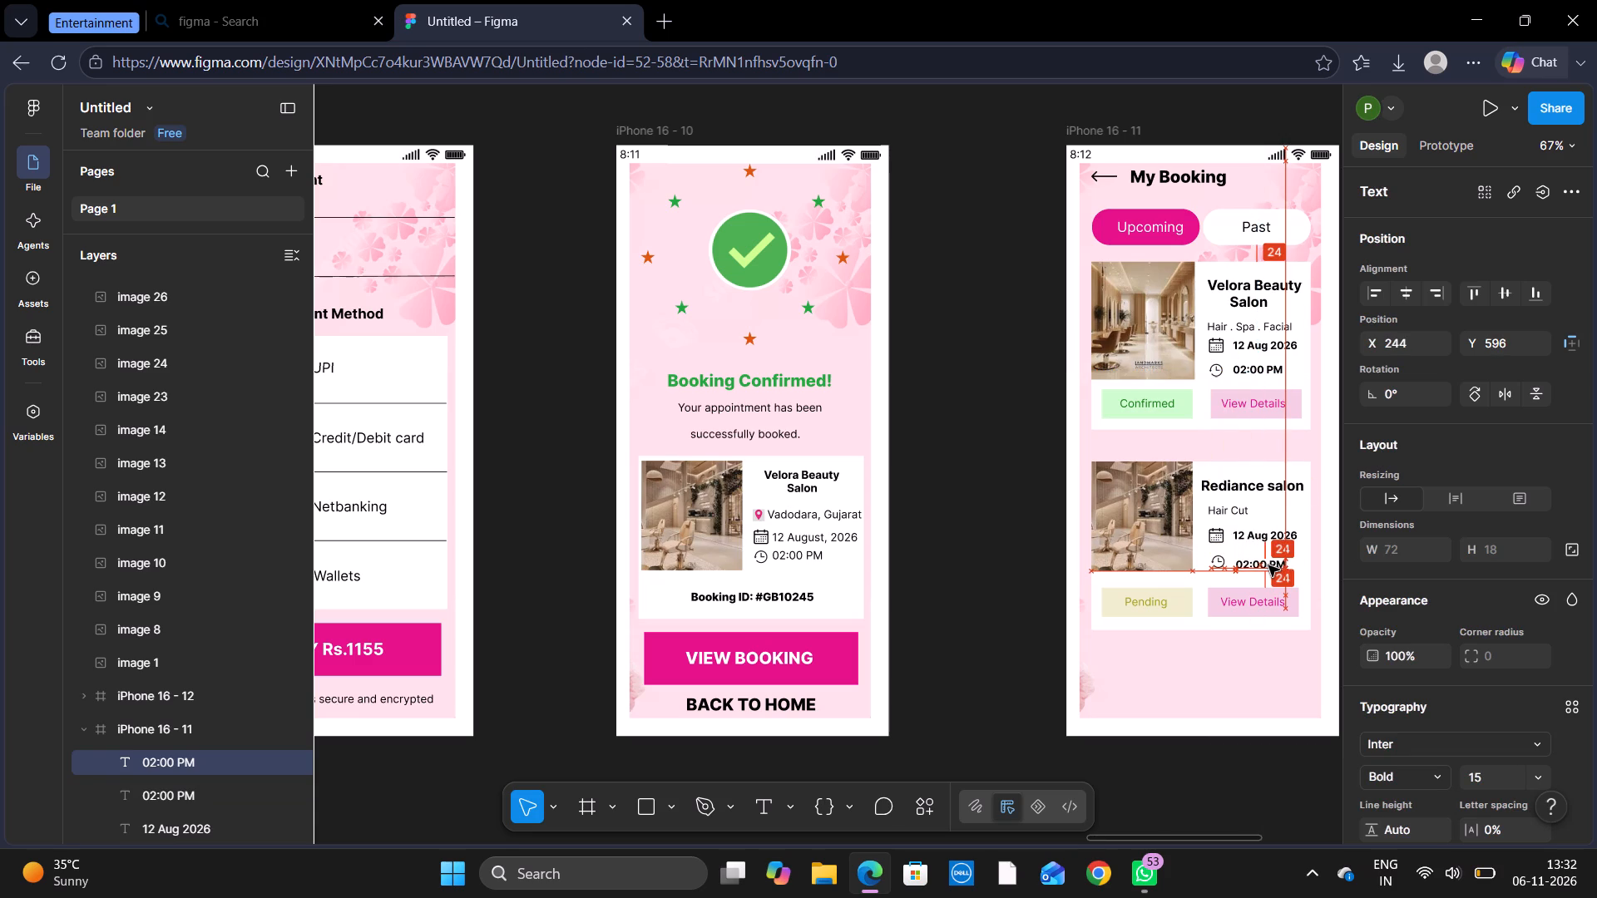
{"action": "left_click_drag", "start_coordinate": [1268, 565], "coordinate": [1269, 565]}
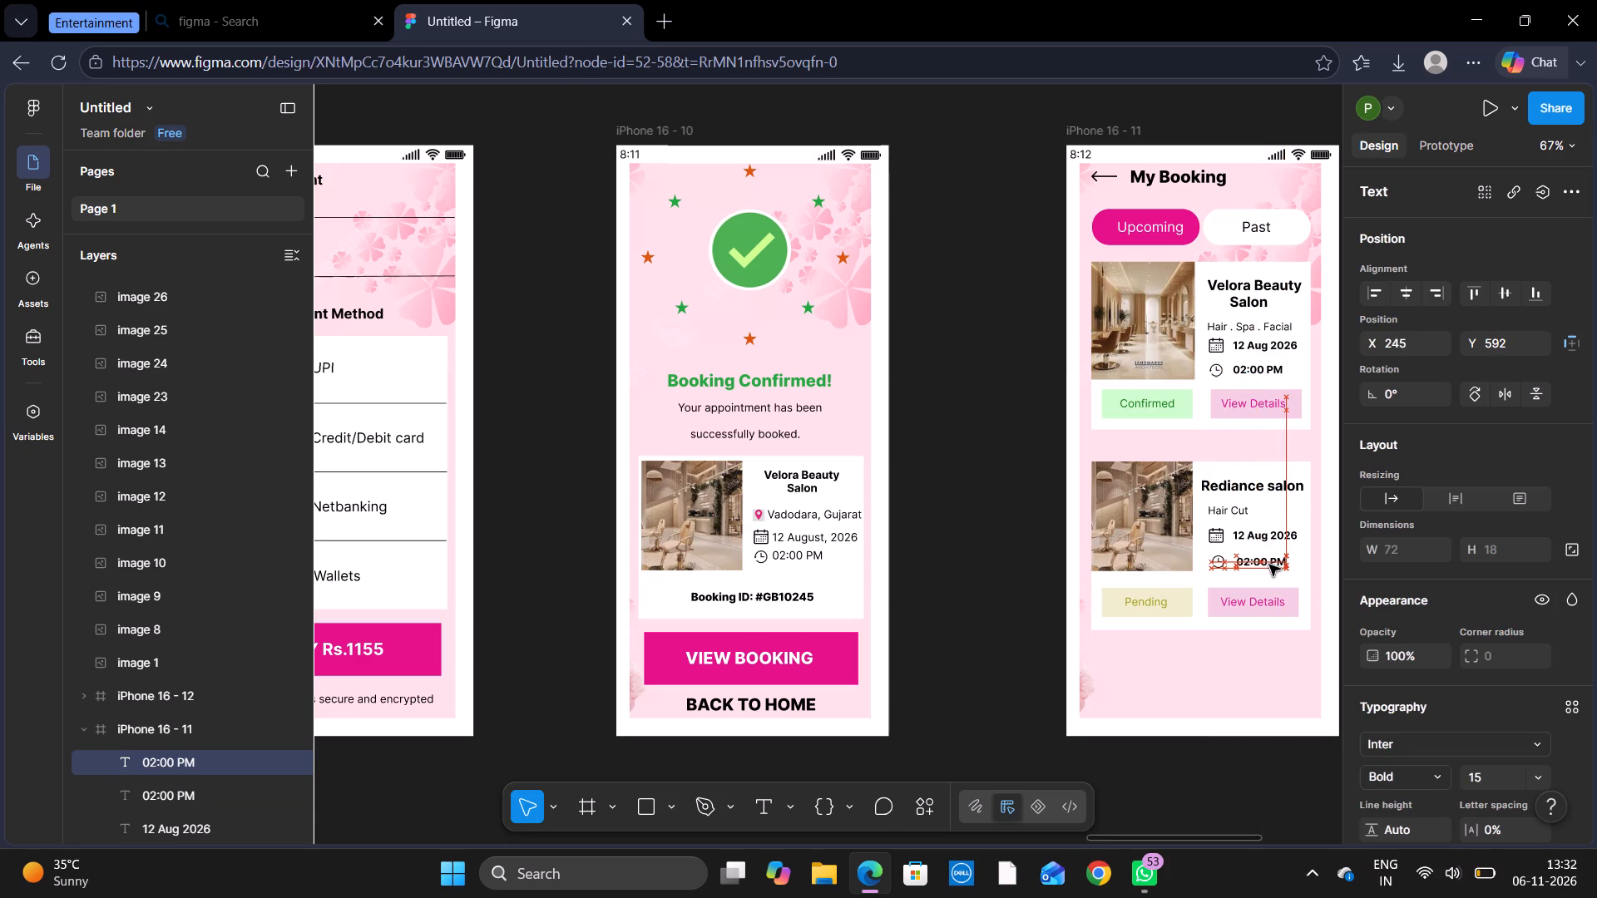
{"action": "left_click_drag", "start_coordinate": [1269, 565], "coordinate": [1268, 565]}
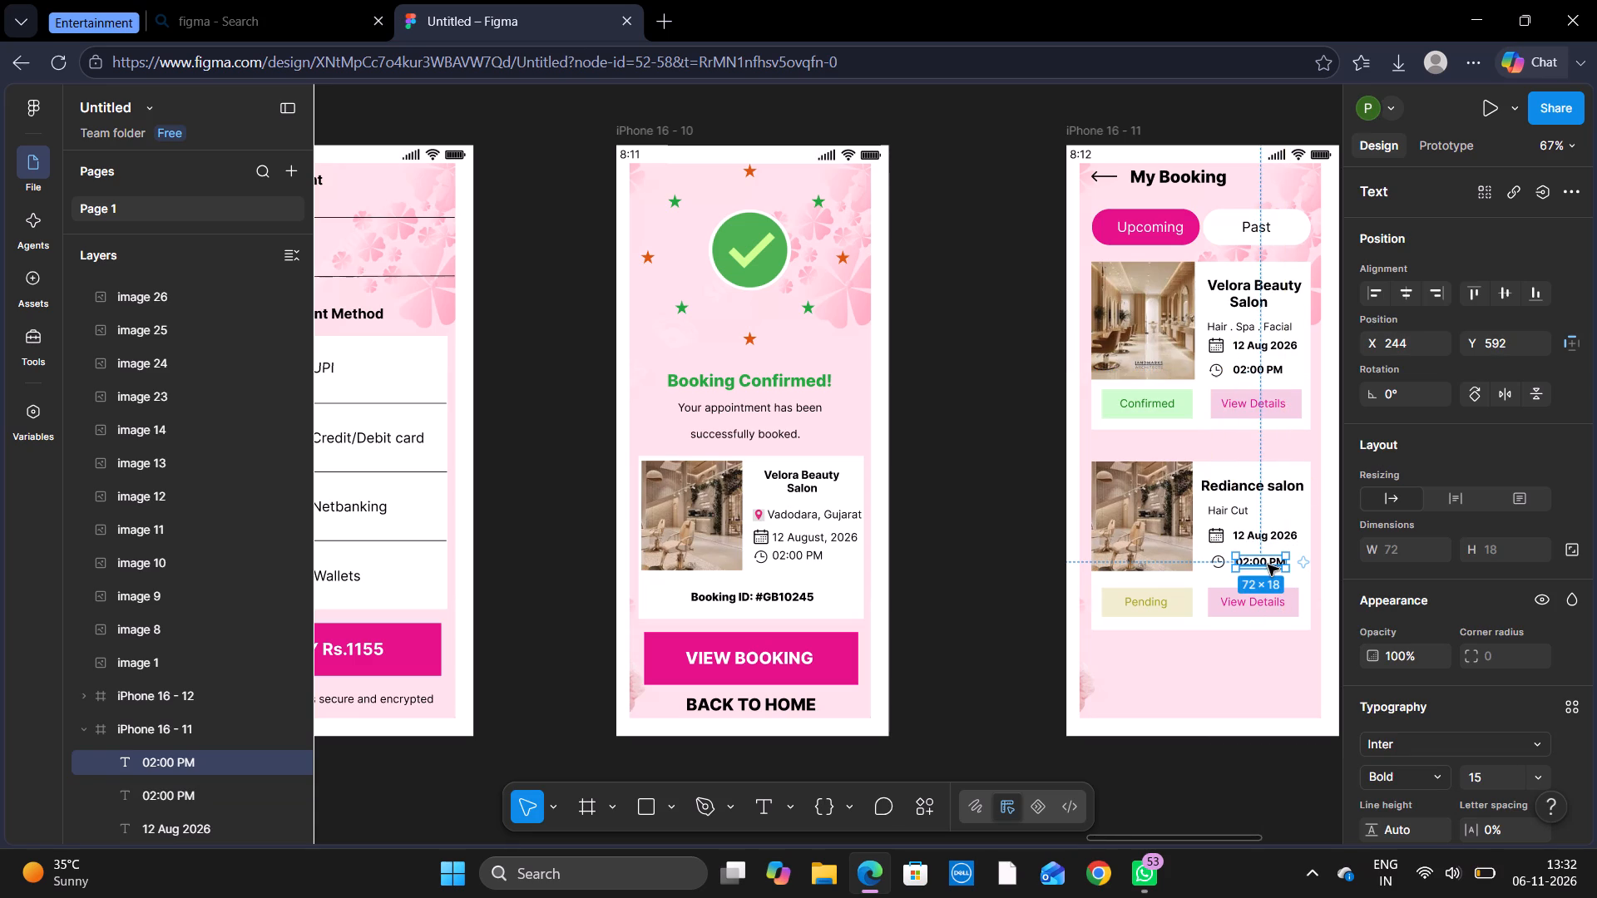
Change the date on the Rediance salon card to "20 Aug 2026".
{"action": "left_click", "coordinate": [766, 798]}
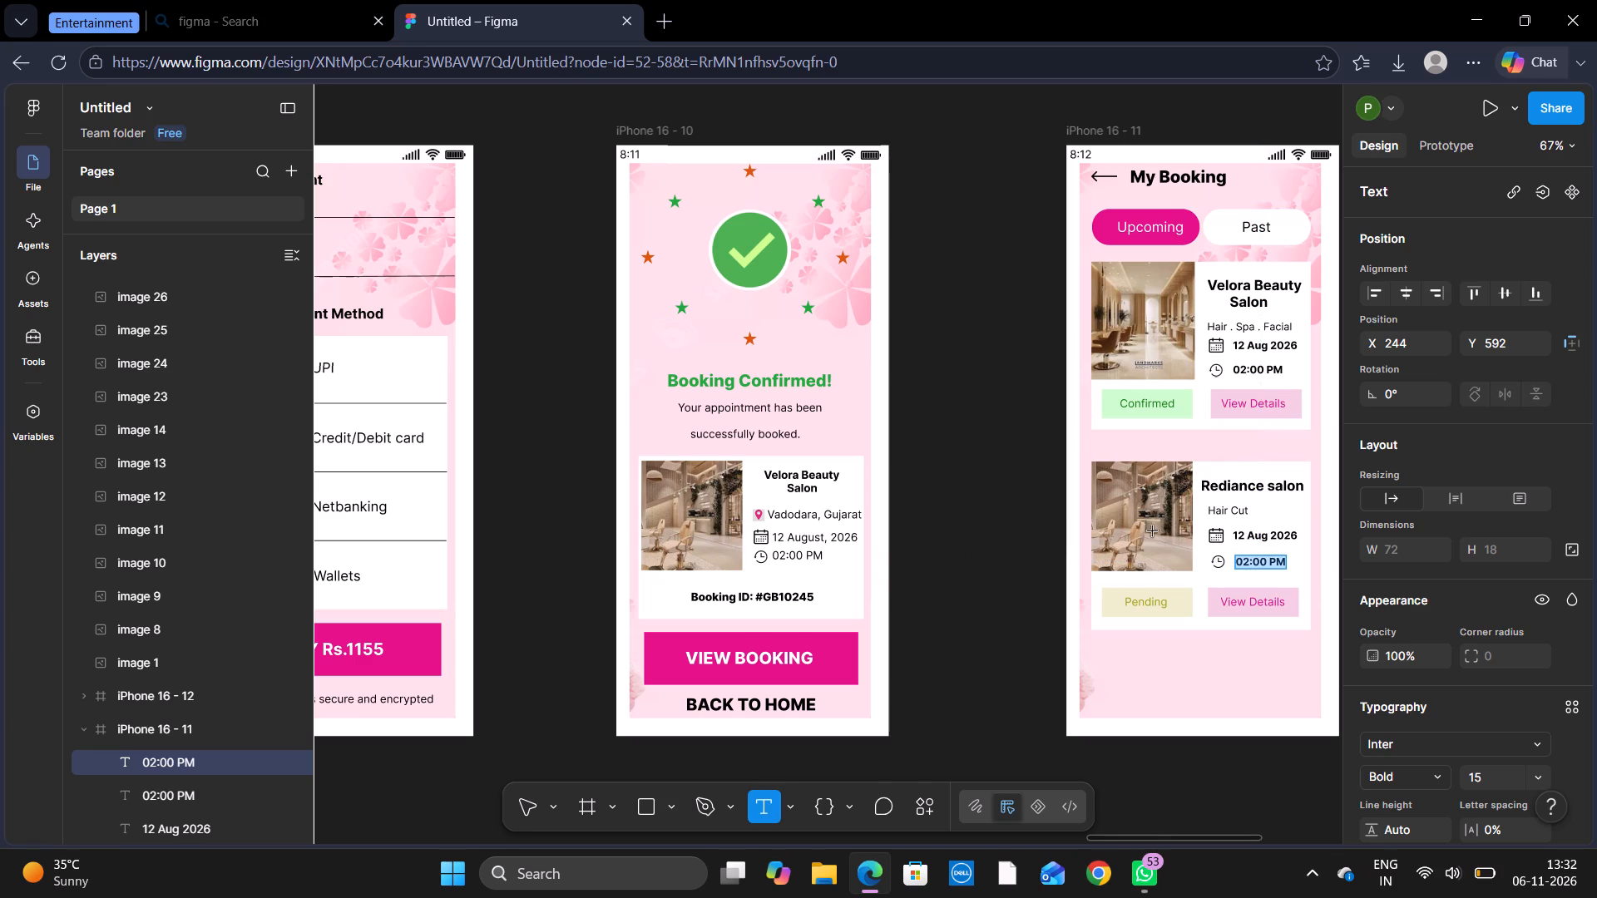
{"action": "left_click", "coordinate": [1242, 535]}
{"action": "key", "text": "BackSpace"}
{"action": "key", "text": "BackSpace"}
{"action": "type", "text": "20"}
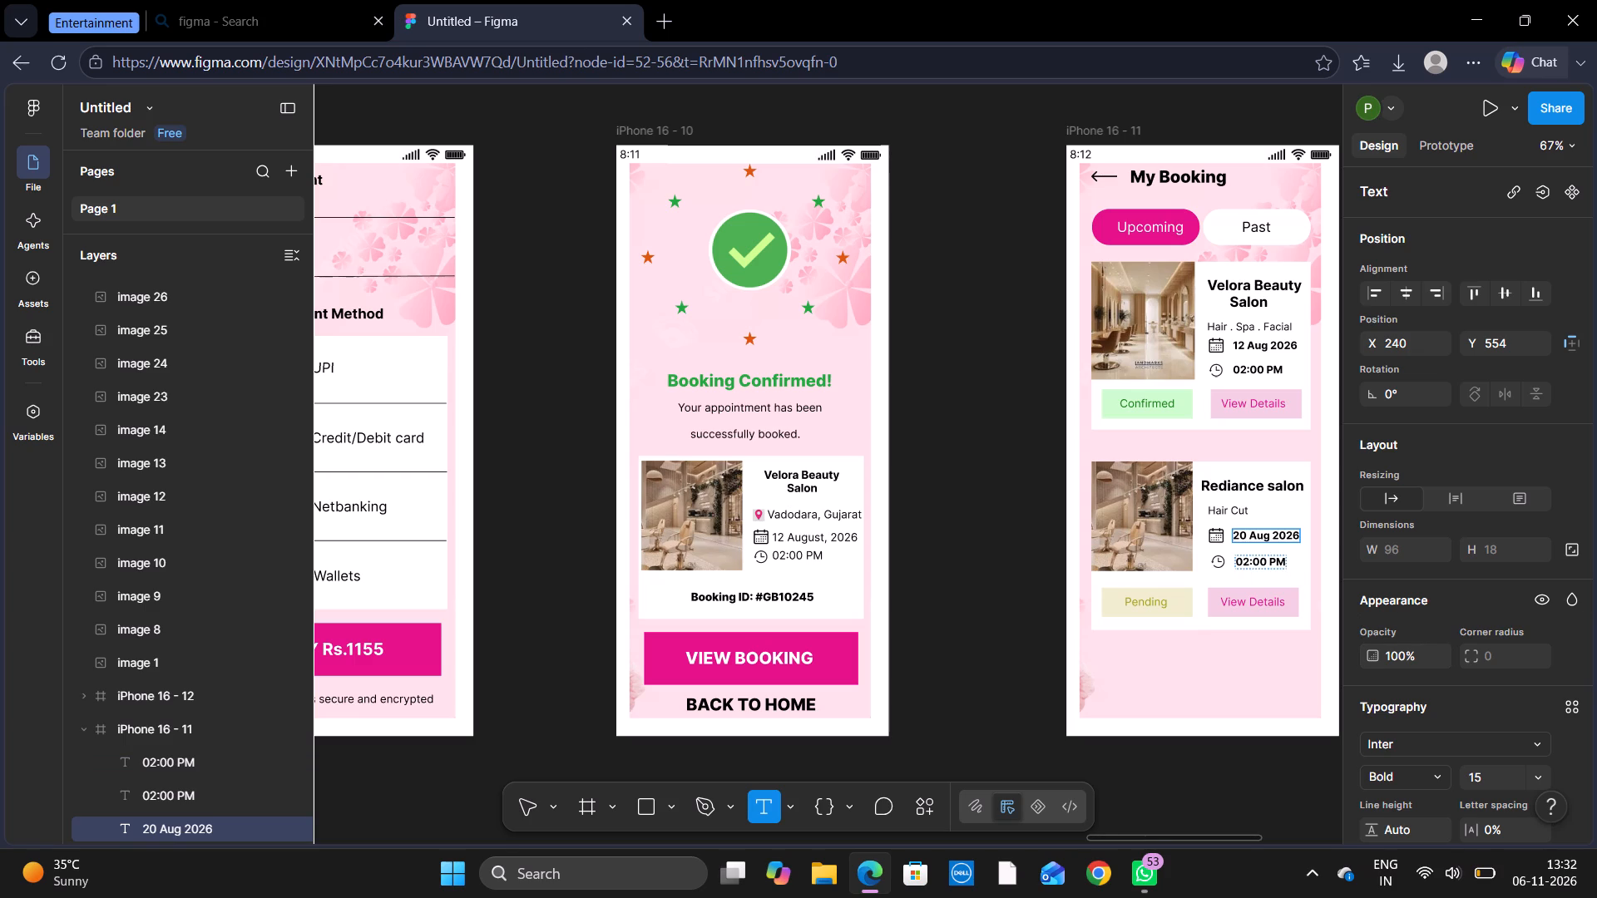
Change the time on the Rediance salon card to "11:00 PM".
{"action": "left_click", "coordinate": [1243, 565]}
{"action": "key", "text": "Right"}
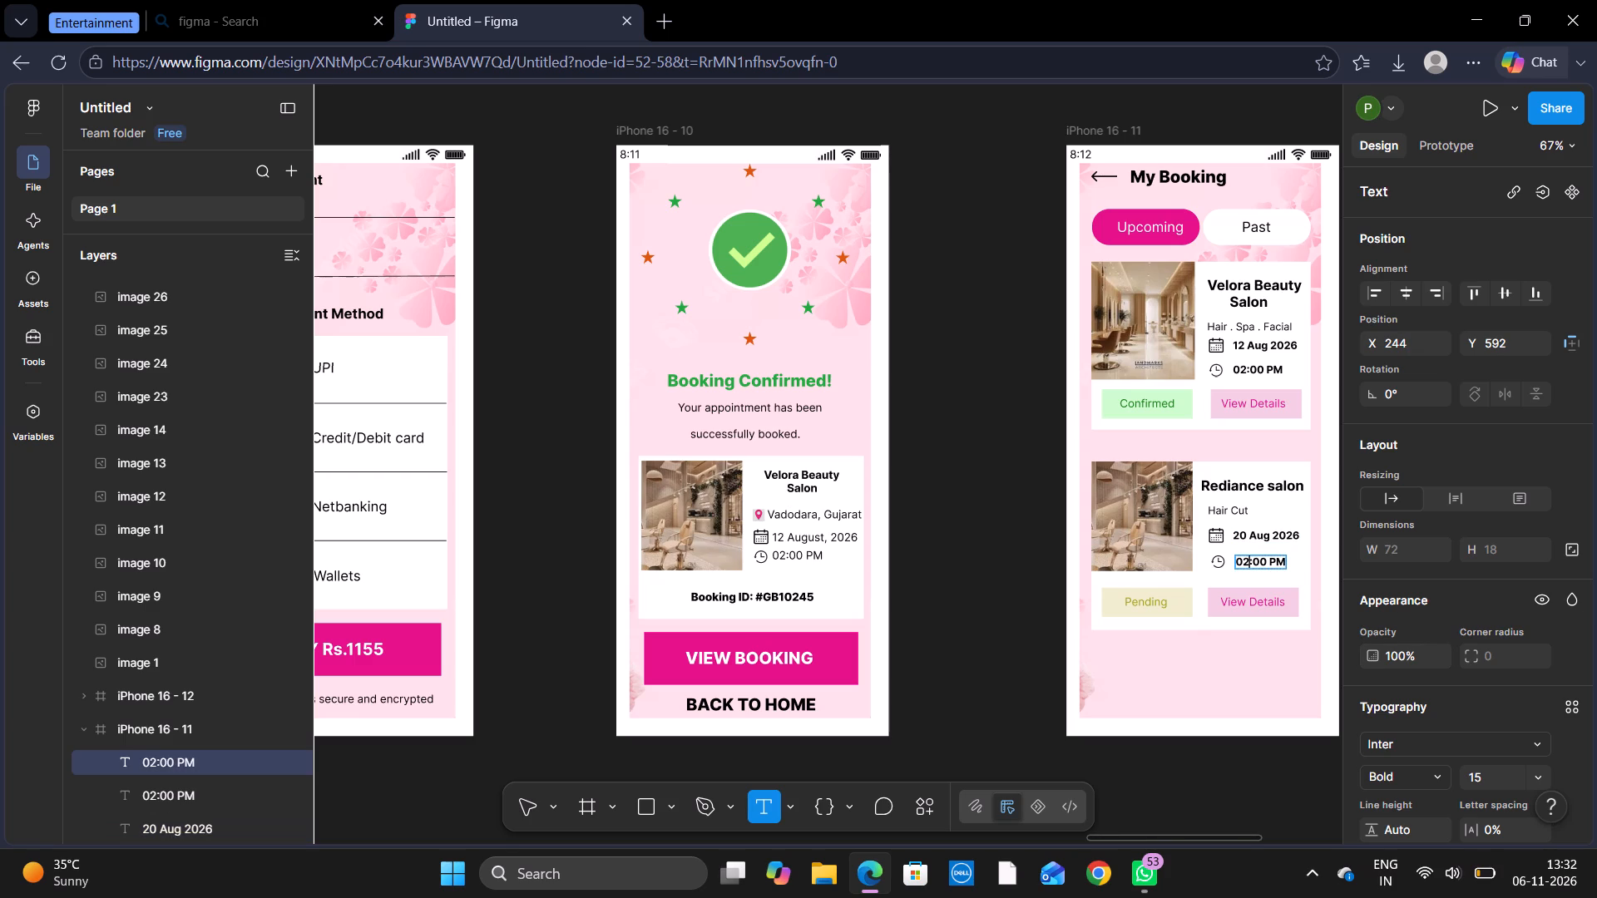
{"action": "key", "text": "BackSpace"}
{"action": "key", "text": "BackSpace"}
{"action": "key", "text": "1"}
{"action": "key", "text": "1"}
{"action": "left_click", "coordinate": [1015, 565]}
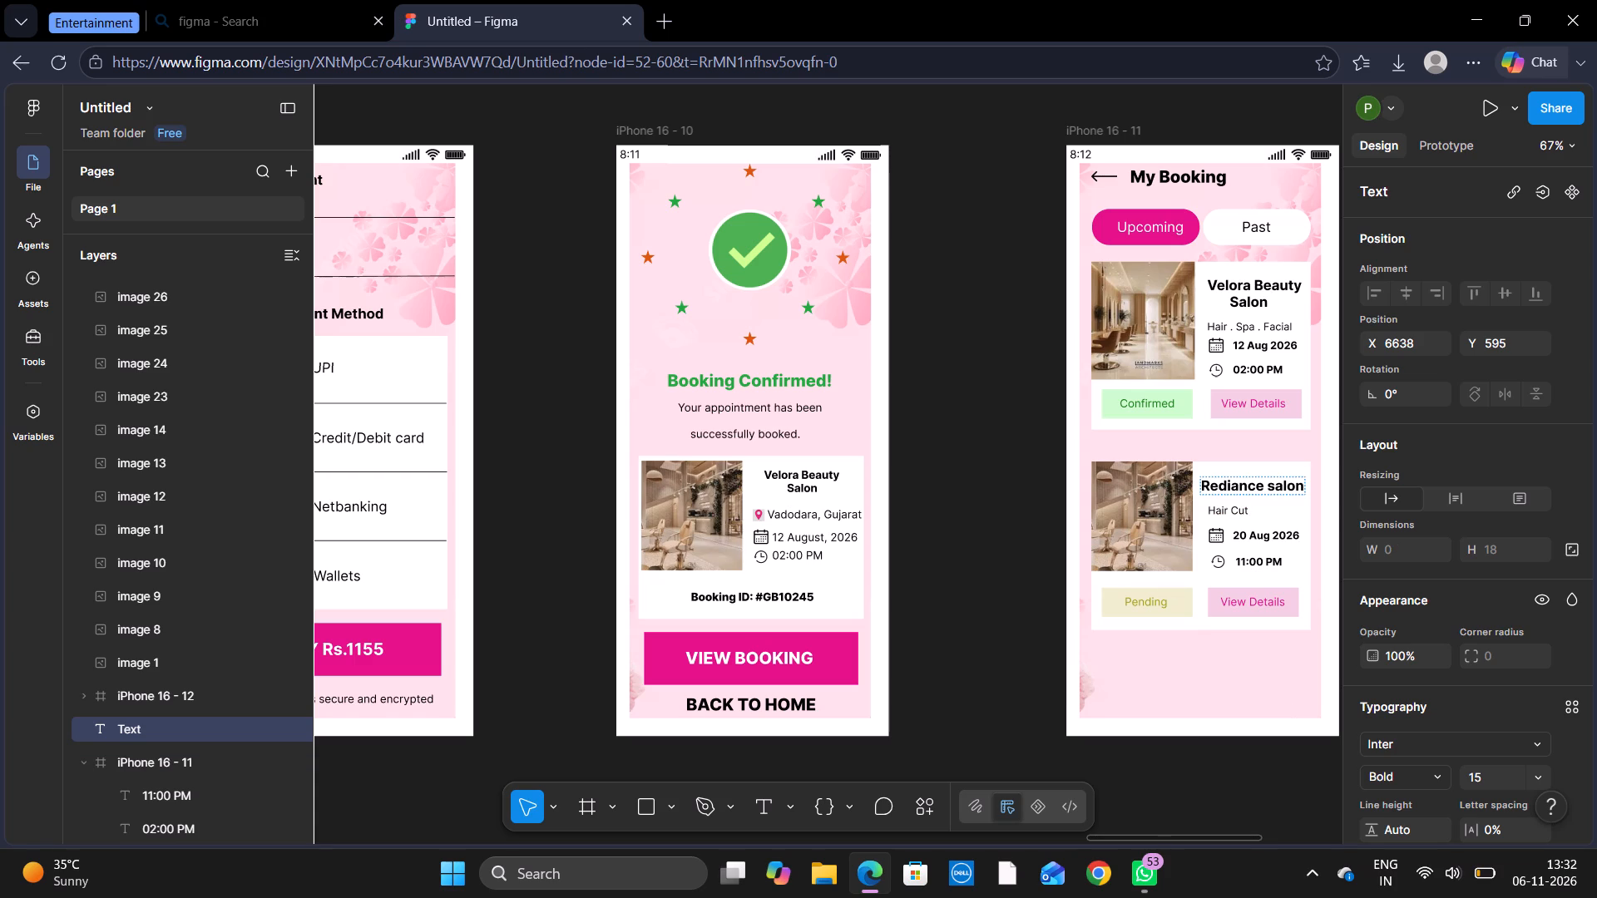
Save the design file and close the browser window.
{"action": "key", "text": "ctrl+s"}
{"action": "left_click", "coordinate": [1588, 22]}
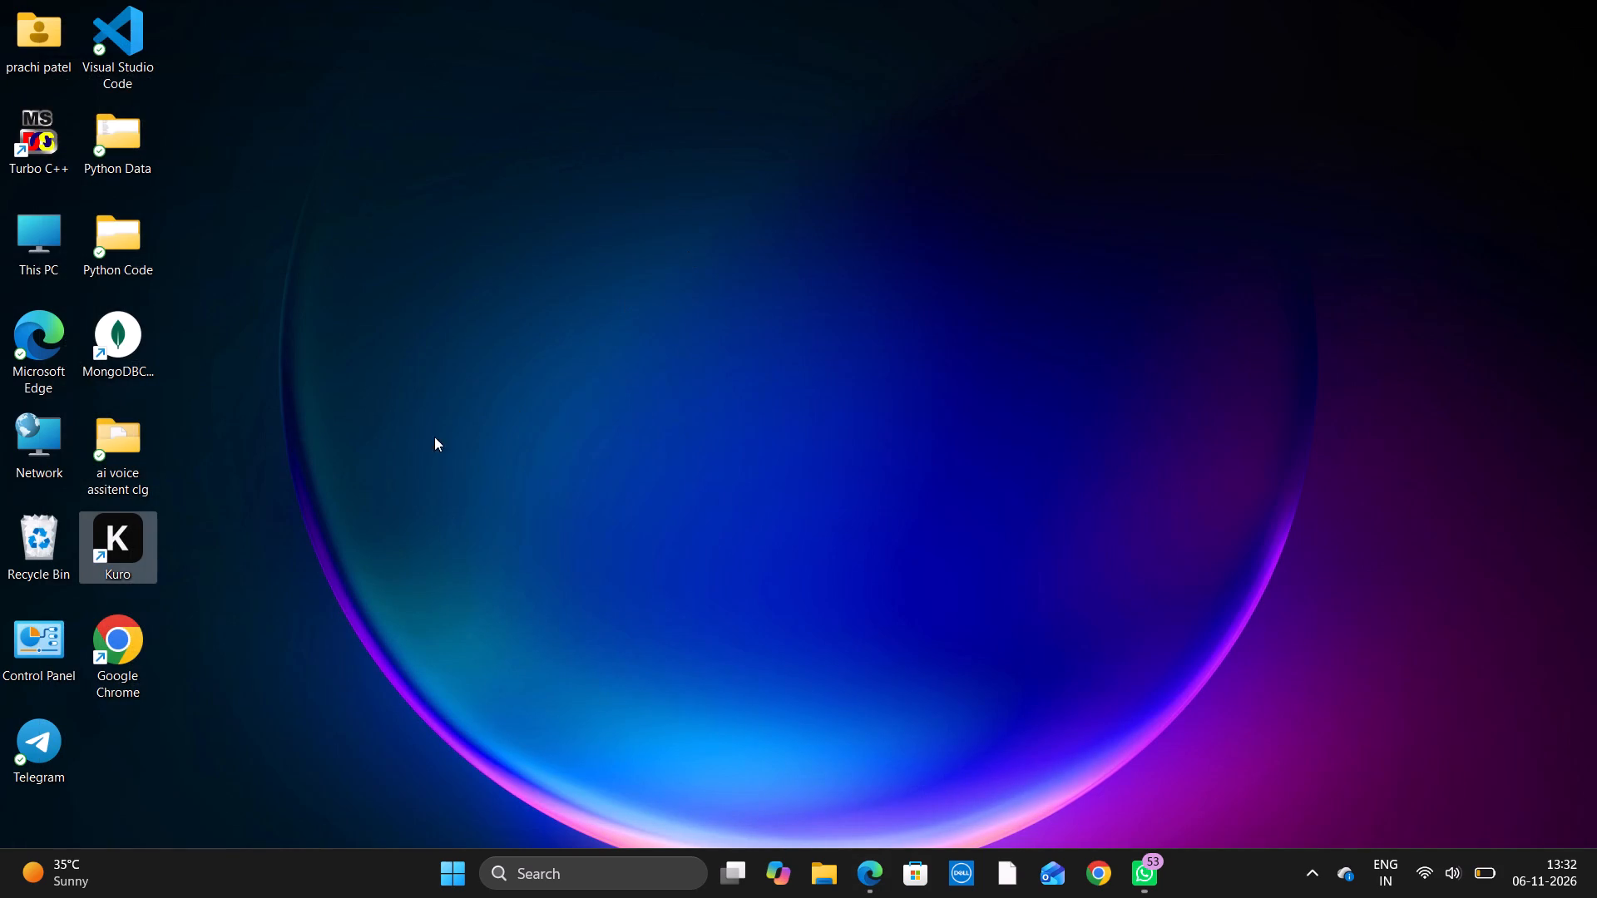
Launch Kuro from the desktop.
{"action": "double_click", "coordinate": [114, 540]}
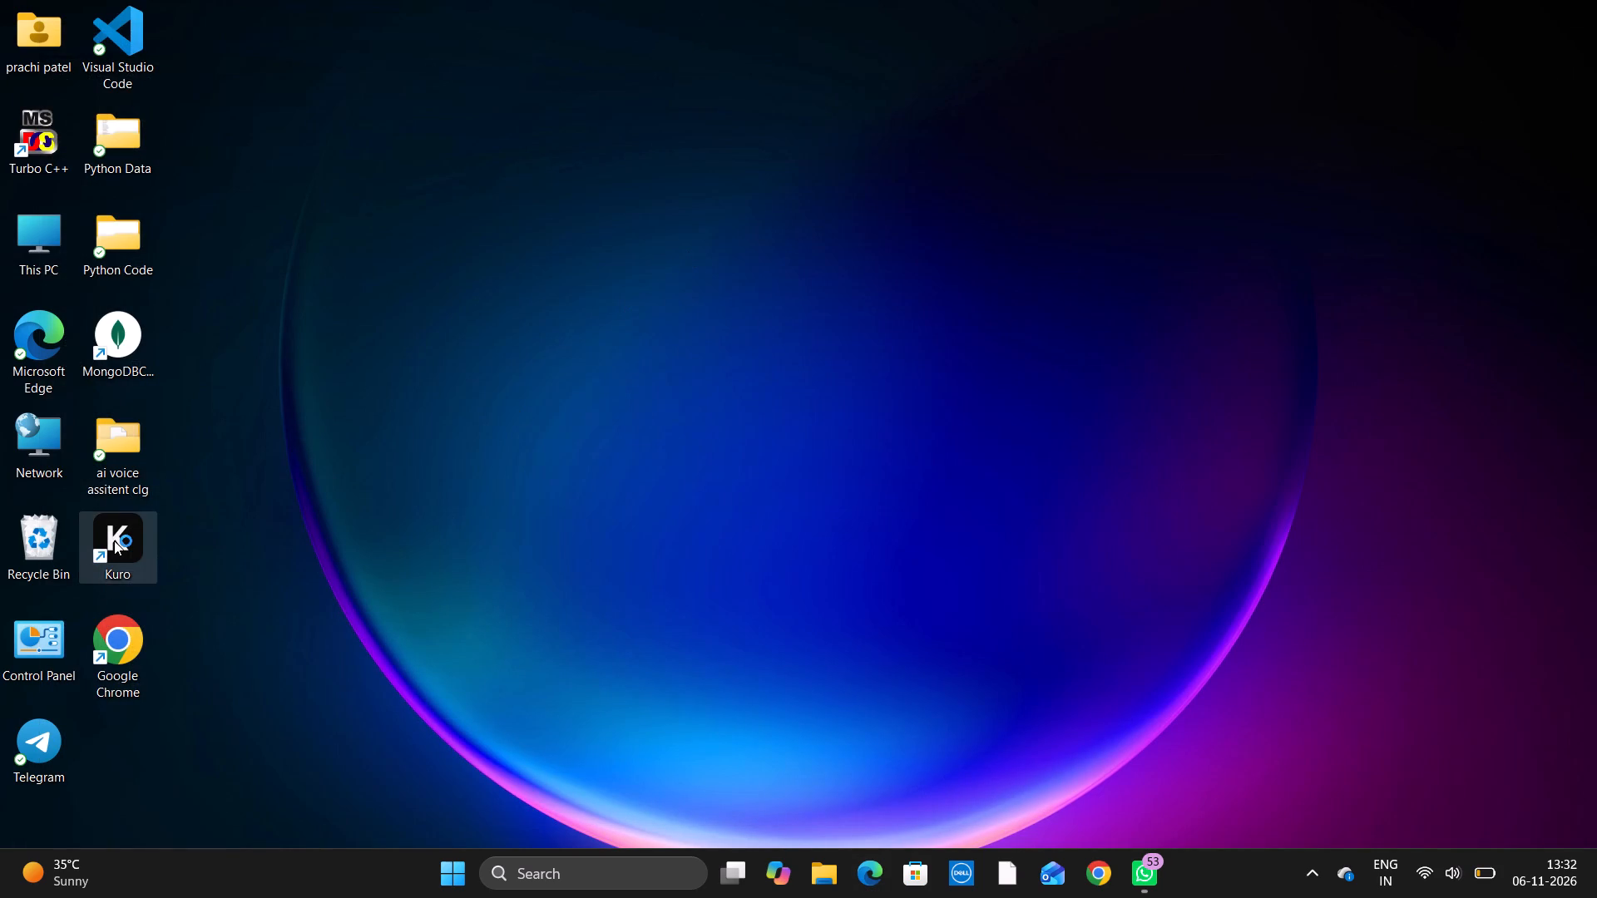